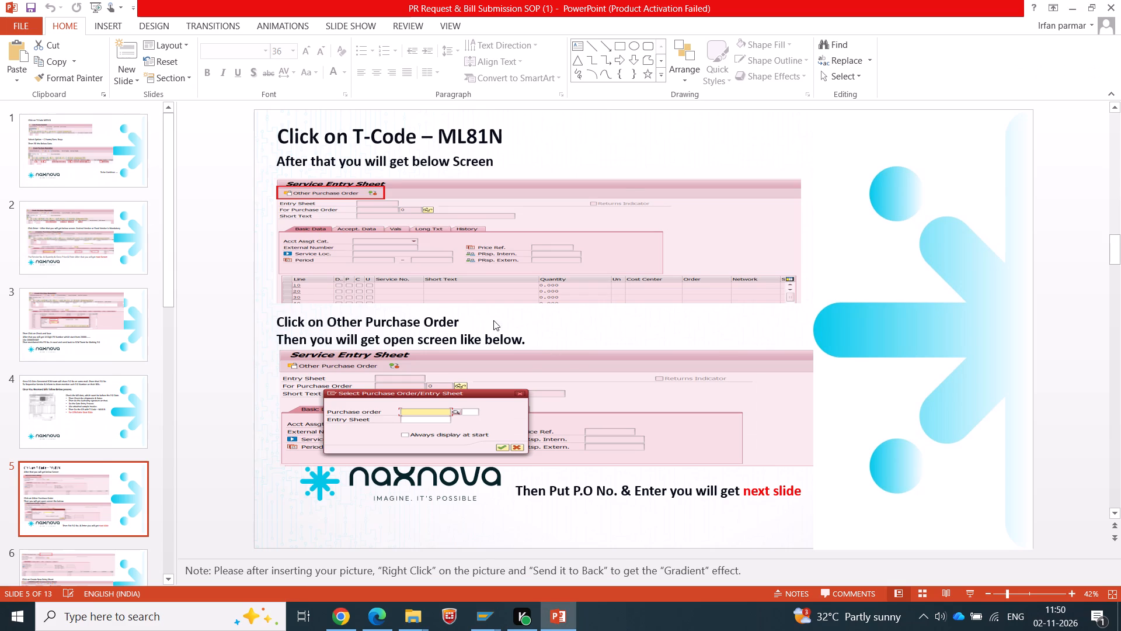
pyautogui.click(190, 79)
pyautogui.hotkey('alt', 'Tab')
pyautogui.hotkey('alt', 'Tab')
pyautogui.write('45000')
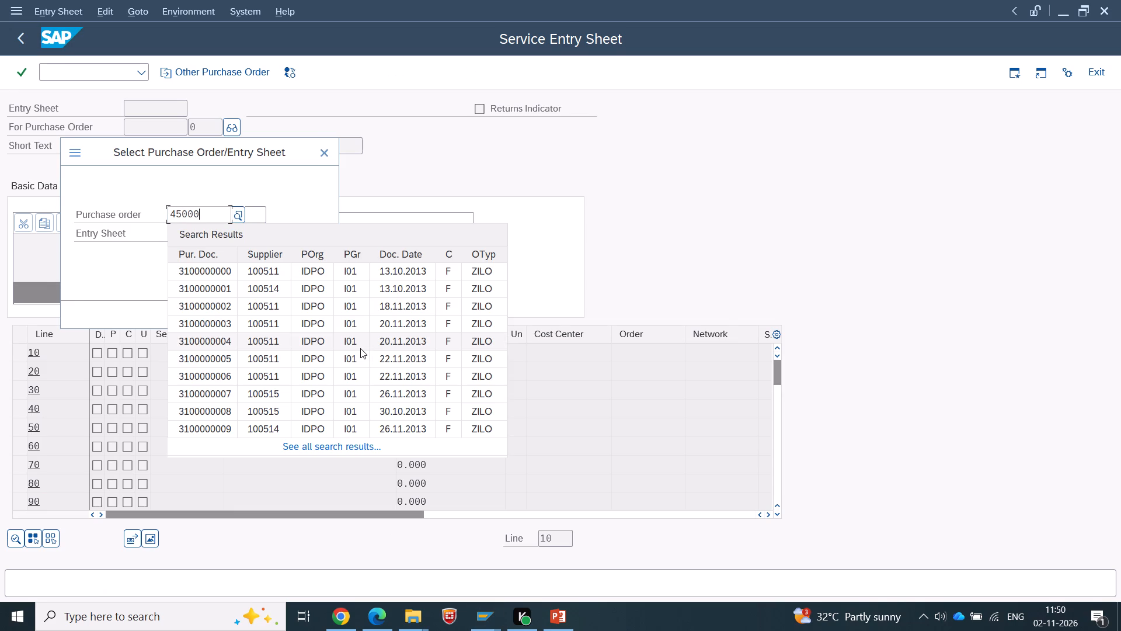
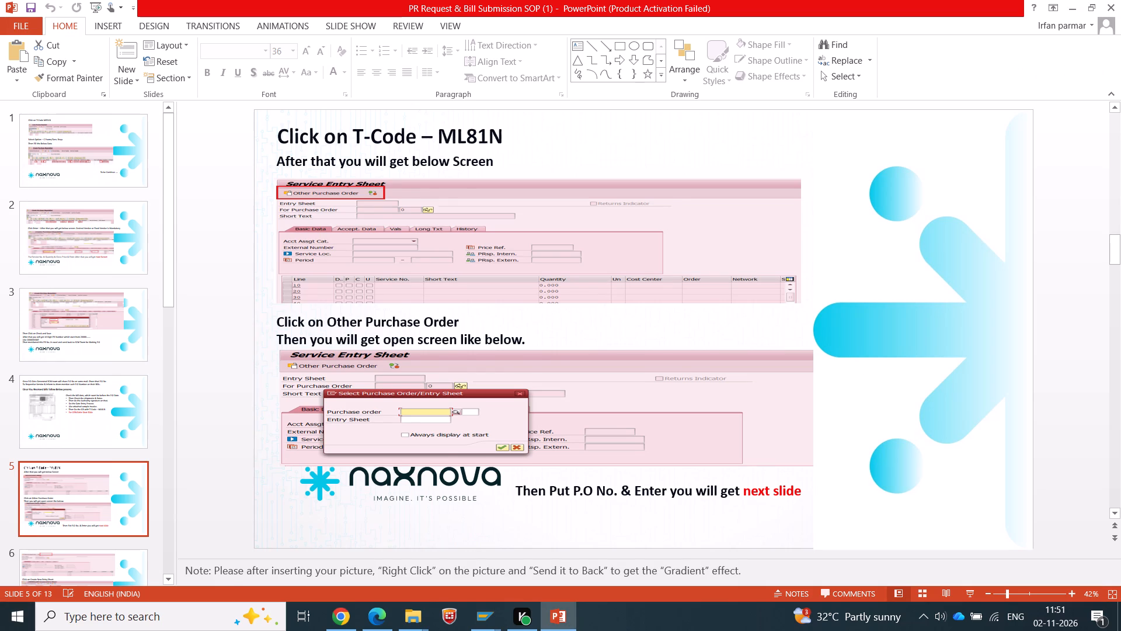
# Compare the SOP slides on selecting a purchase order and creating a new entry sheet with the open SAP service entry screen.
pyautogui.scroll(-1, 545, 363)
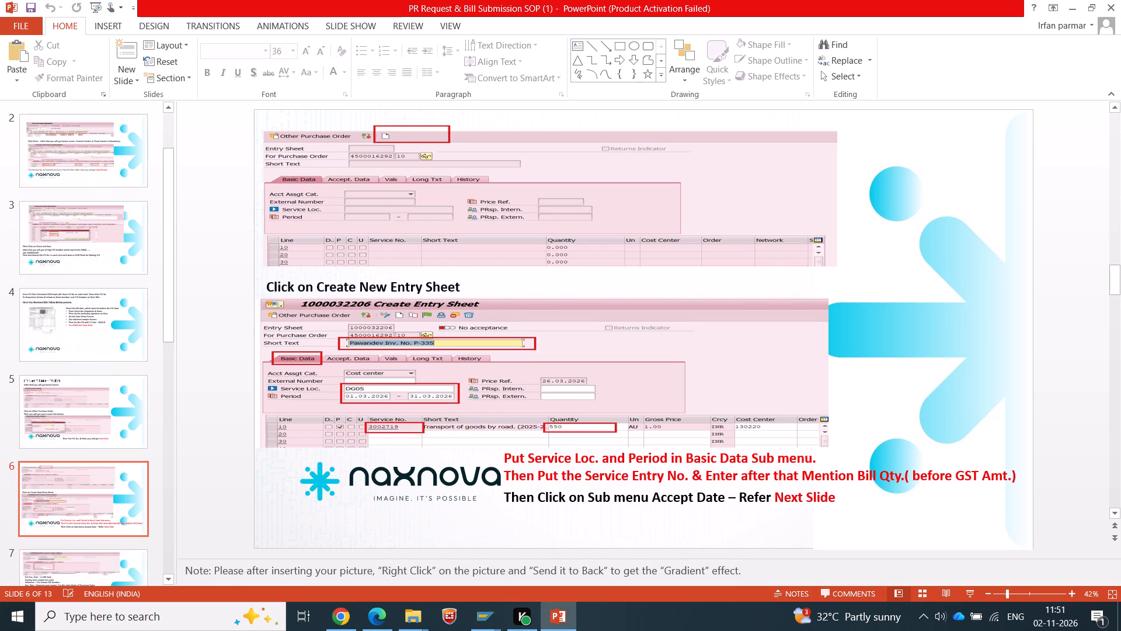
pyautogui.hotkey('alt', 'Tab')
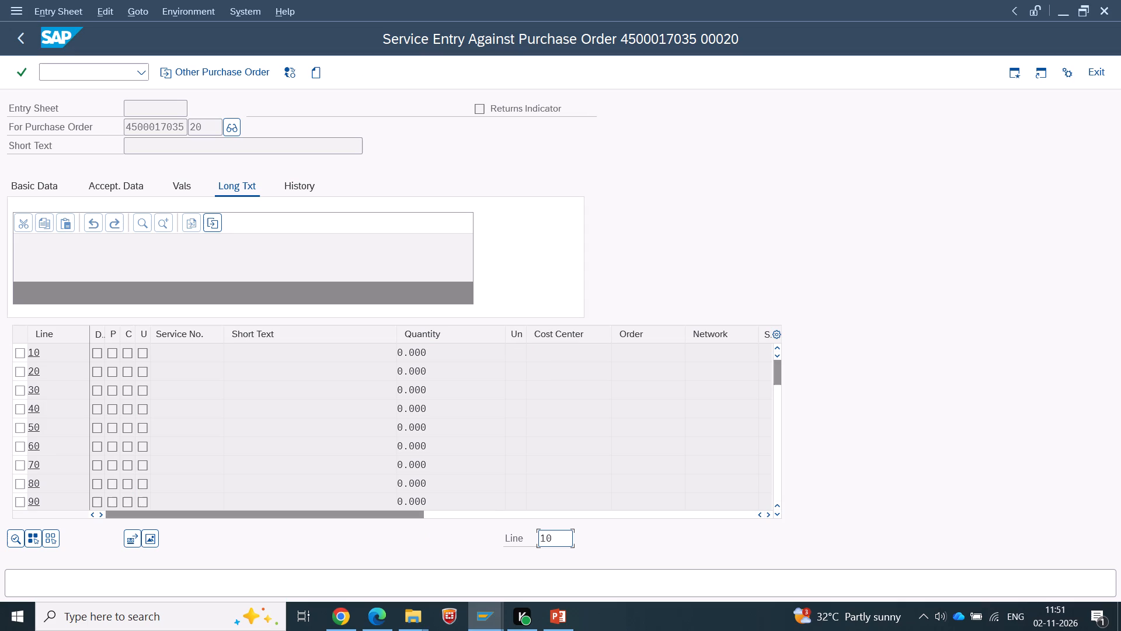
pyautogui.hotkey('alt', 'Tab')
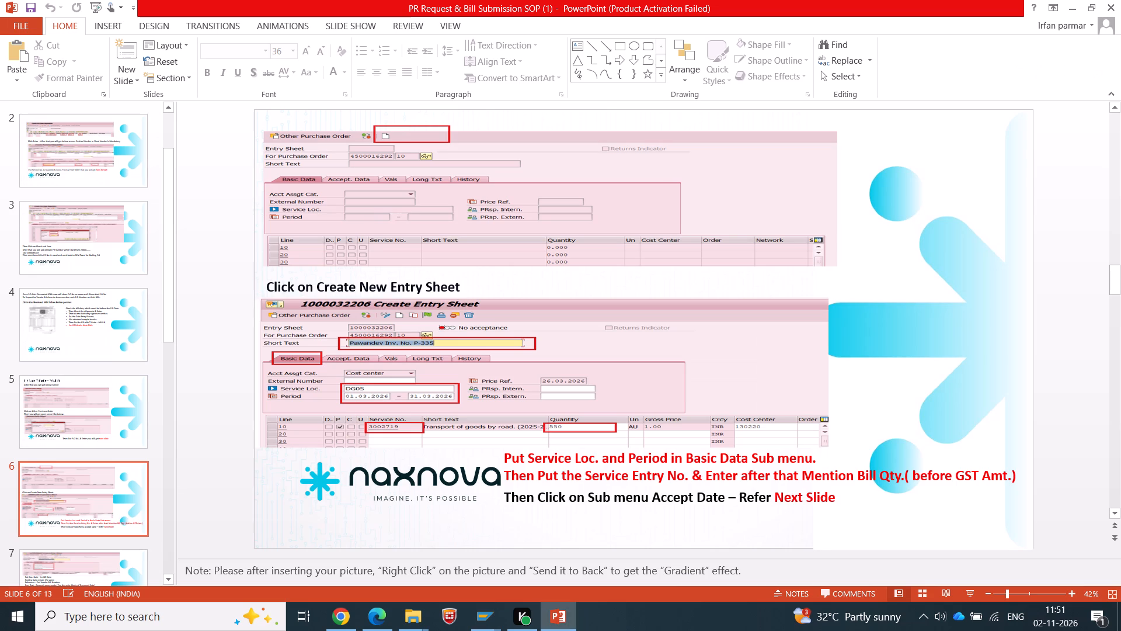
pyautogui.scroll(1, 334, 201)
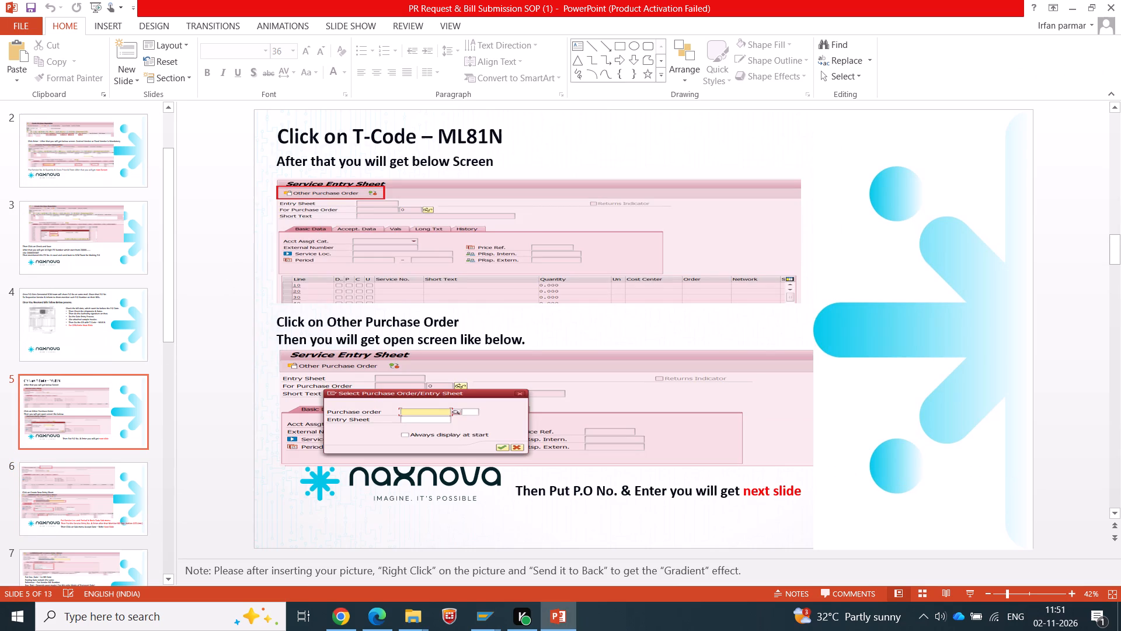
pyautogui.hotkey('alt', 'Tab')
pyautogui.hotkey('alt', 'Tab')
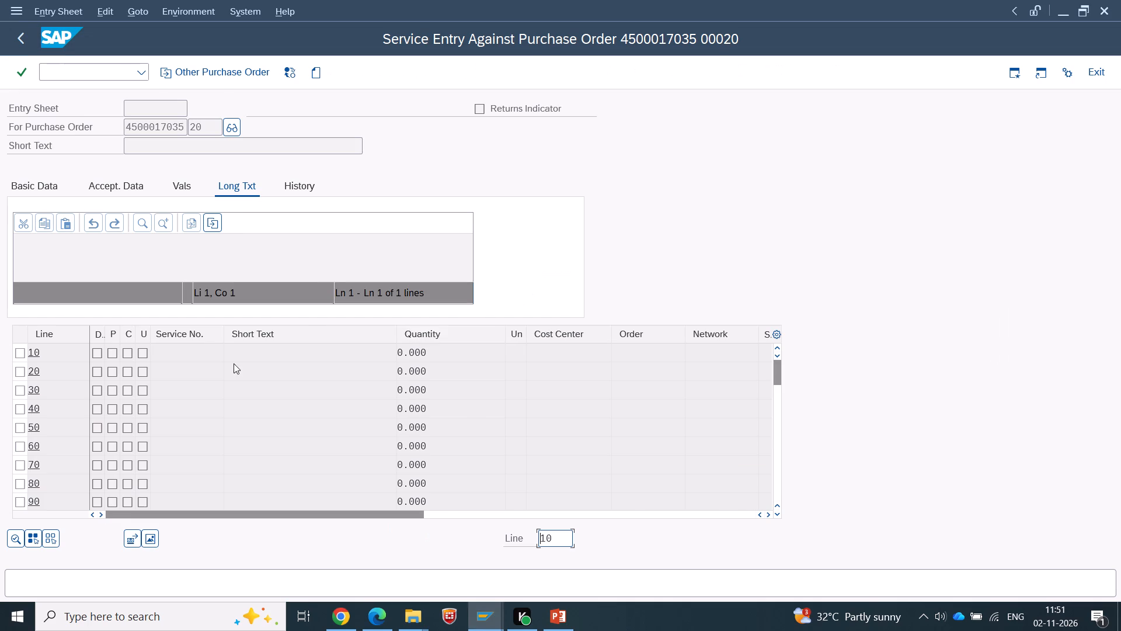
pyautogui.click(74, 490)
pyautogui.hotkey('alt', 'Tab')
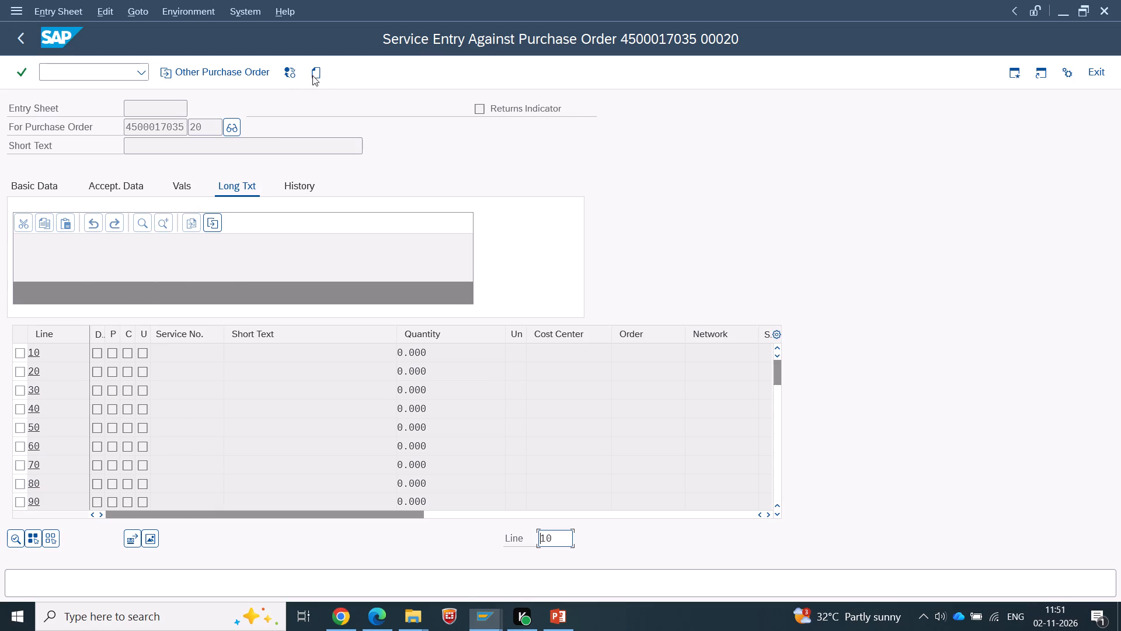
pyautogui.click(314, 74)
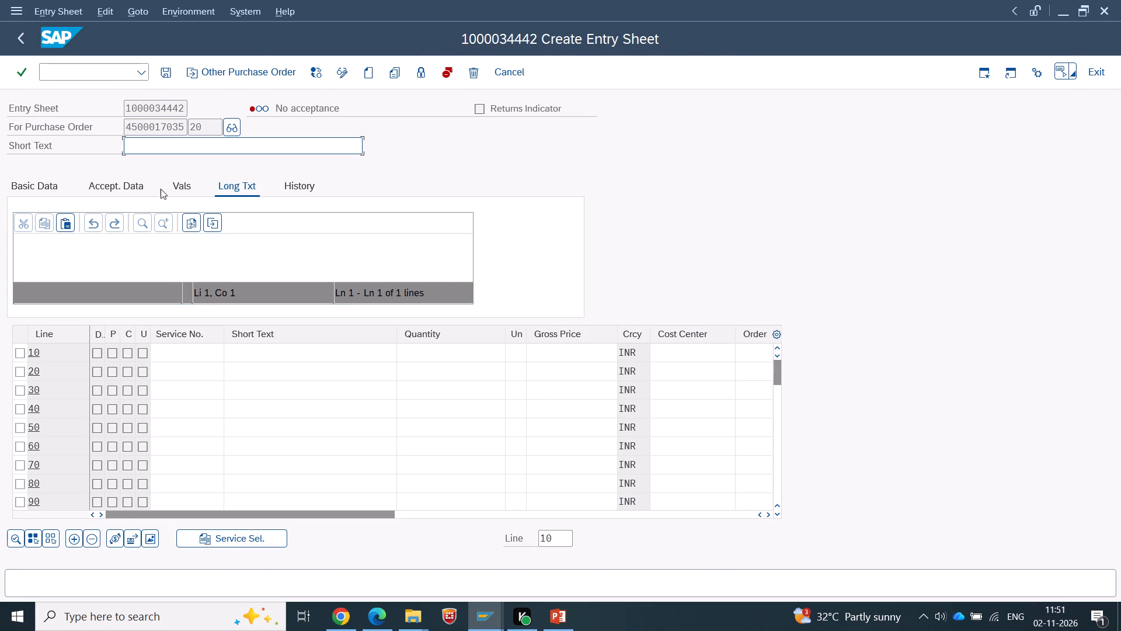
# Check the SOP slide and enter the entry sheet's short text as "TWN INVOICE NO 2604661 DT: 28.10.2026".
pyautogui.hotkey('alt', 'Tab')
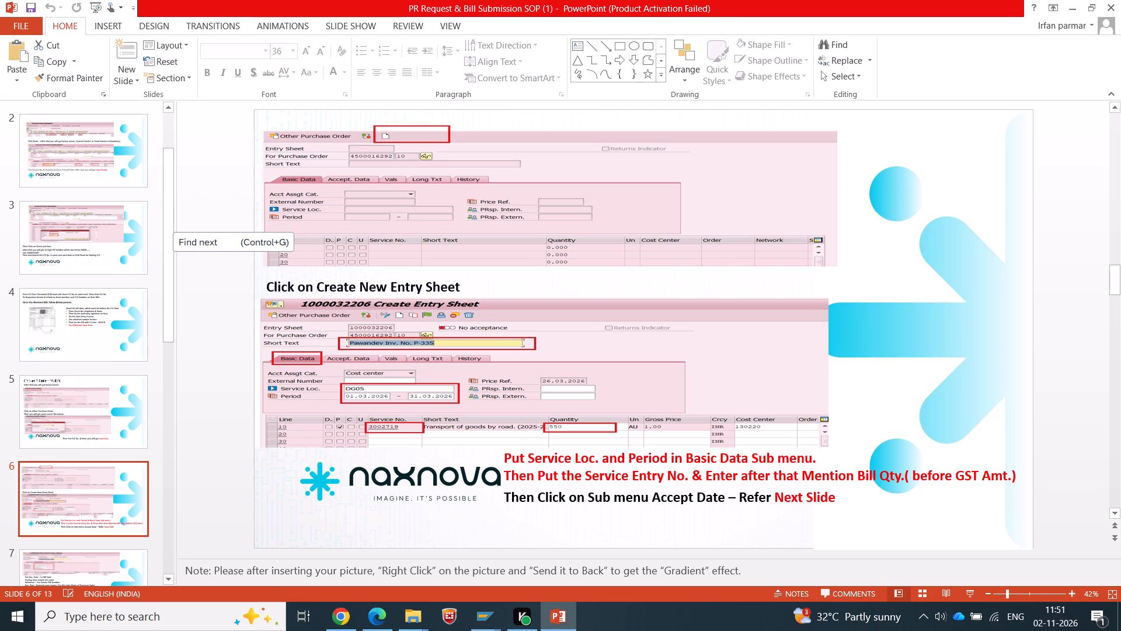
pyautogui.hotkey('alt', 'Tab')
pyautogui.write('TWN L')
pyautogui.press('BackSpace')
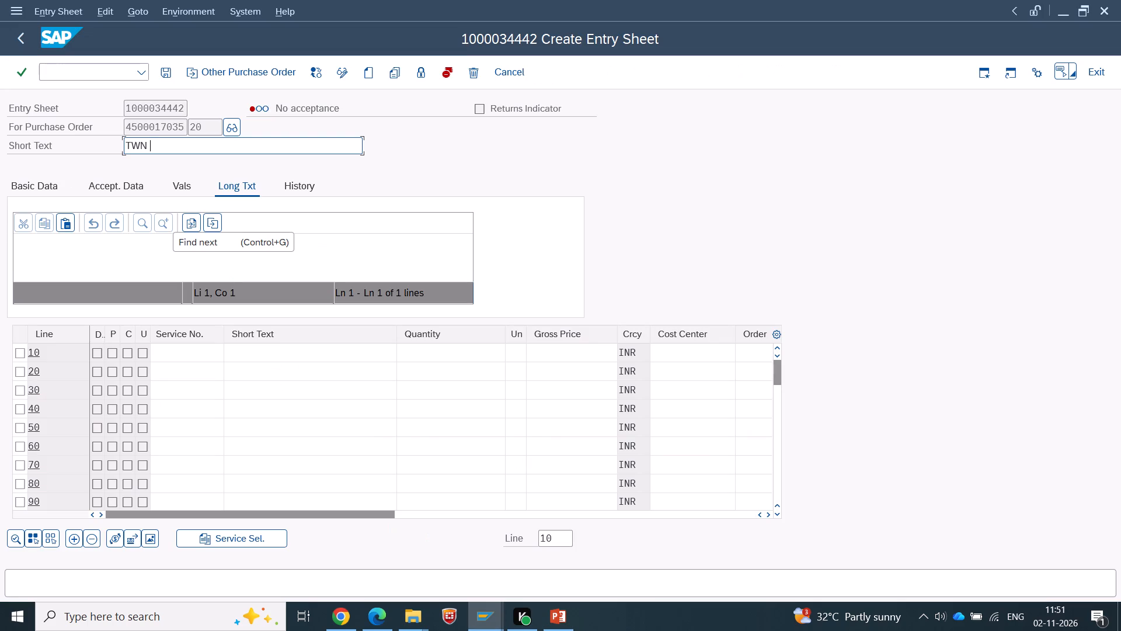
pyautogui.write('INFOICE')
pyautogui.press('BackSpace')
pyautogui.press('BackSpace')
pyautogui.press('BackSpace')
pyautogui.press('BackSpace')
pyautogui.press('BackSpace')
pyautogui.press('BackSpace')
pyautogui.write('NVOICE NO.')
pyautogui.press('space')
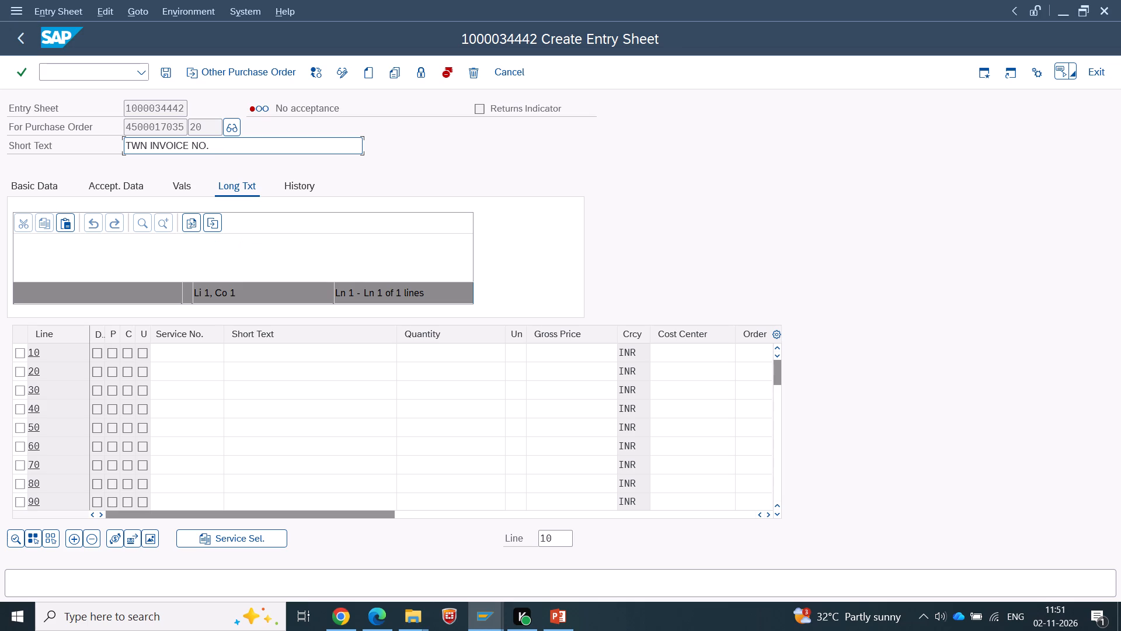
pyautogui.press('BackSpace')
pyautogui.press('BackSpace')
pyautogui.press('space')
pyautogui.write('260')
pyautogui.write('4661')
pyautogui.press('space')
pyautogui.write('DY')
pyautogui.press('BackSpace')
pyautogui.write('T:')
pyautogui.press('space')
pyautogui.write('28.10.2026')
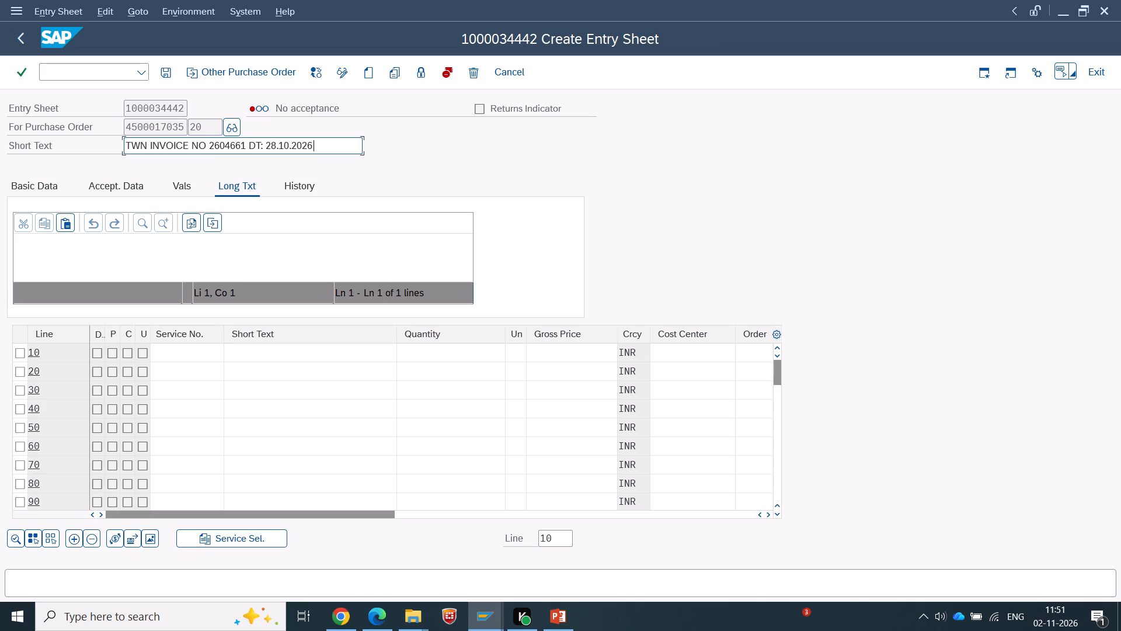
# Copy the invoice number 2604661 from the entry sheet's short text.
pyautogui.moveTo(245, 146); pyautogui.dragTo(199, 145)
pyautogui.moveTo(199, 145); pyautogui.dragTo(207, 145)
pyautogui.hotkey('ctrl', 'c')
# Set the service period in the basic data from 01.10.2026 to 30.11.2026.
pyautogui.click(40, 181)
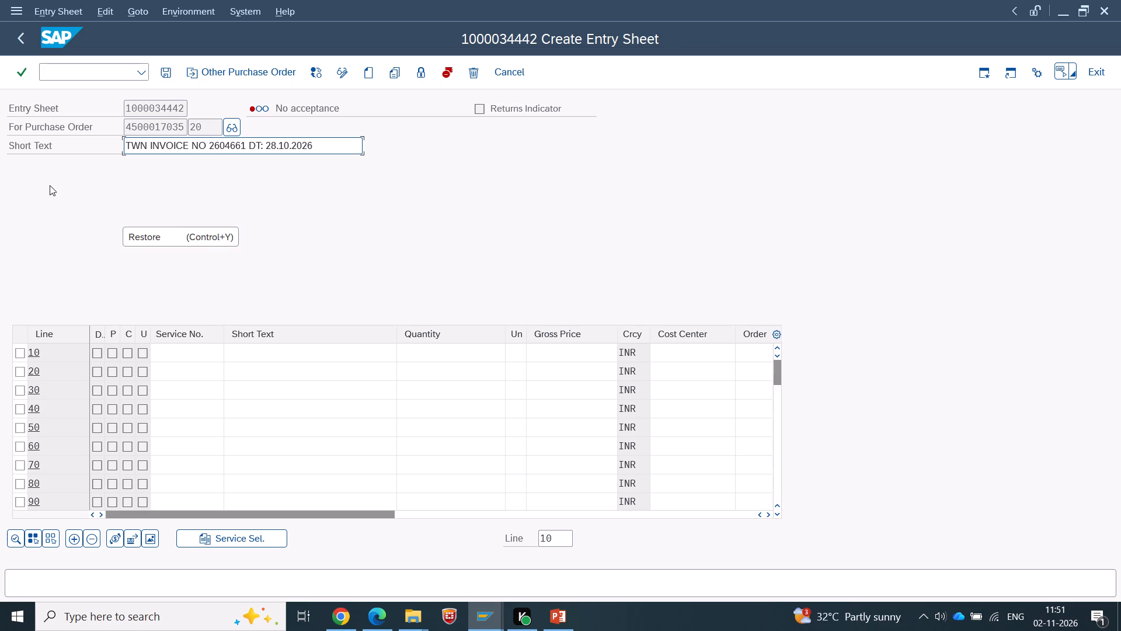
pyautogui.click(145, 264)
pyautogui.press('space')
pyautogui.click(140, 282)
pyautogui.press('space')
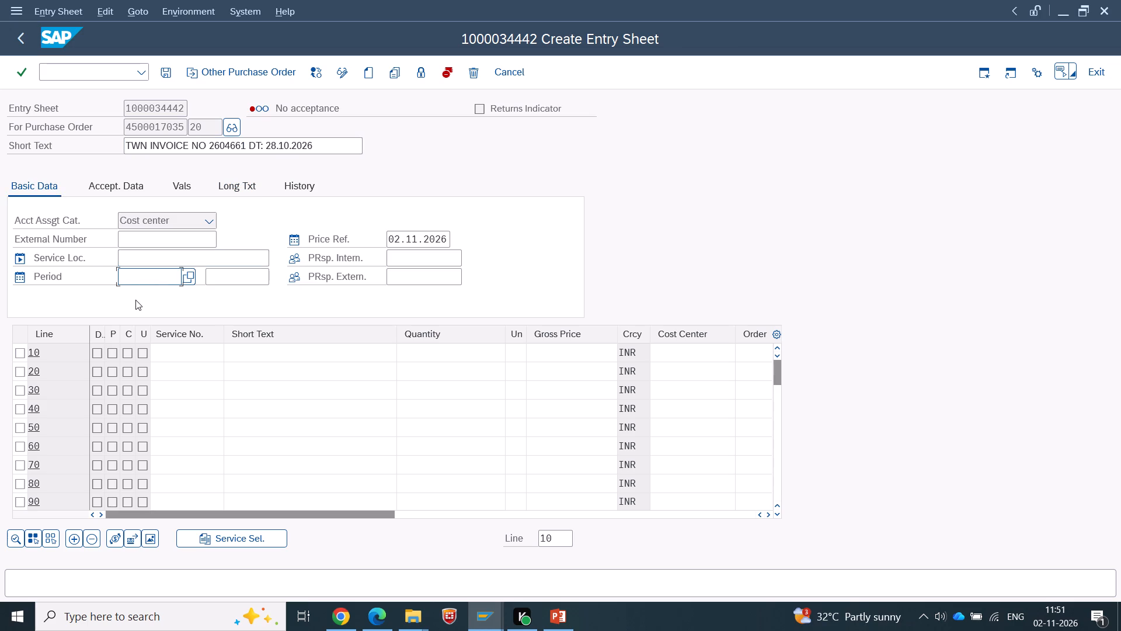
pyautogui.click(148, 278)
pyautogui.write('01.10.2026')
pyautogui.press('Tab')
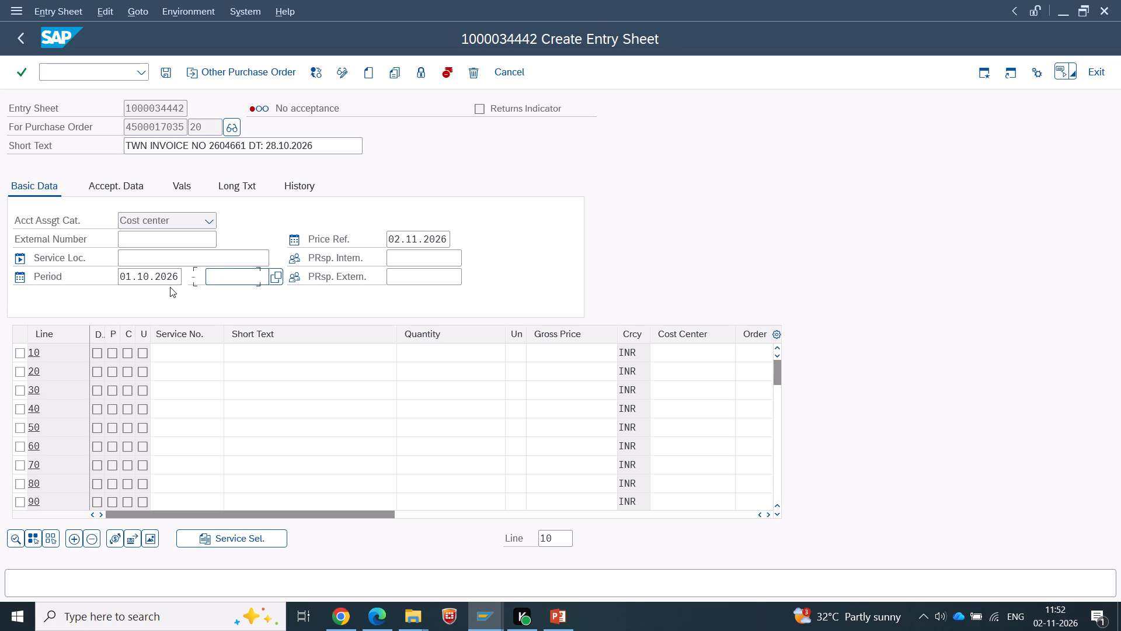
pyautogui.write('30.11.2016')
pyautogui.press('BackSpace')
pyautogui.press('BackSpace')
pyautogui.write('26')
# Check the SOP slide and paste the copied invoice number 2604661 as the reference in the acceptance data.
pyautogui.hotkey('alt', 'Tab')
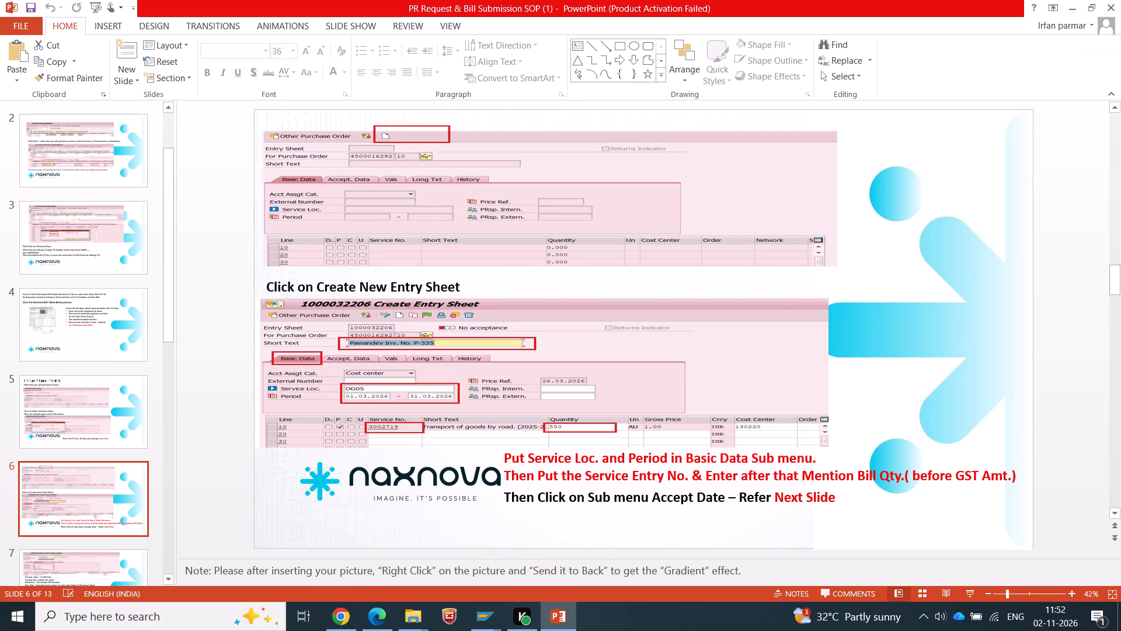
pyautogui.hotkey('alt', 'Tab')
pyautogui.click(126, 190)
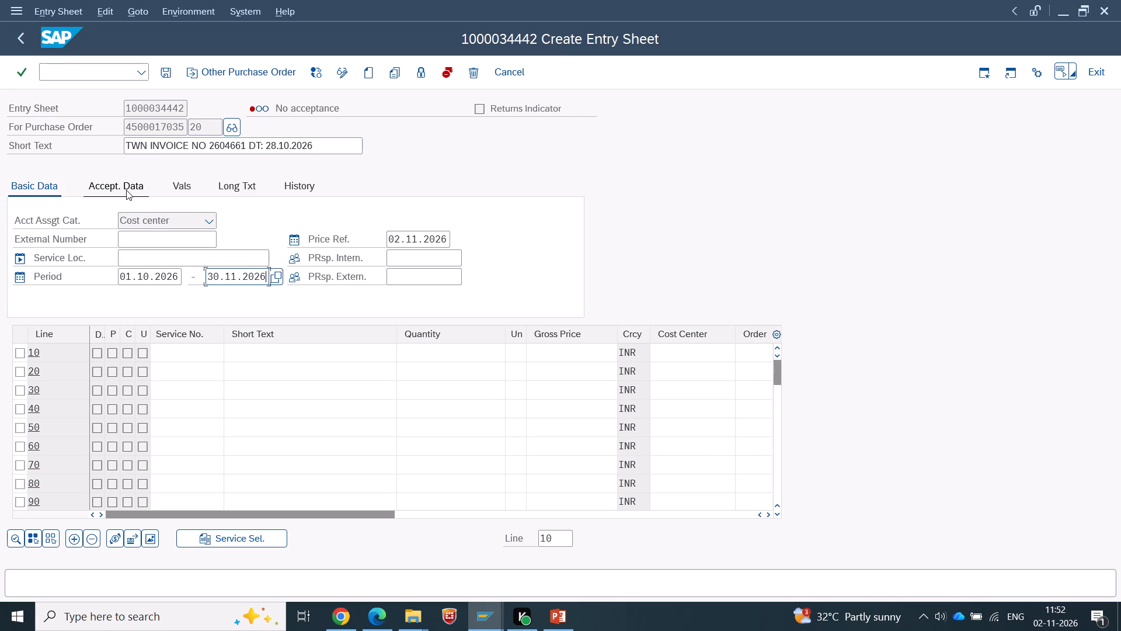
pyautogui.click(147, 259)
pyautogui.press('space')
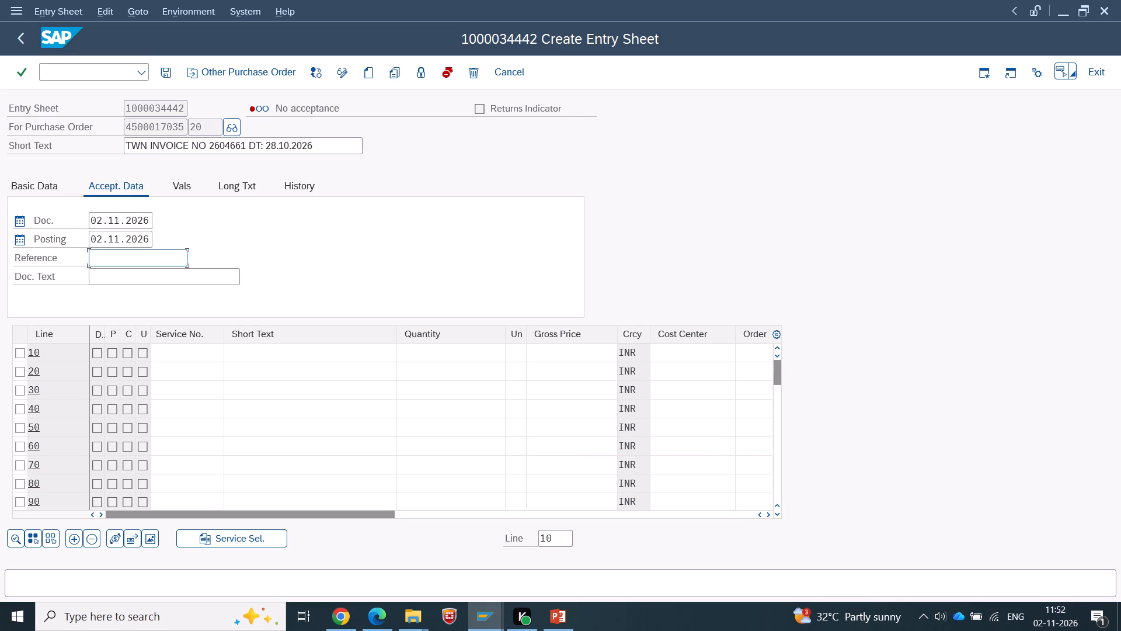
pyautogui.press('BackSpace')
pyautogui.hotkey('ctrl', 'v')
# Fill in the document text in the acceptance data.
pyautogui.press('Down')
pyautogui.press('space')
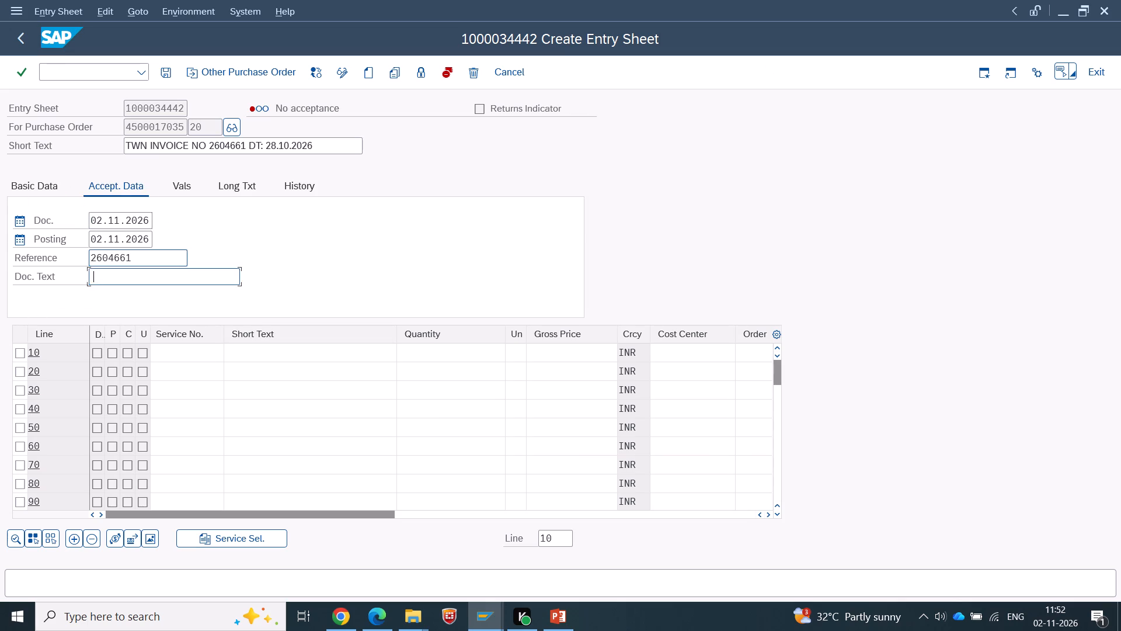
# Switch to the SOP presentation in PowerPoint and check the acceptance data slide for the allowed Doc. Text transport modes.
pyautogui.press('Down')
pyautogui.hotkey('alt', 'Tab')
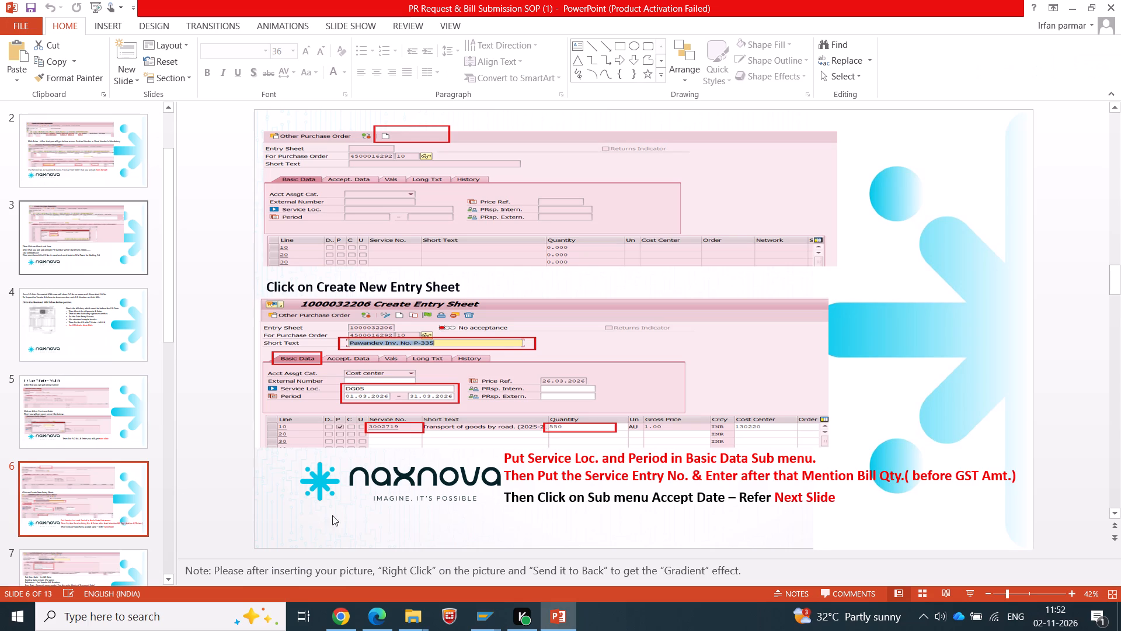
pyautogui.scroll(-1, 391, 450)
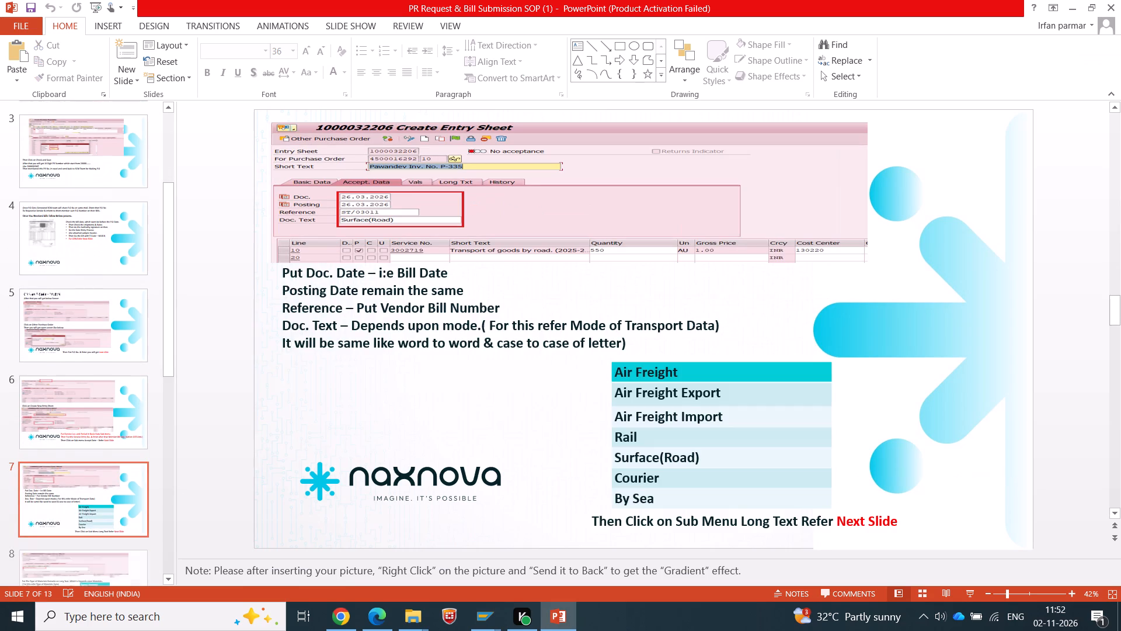
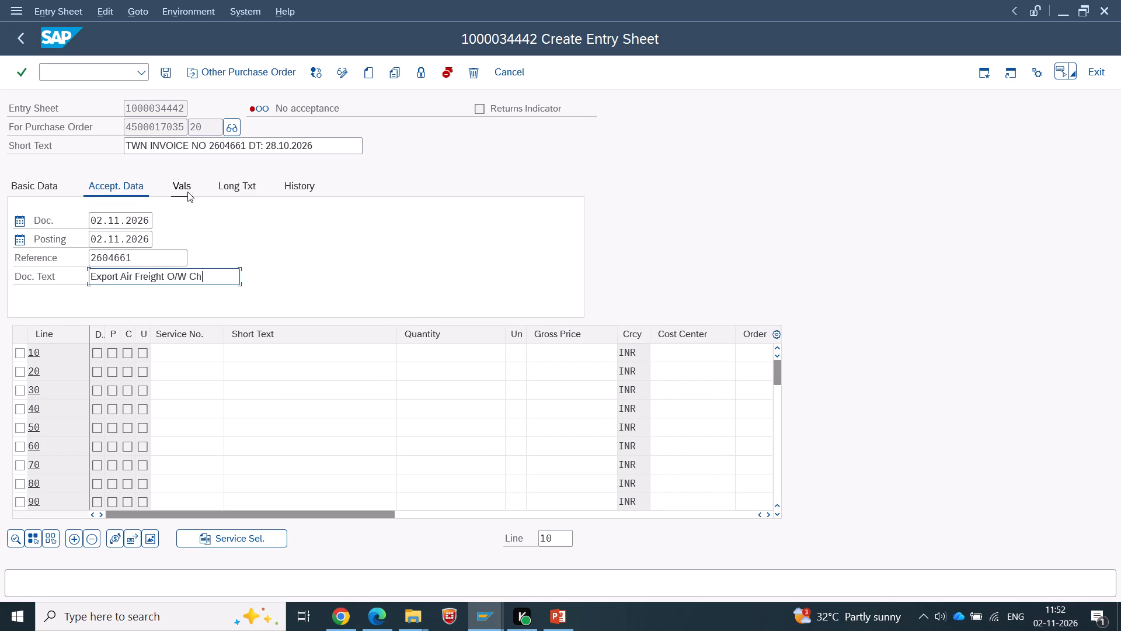
# Confirm the acceptance data entered for the entry sheet.
pyautogui.press('Return')
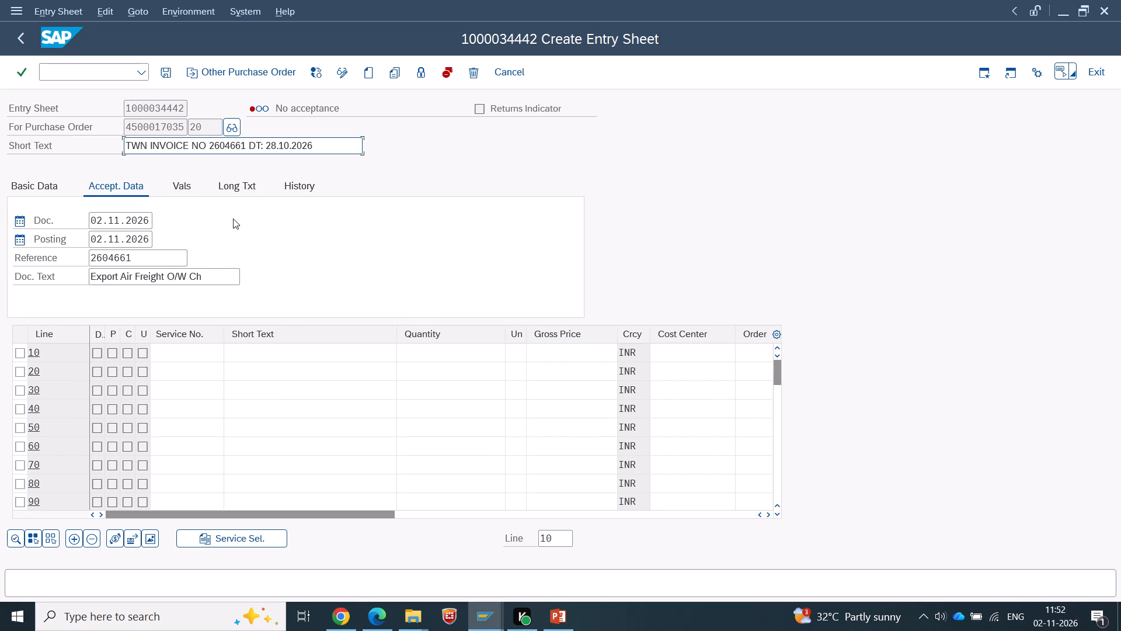
# Open the entry sheet's long text and switch to the PowerPoint SOP slides to check the instructions for it.
pyautogui.click(238, 183)
pyautogui.hotkey('alt', 'Tab')
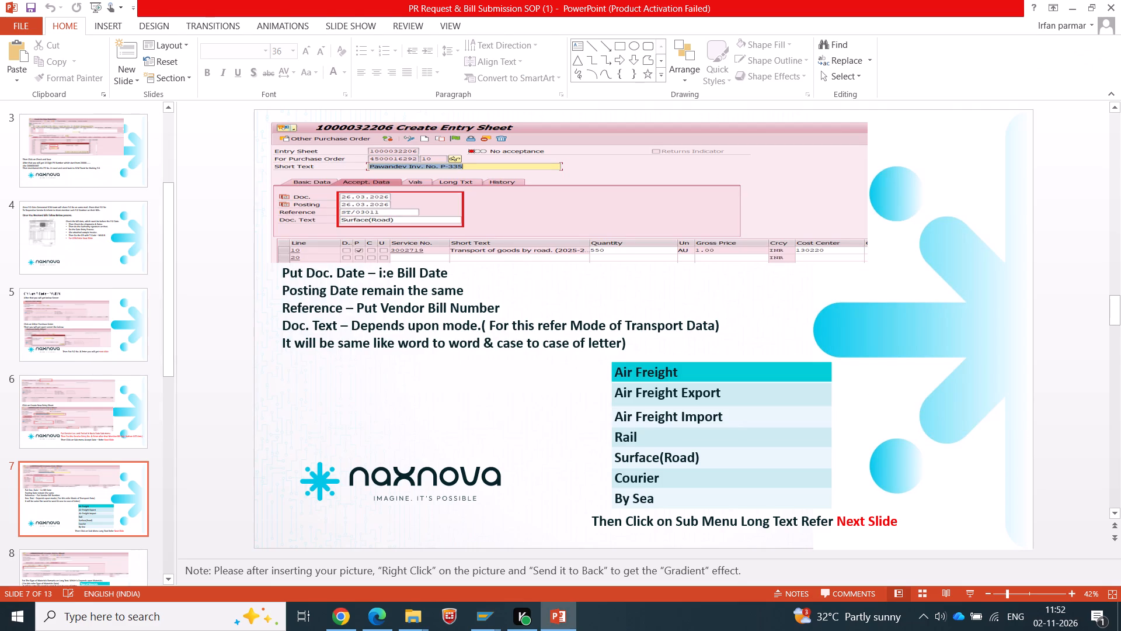
# Copy "Air Freight Export" from the SOP's transport mode list and replace the document text in SAP's acceptance data with it.
pyautogui.moveTo(719, 389); pyautogui.dragTo(618, 389)
pyautogui.hotkey('ctrl', 'c')
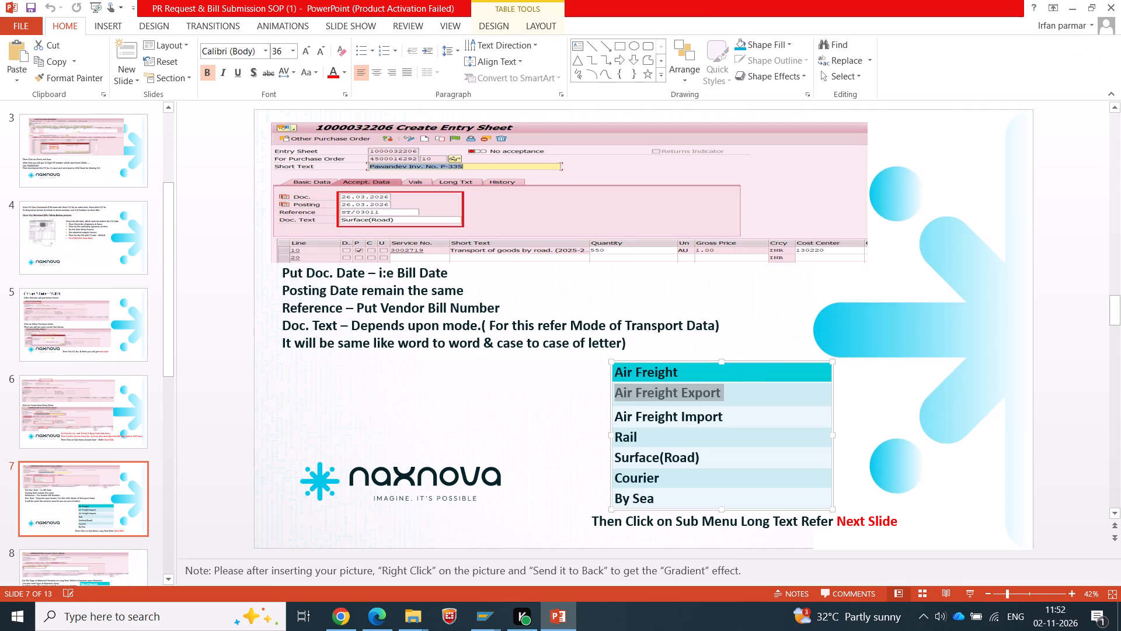
pyautogui.scroll(-2, 756, 403)
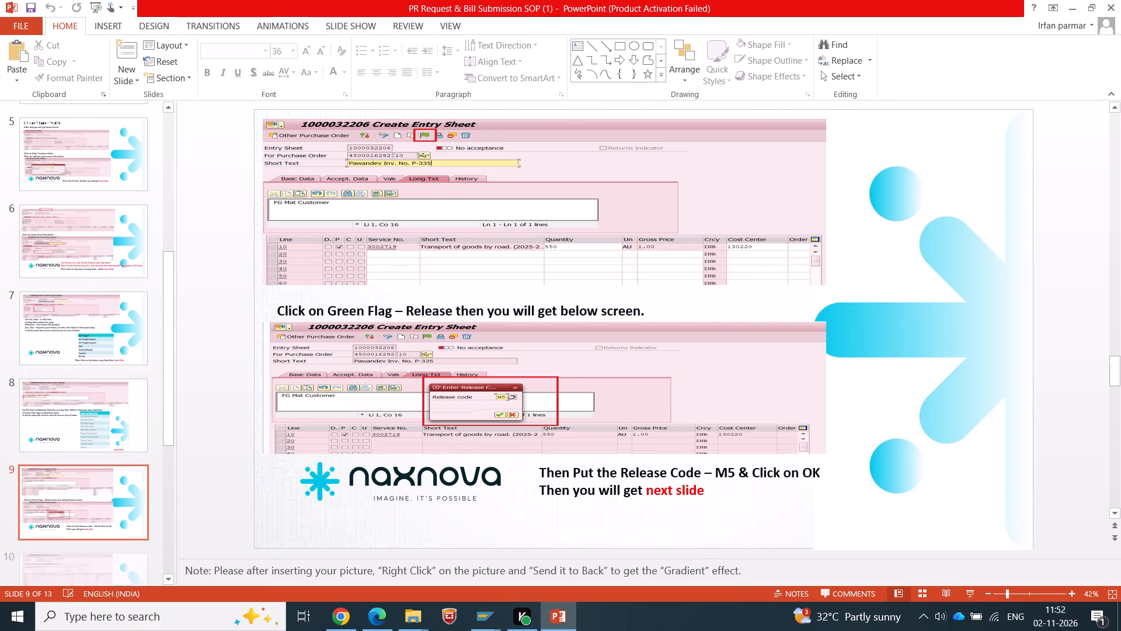
pyautogui.scroll(-3, 756, 403)
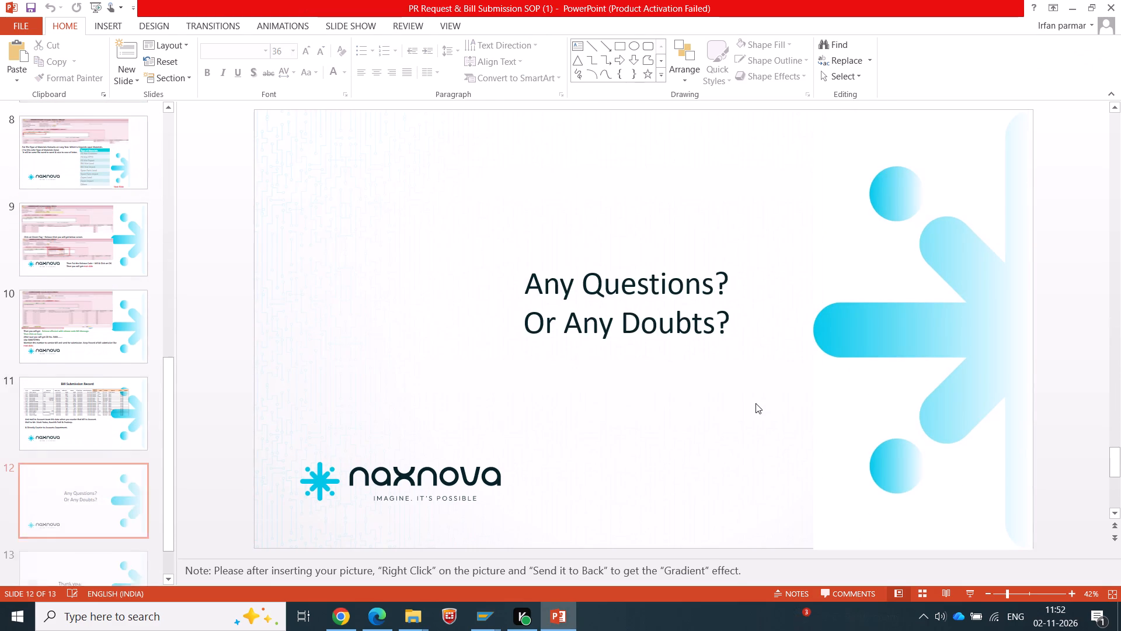
pyautogui.scroll(4, 756, 403)
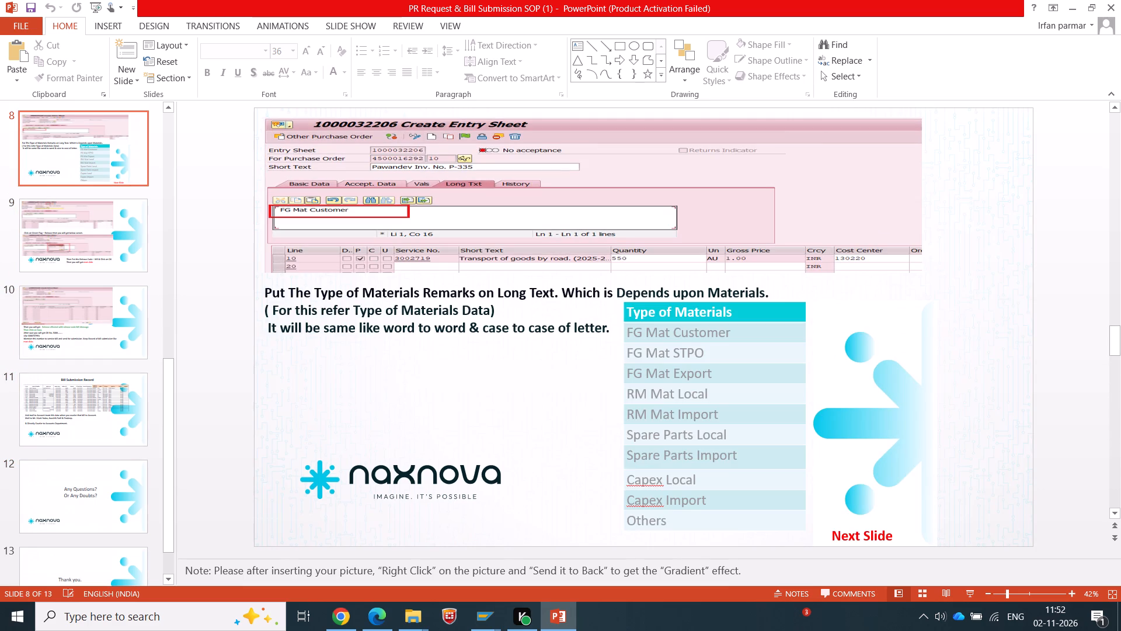
pyautogui.hotkey('alt', 'Tab')
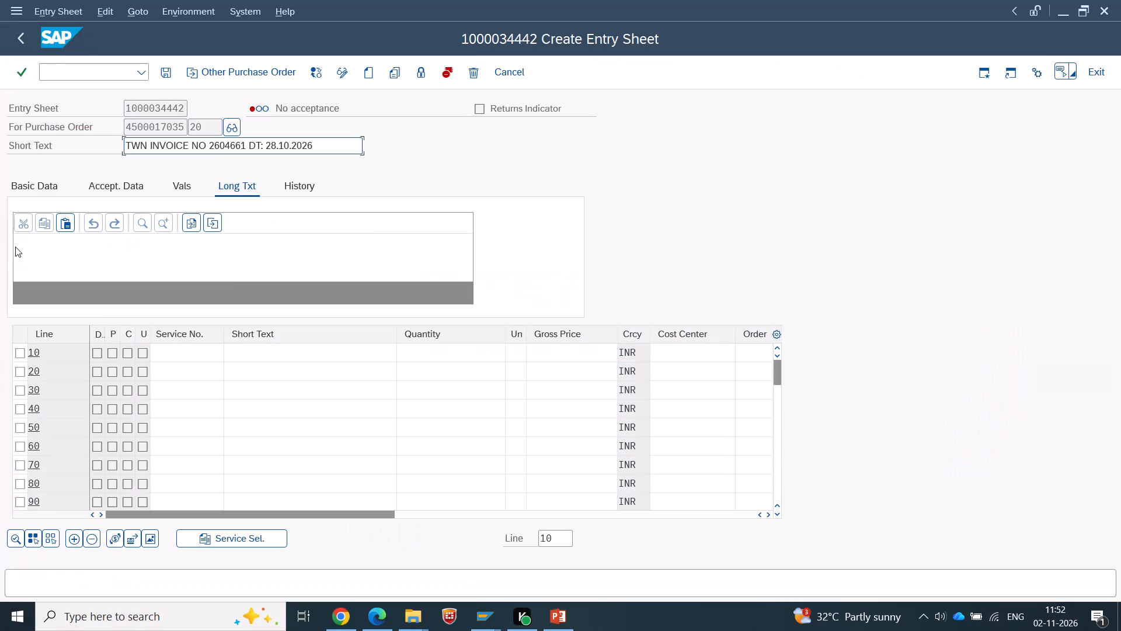
pyautogui.click(103, 188)
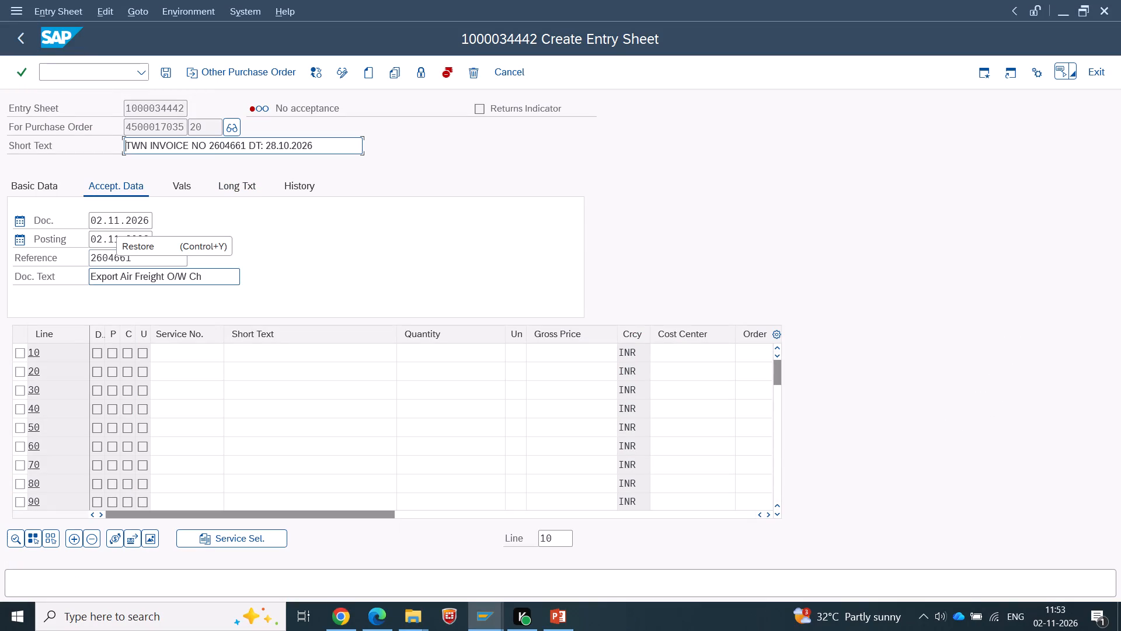
pyautogui.moveTo(207, 277); pyautogui.dragTo(0, 246)
pyautogui.hotkey('ctrl', 'v')
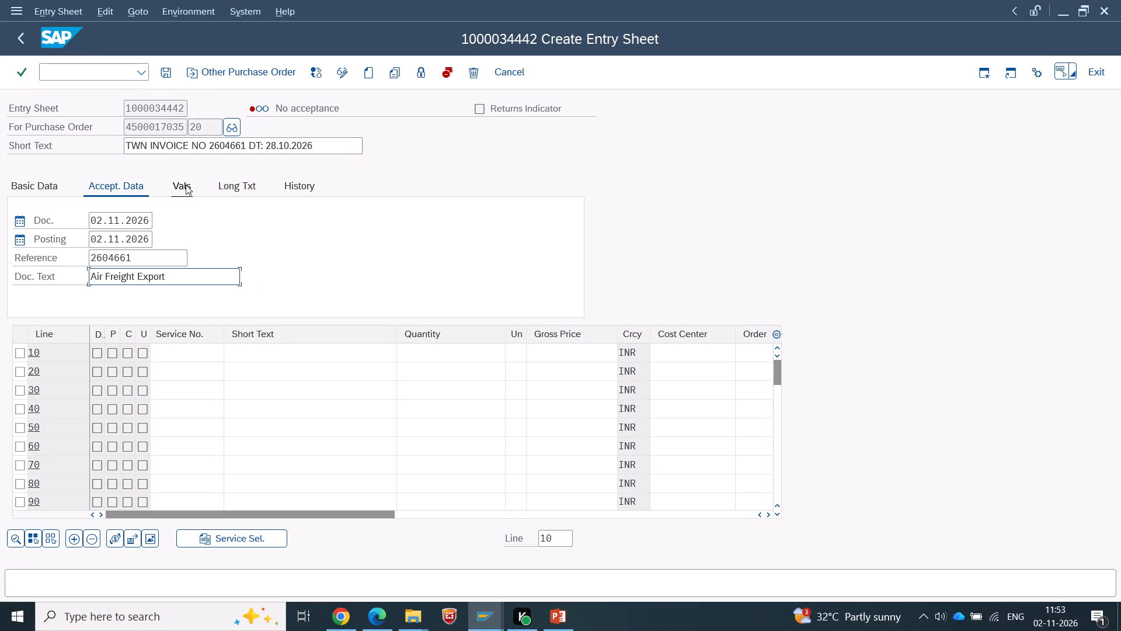
# Open the entry sheet's long text for input and copy "FG Mat Export" from the Type of Materials list in the PowerPoint SOP.
pyautogui.click(184, 184)
pyautogui.click(225, 186)
pyautogui.click(250, 241)
pyautogui.hotkey('alt', 'Tab')
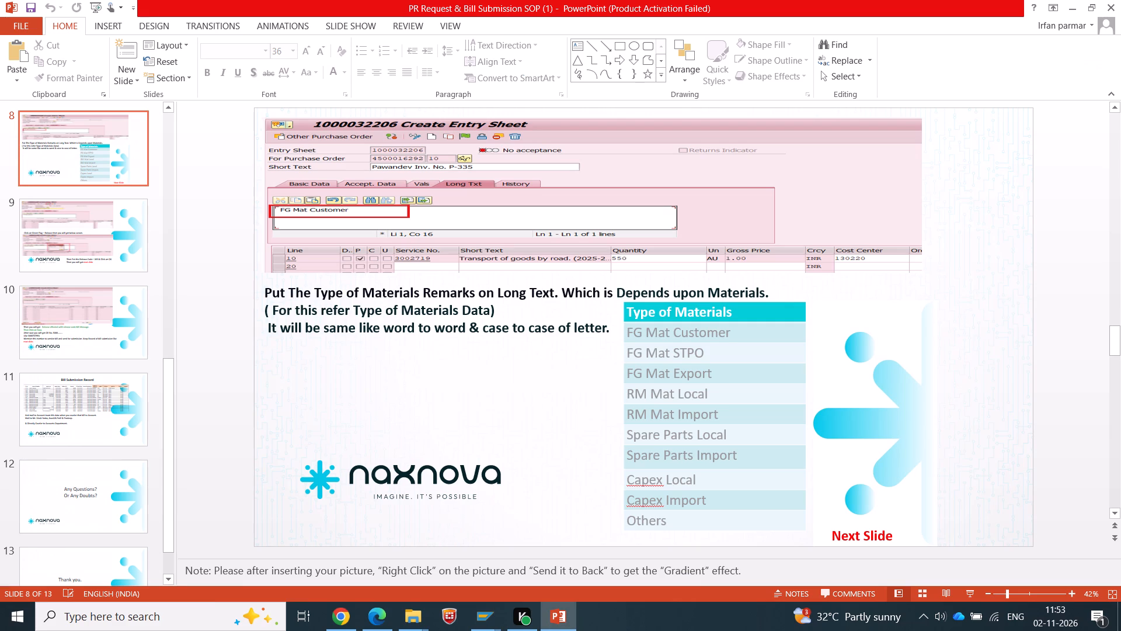
pyautogui.moveTo(730, 376); pyautogui.dragTo(626, 378)
pyautogui.hotkey('ctrl', 'c')
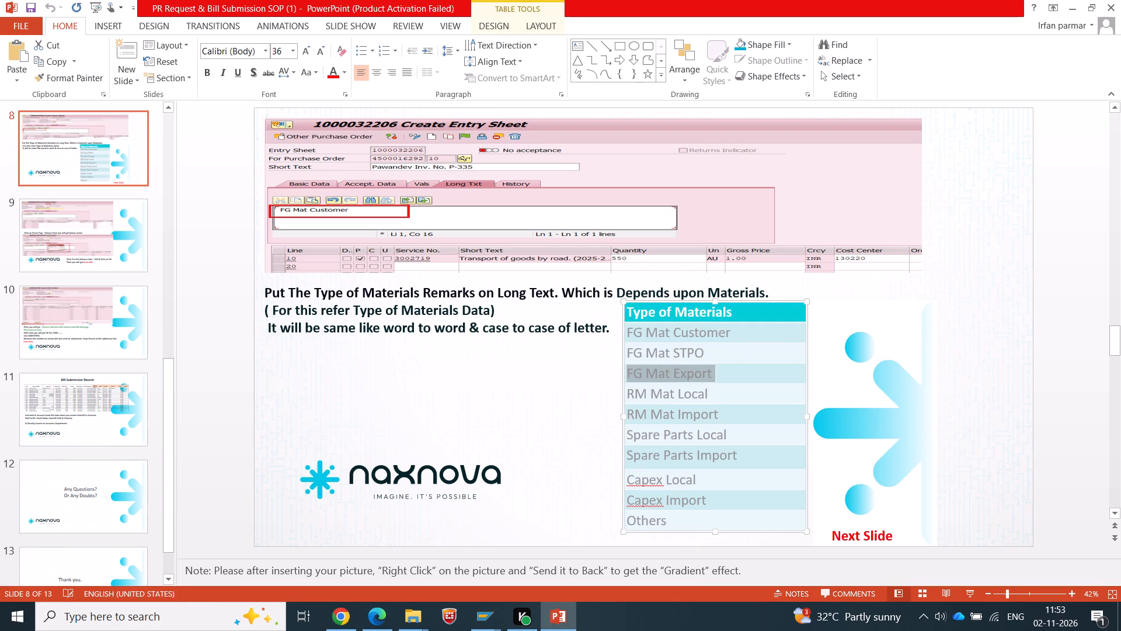
# Switch back to SAP and paste the copied "FG Mat Export" into the entry sheet's long text.
pyautogui.hotkey('alt', 'Tab')
pyautogui.hotkey('ctrl', 'v')
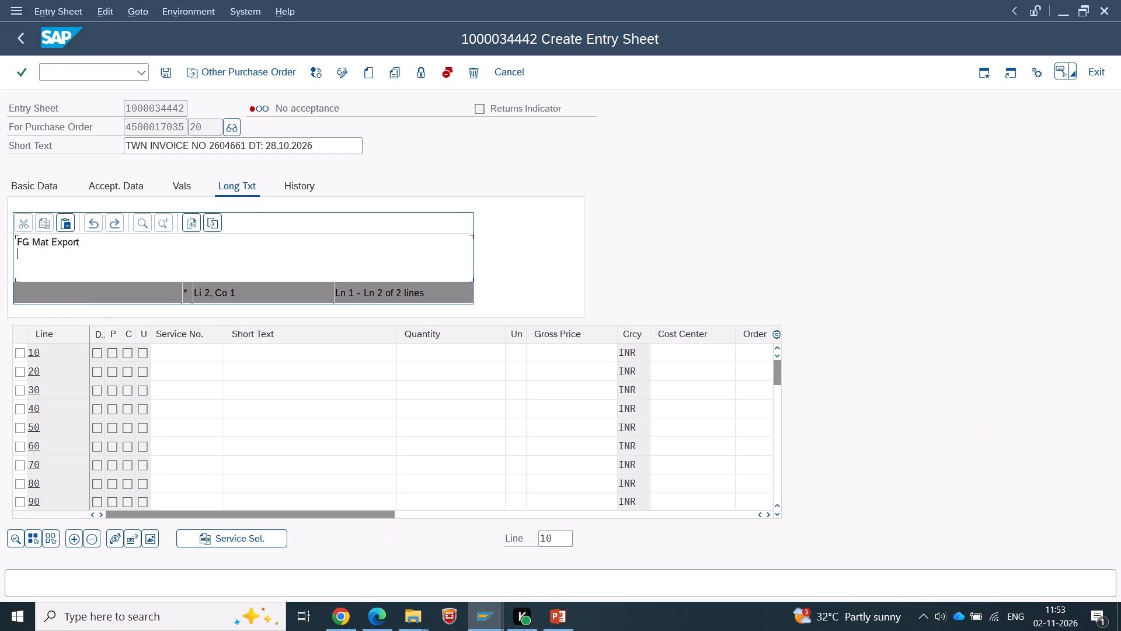
pyautogui.press('Return')
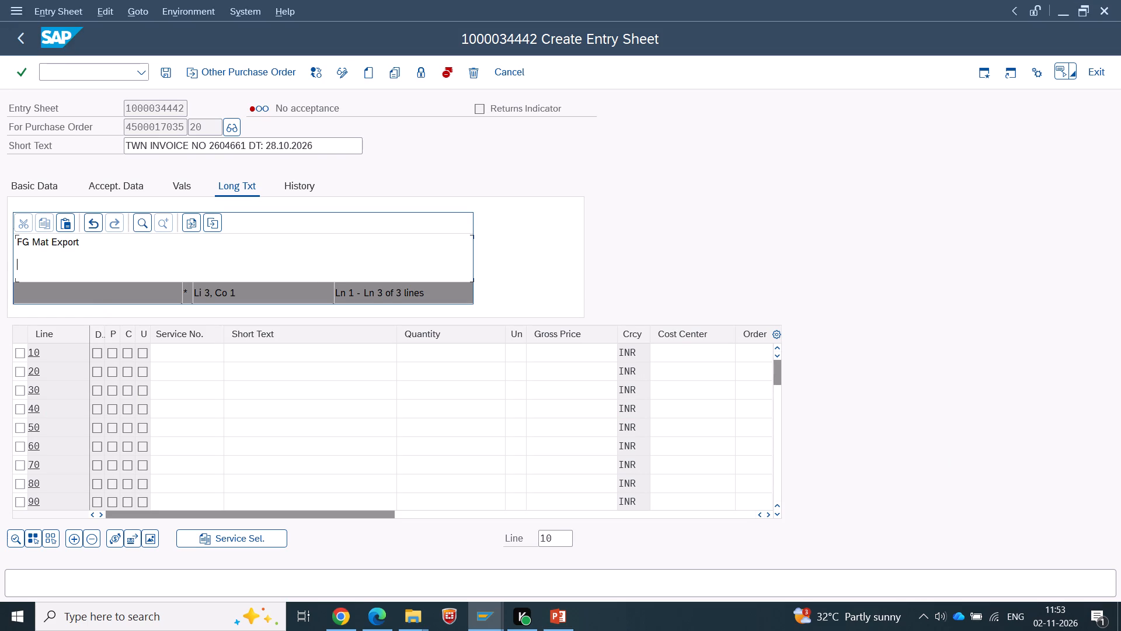
# Begin the service entry on line 10, switching to the PowerPoint SOP to check how to fill it in.
pyautogui.click(196, 349)
pyautogui.press('Tab')
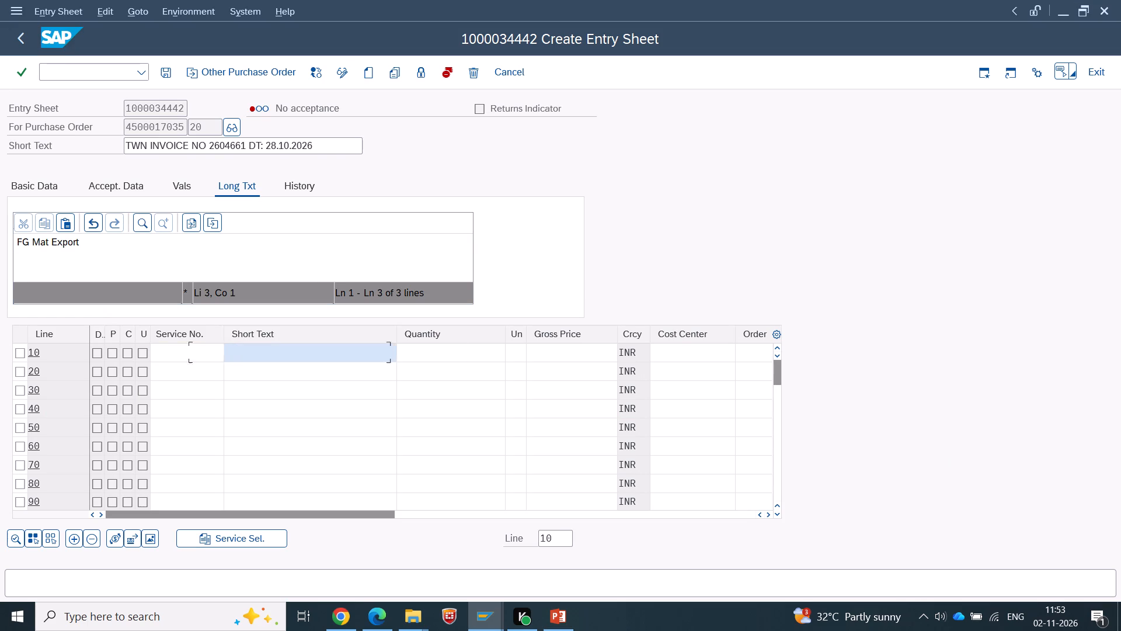
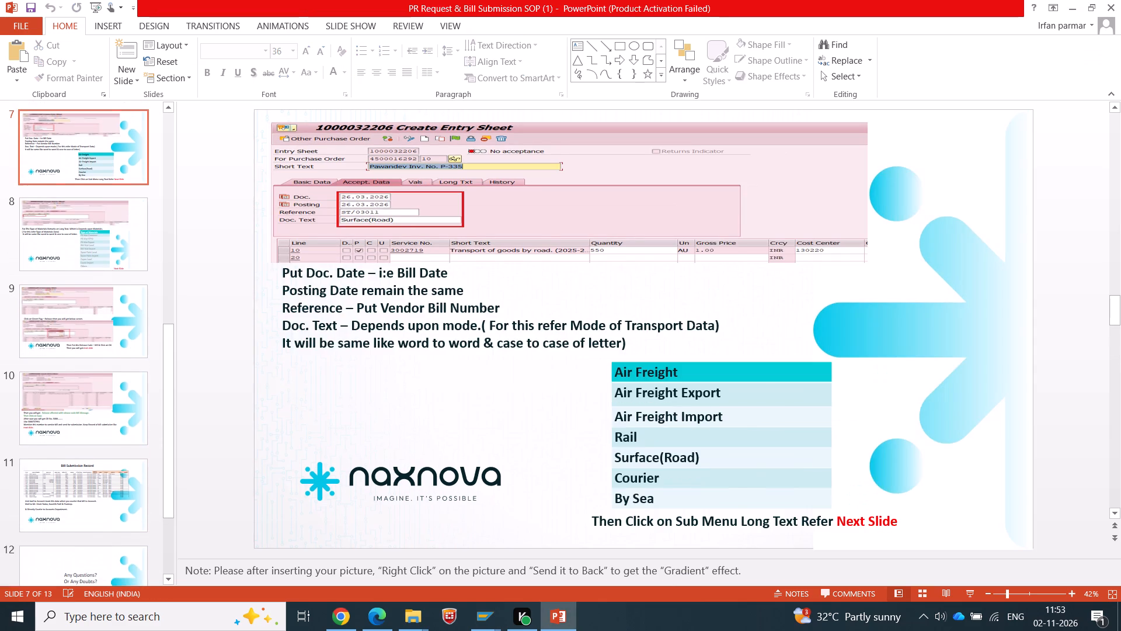
# Review the SOP slides covering the acceptance data, the Type of Materials remarks for the long text, and the release instructions.
pyautogui.scroll(-2, 278, 301)
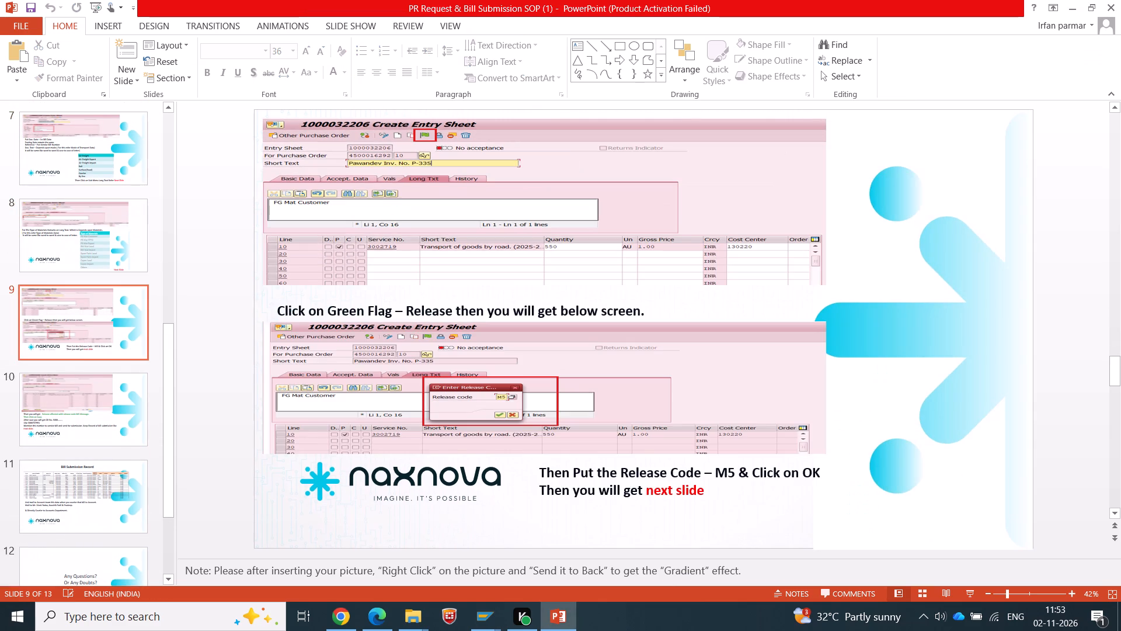
pyautogui.scroll(1, 479, 412)
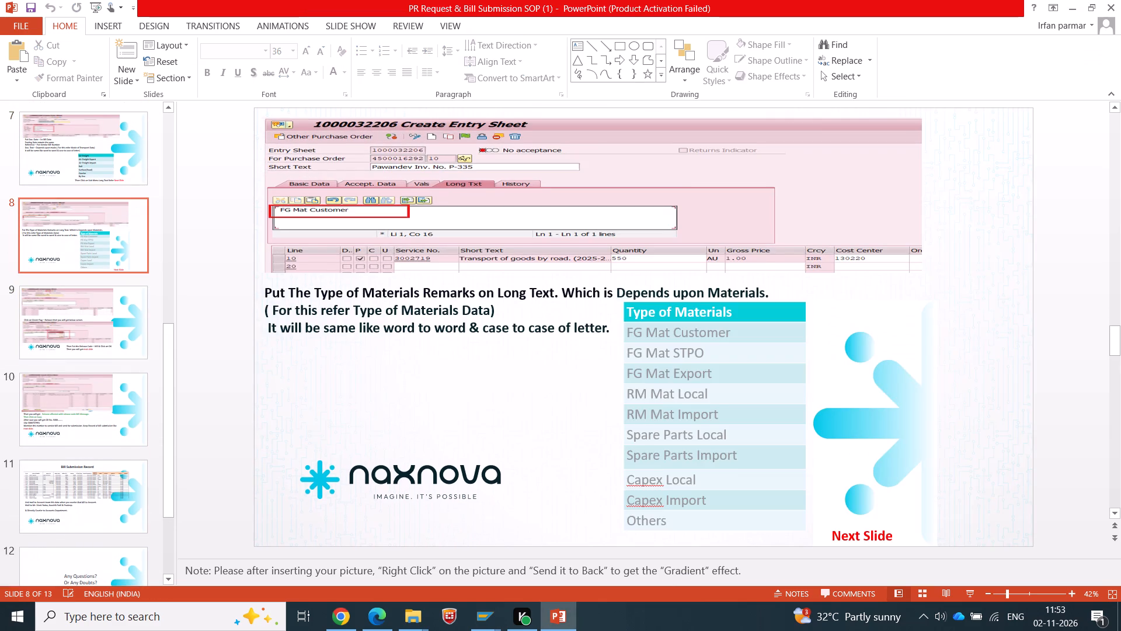
pyautogui.scroll(2, 479, 412)
pyautogui.scroll(-1, 479, 412)
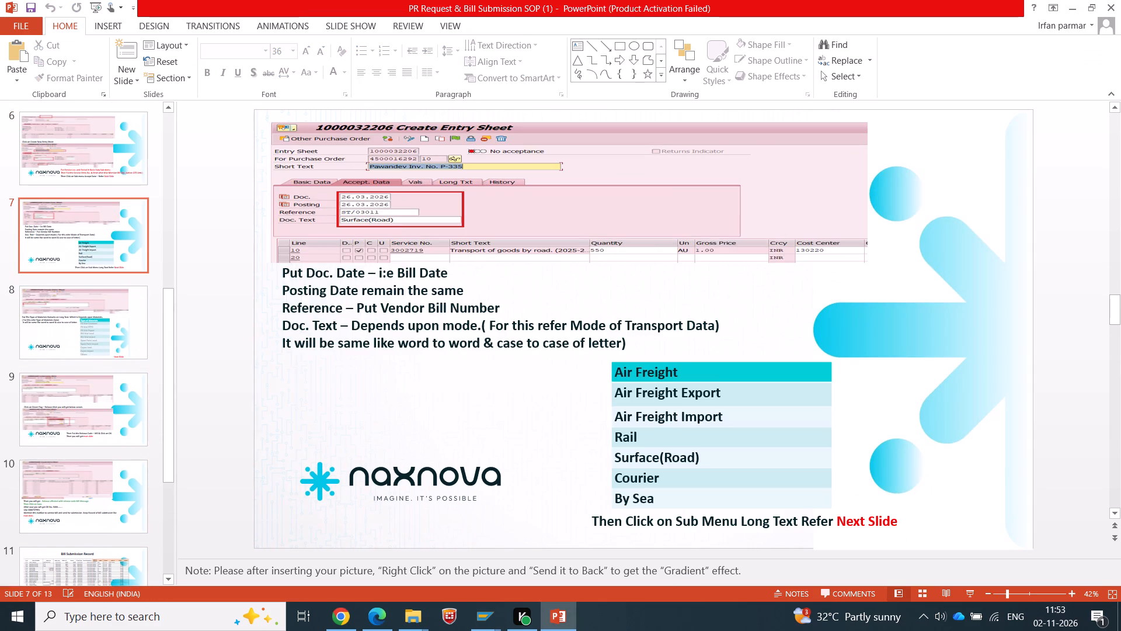
pyautogui.scroll(-1, 479, 412)
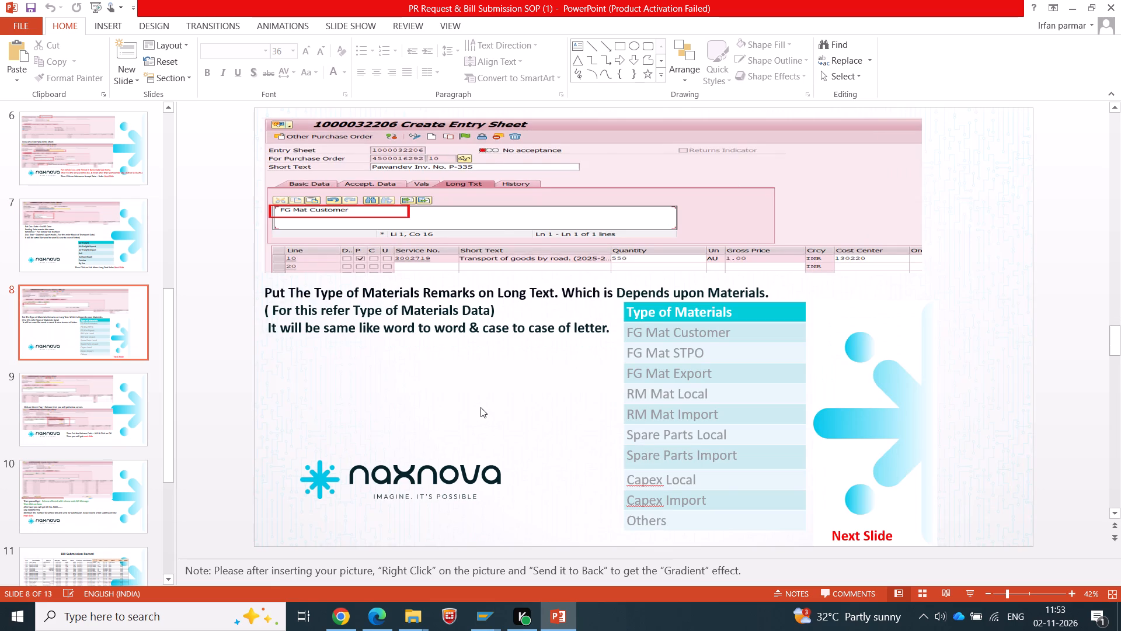
# Look through the SOP slides for the one showing how to fill in the service line of a new entry sheet.
pyautogui.scroll(-1, 481, 407)
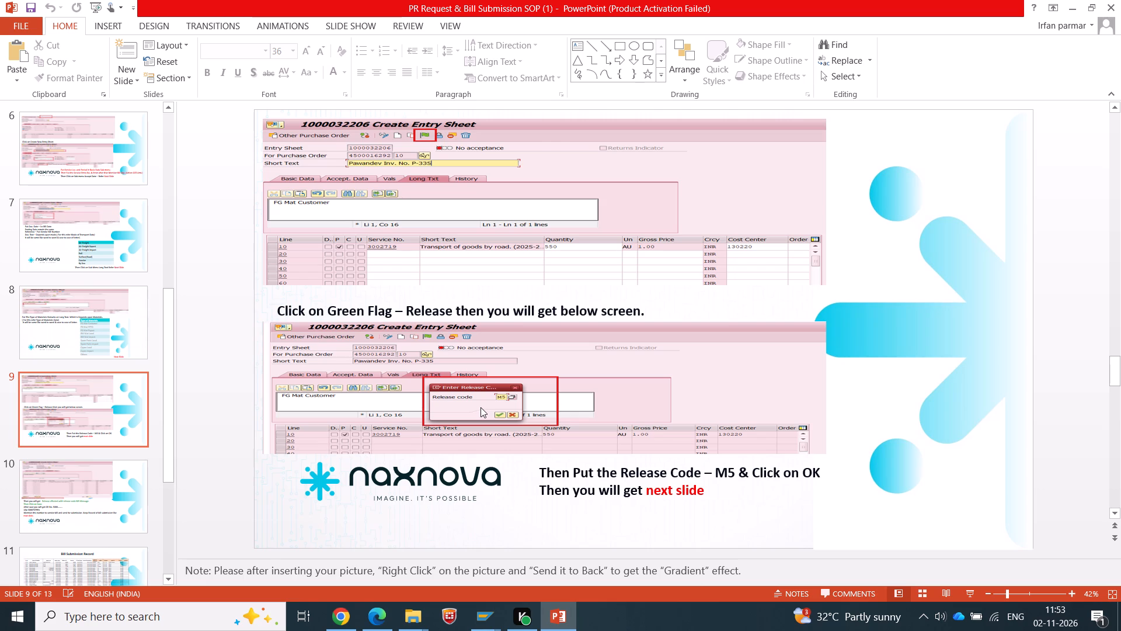
pyautogui.press('Up')
pyautogui.press('Up')
pyautogui.press('Up')
pyautogui.press('Up')
pyautogui.press('Up')
pyautogui.press('Up')
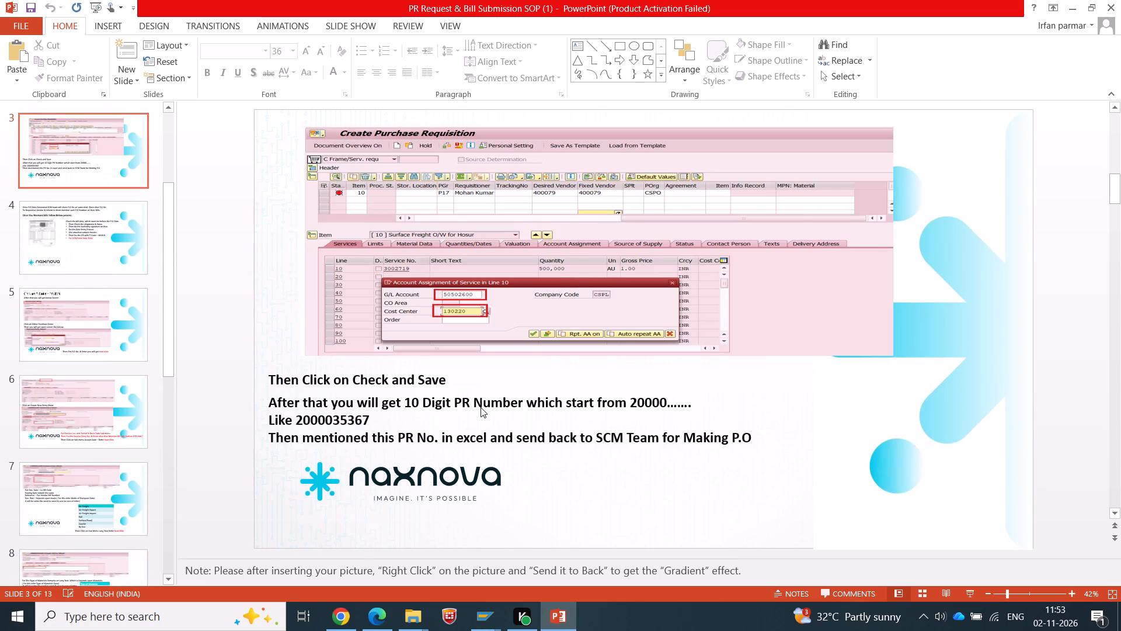
pyautogui.press('Down')
pyautogui.press('Down')
pyautogui.press('Down')
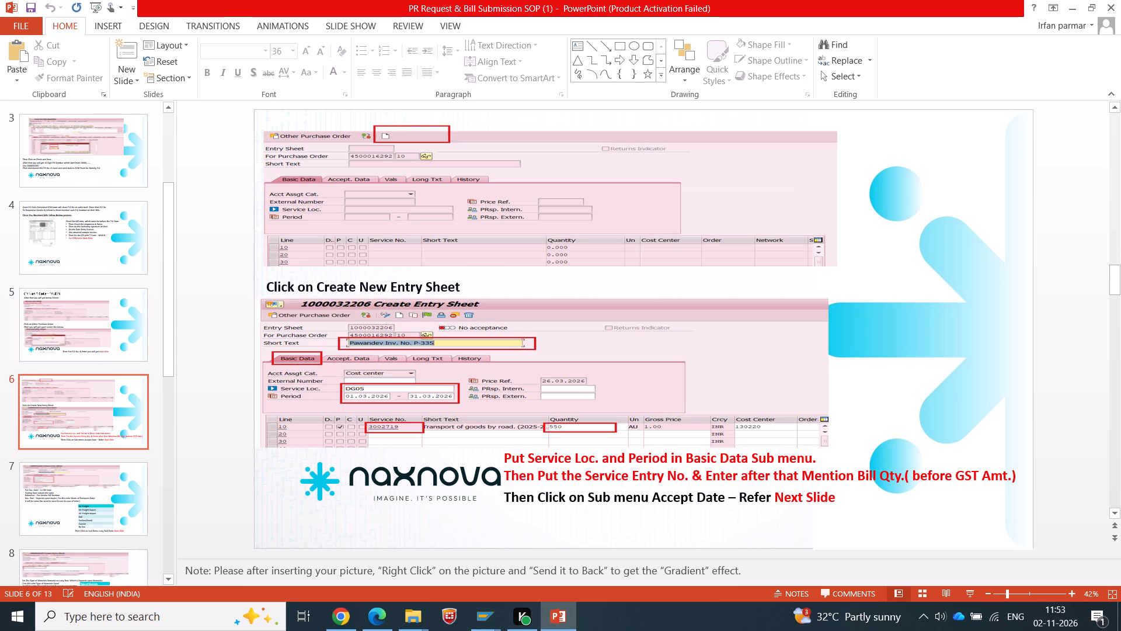
# Switch to SAP and, checking against the SOP slide, enter the quantity 5500 for service line 10 (3002771).
pyautogui.hotkey('alt', 'Tab')
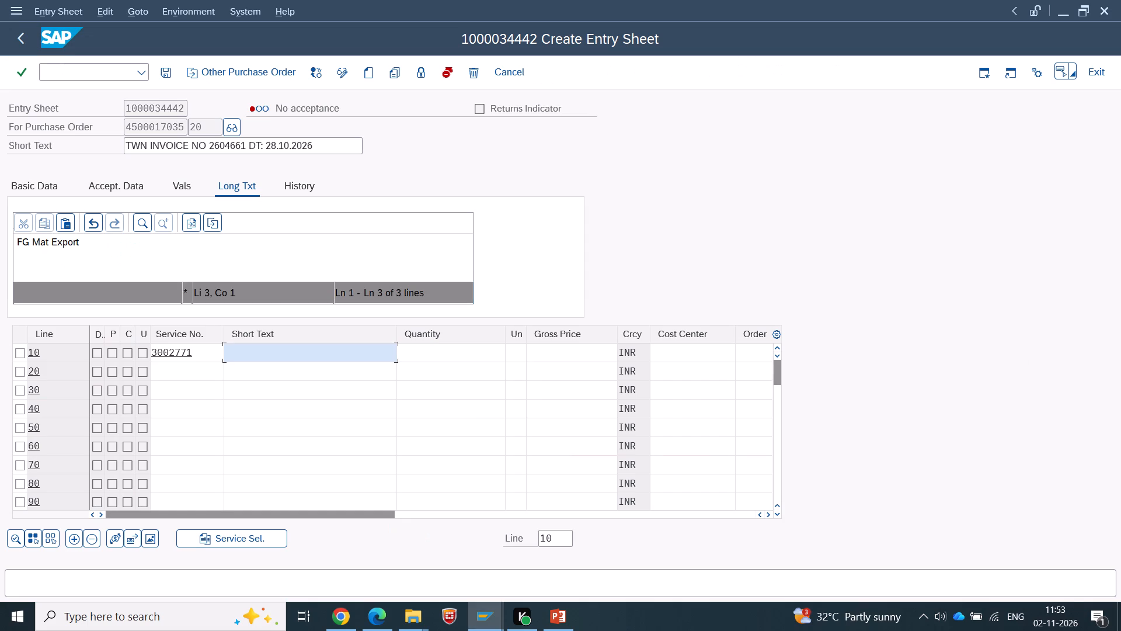
pyautogui.press('Tab')
pyautogui.hotkey('alt', 'Tab')
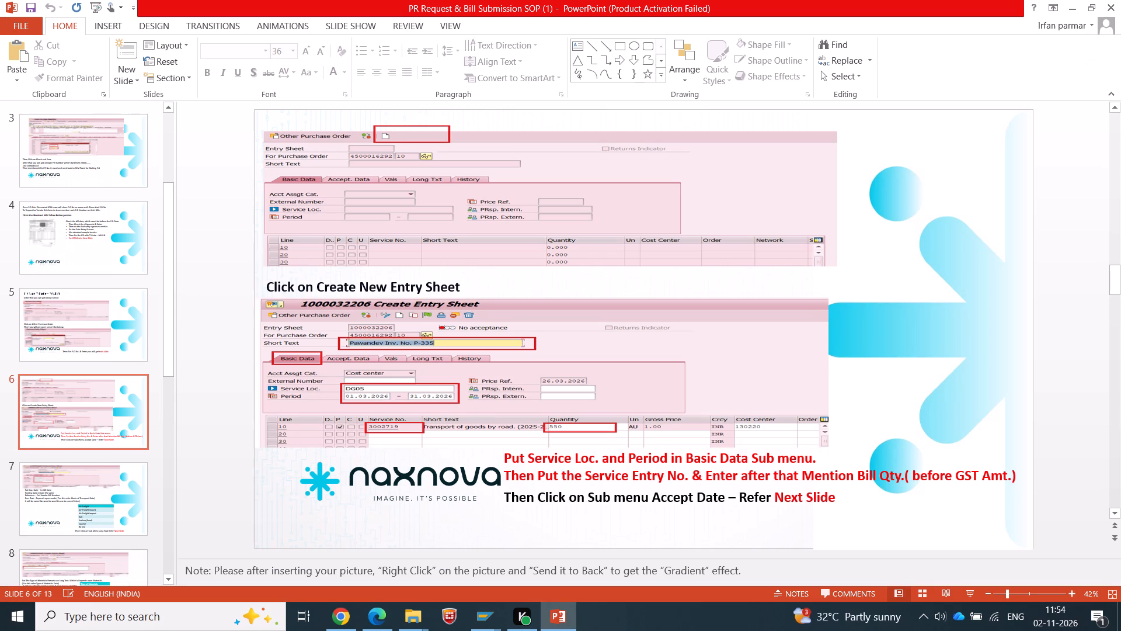
pyautogui.hotkey('alt', 'Tab')
pyautogui.write('5500')
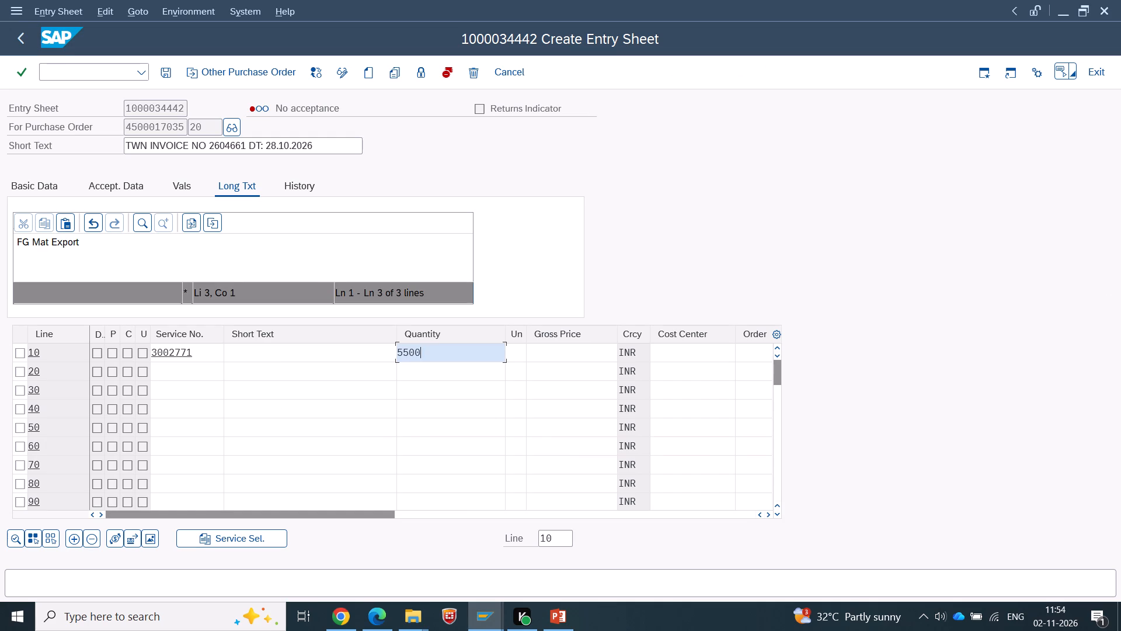
pyautogui.press('Tab')
# Check the SOP slide again, and set service line 10's unit to AU and its gross price to 1 in SAP.
pyautogui.hotkey('alt', 'Tab')
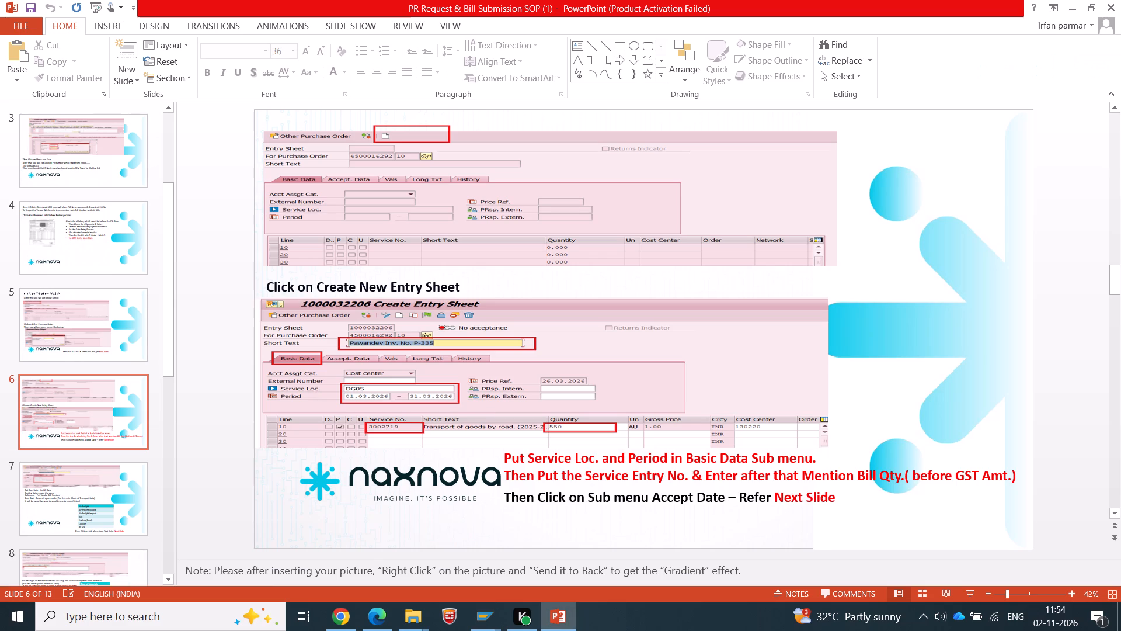
pyautogui.hotkey('alt', 'Tab')
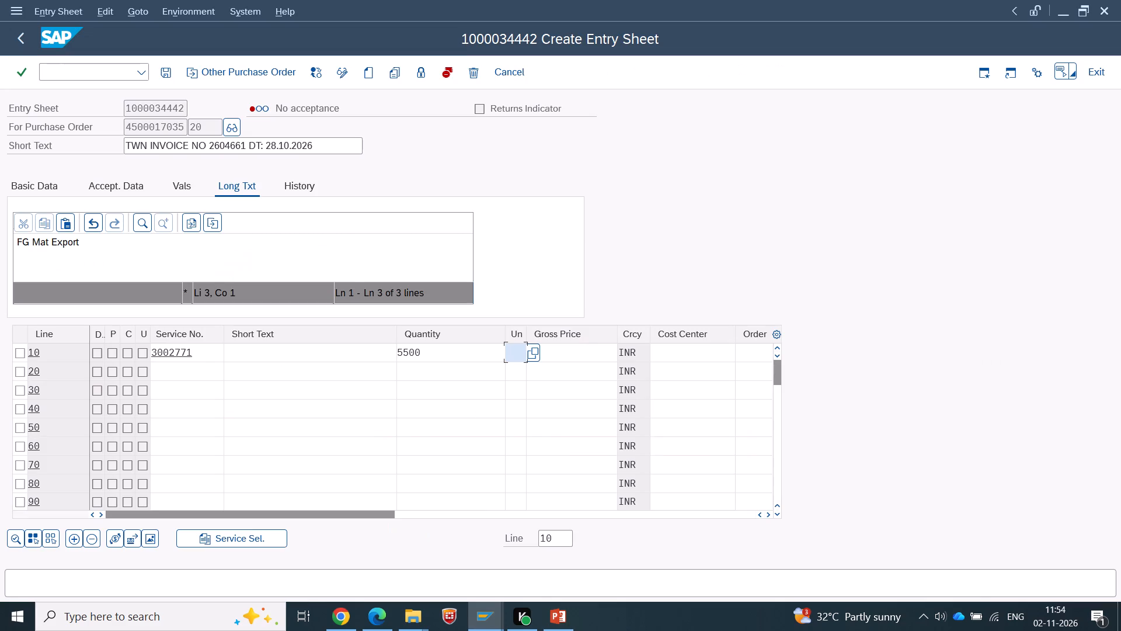
pyautogui.write('ua')
pyautogui.press('Tab')
pyautogui.press('1')
pyautogui.press('Tab')
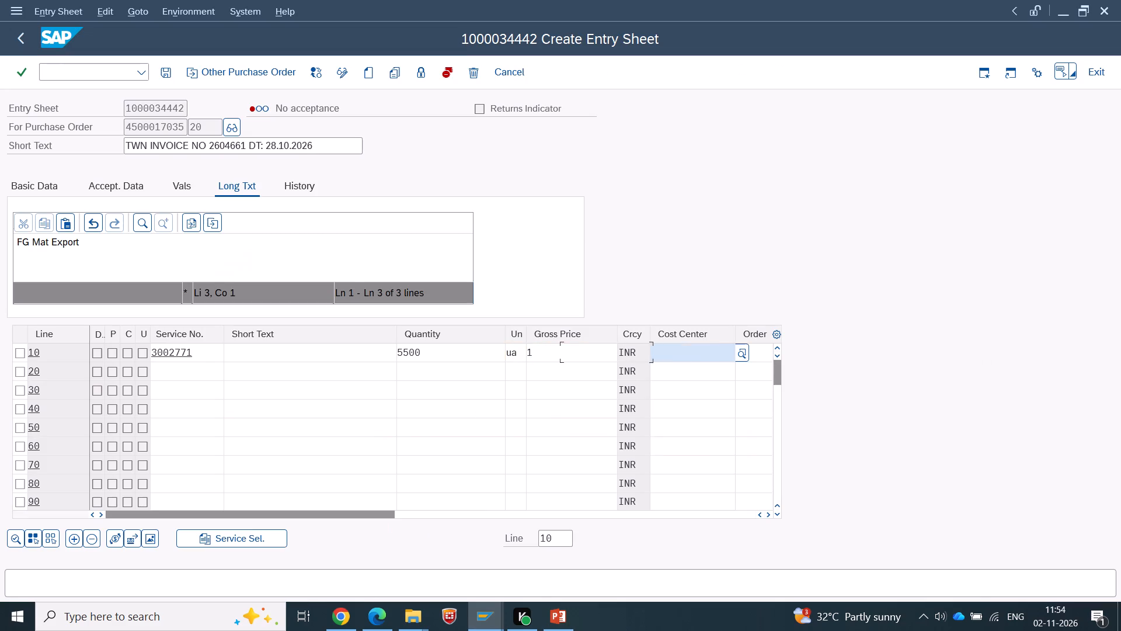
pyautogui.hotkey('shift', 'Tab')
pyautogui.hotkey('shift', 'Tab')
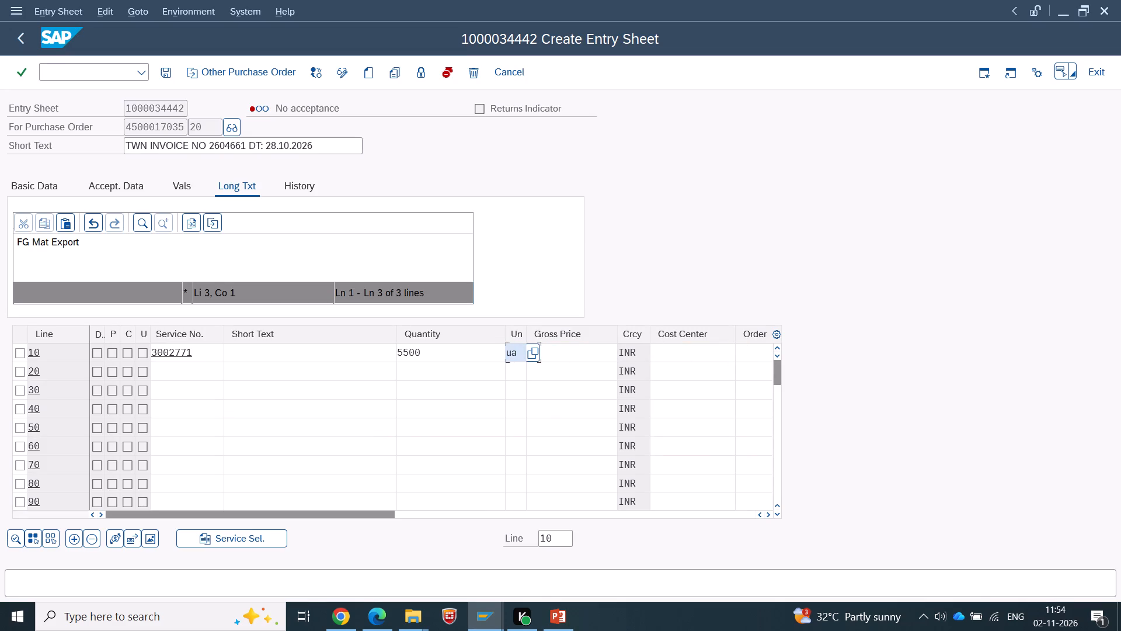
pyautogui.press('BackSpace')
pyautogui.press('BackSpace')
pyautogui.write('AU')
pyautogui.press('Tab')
# Check the PowerPoint SOP slide's example service line, and return to SAP to go to service line 10's Order field.
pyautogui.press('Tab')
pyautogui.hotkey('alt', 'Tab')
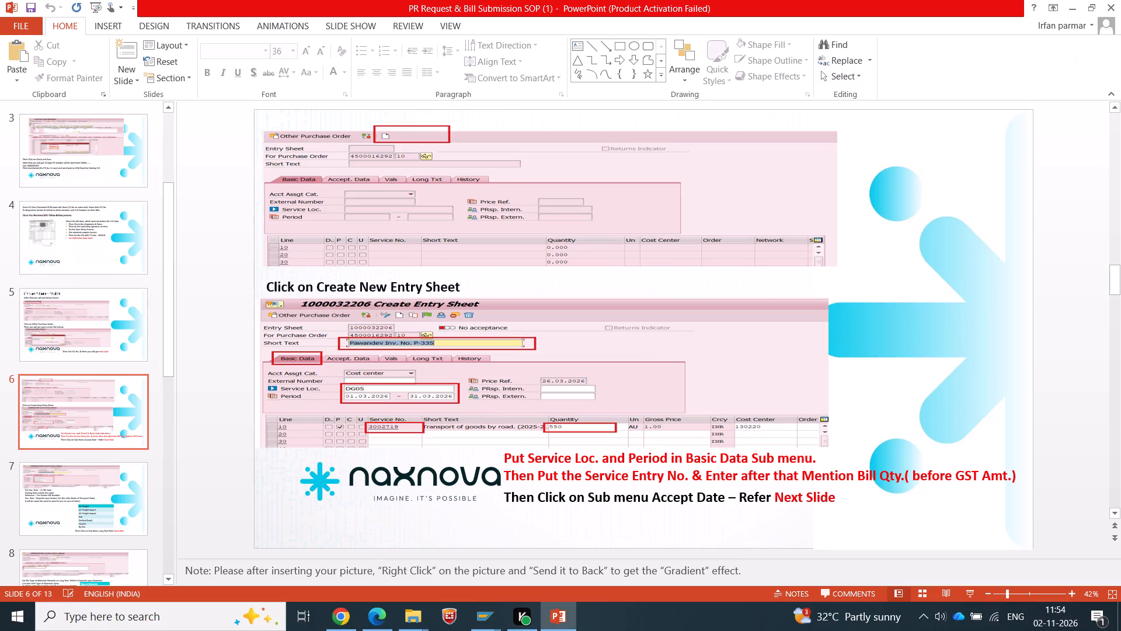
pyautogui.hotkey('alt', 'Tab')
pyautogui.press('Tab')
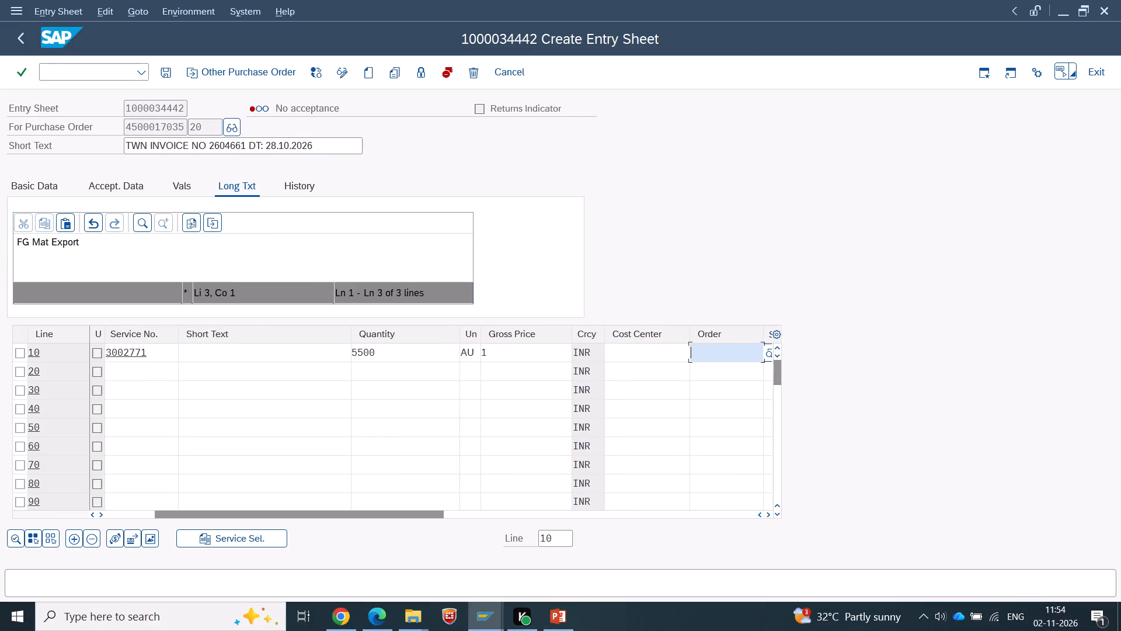
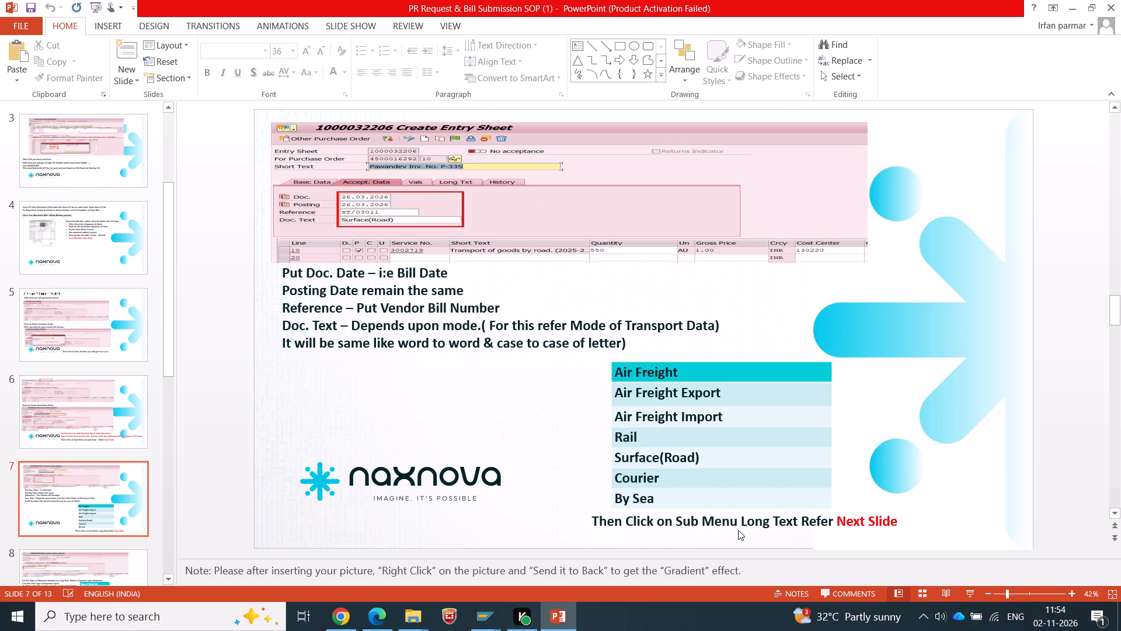
# Switch back to SAP and validate the entry sheet with the data entered for service line 10.
pyautogui.hotkey('alt', 'Tab')
pyautogui.press('Return')
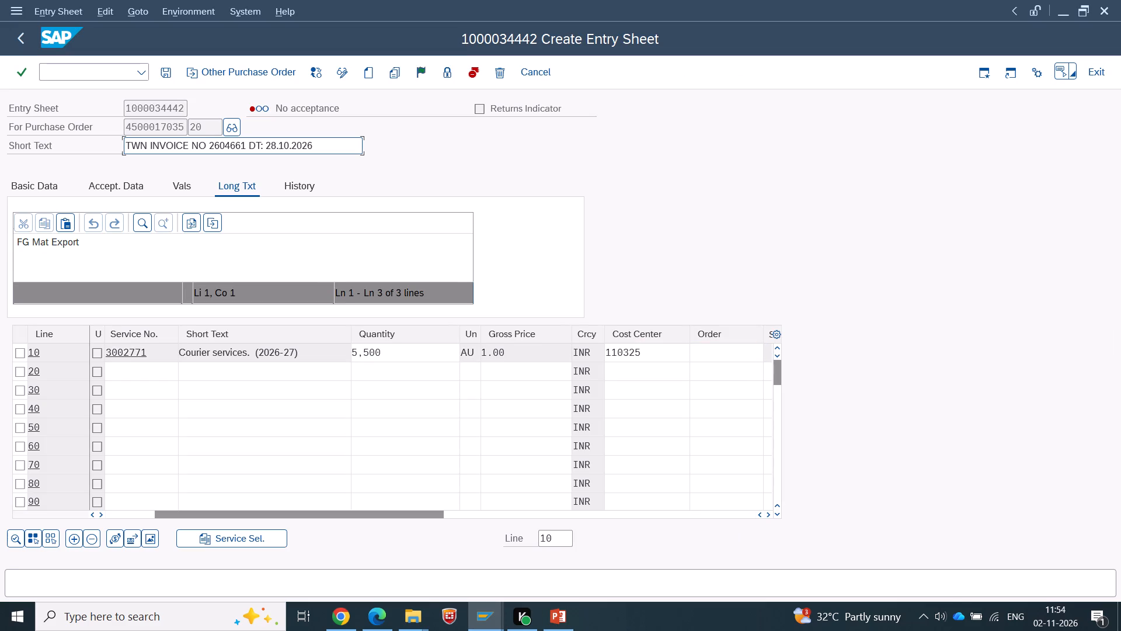
# Find the release instructions in the PowerPoint SOP slides, and release the entry sheet in SAP with release code M5 (Mgr-Engg-Vas/Pel/Har).
pyautogui.hotkey('alt', 'Tab')
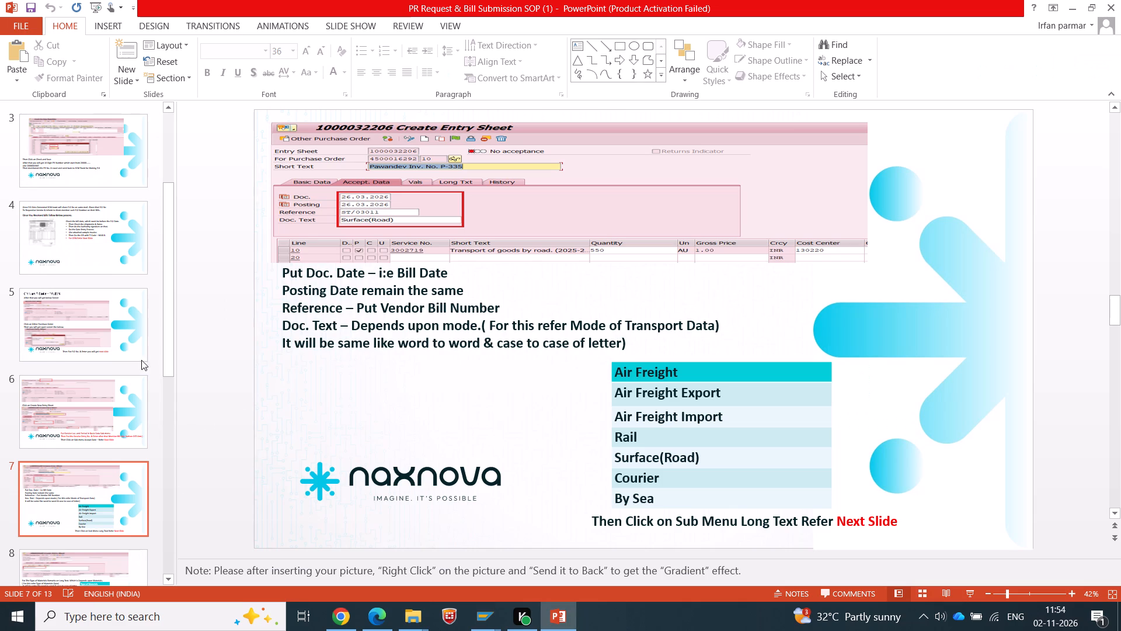
pyautogui.scroll(-1, 103, 394)
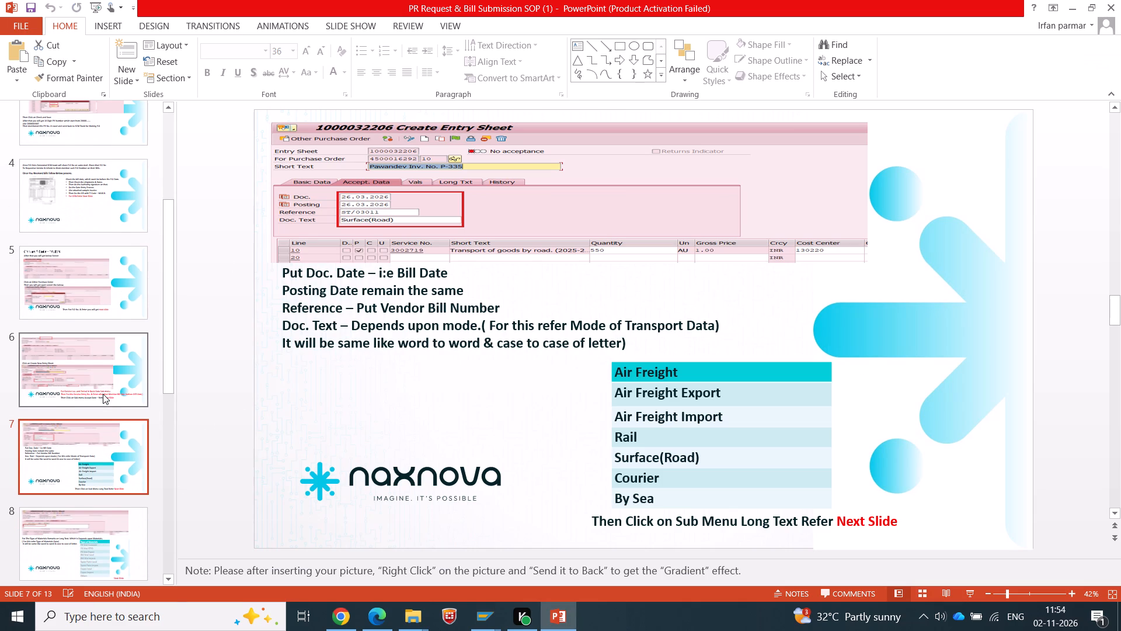
pyautogui.scroll(-1, 103, 394)
pyautogui.click(66, 501)
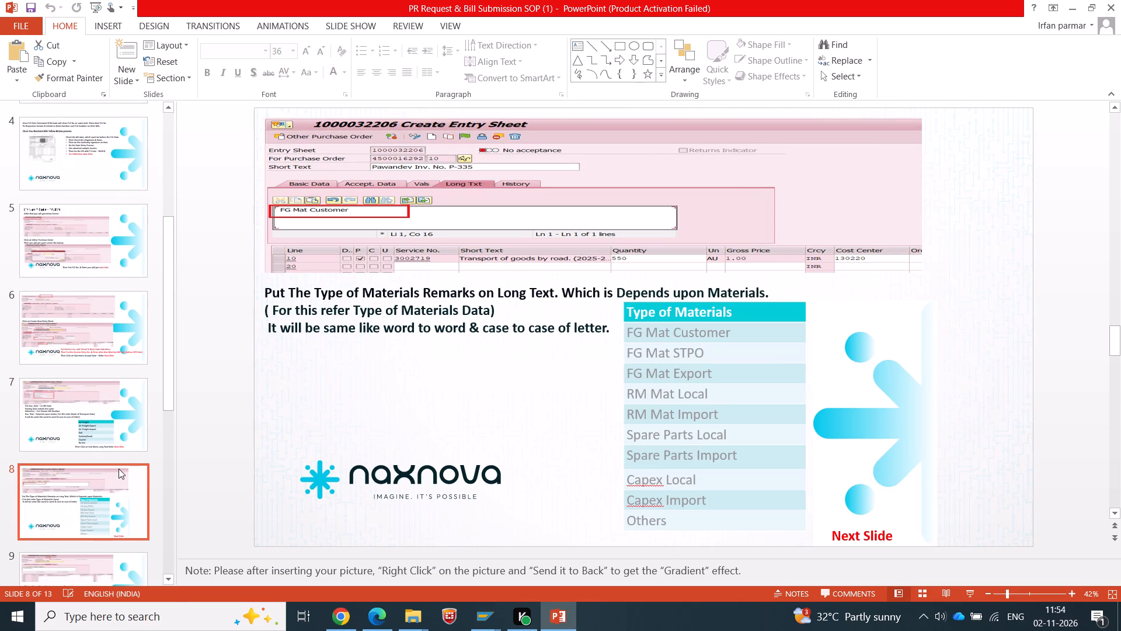
pyautogui.press('Down')
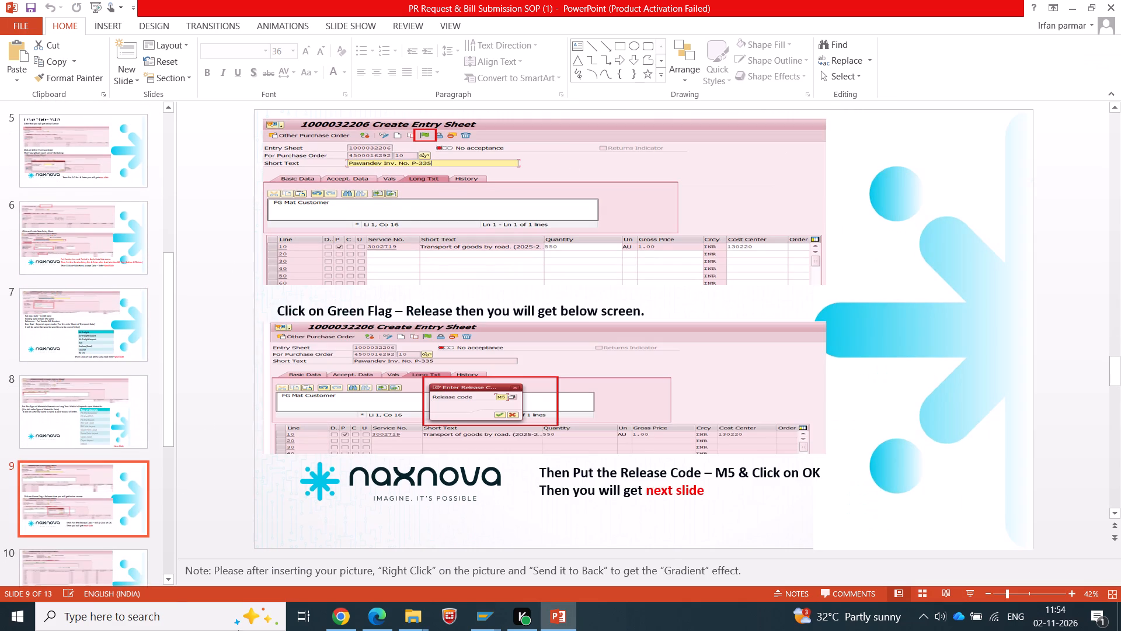
pyautogui.hotkey('alt', 'Tab')
pyautogui.click(417, 72)
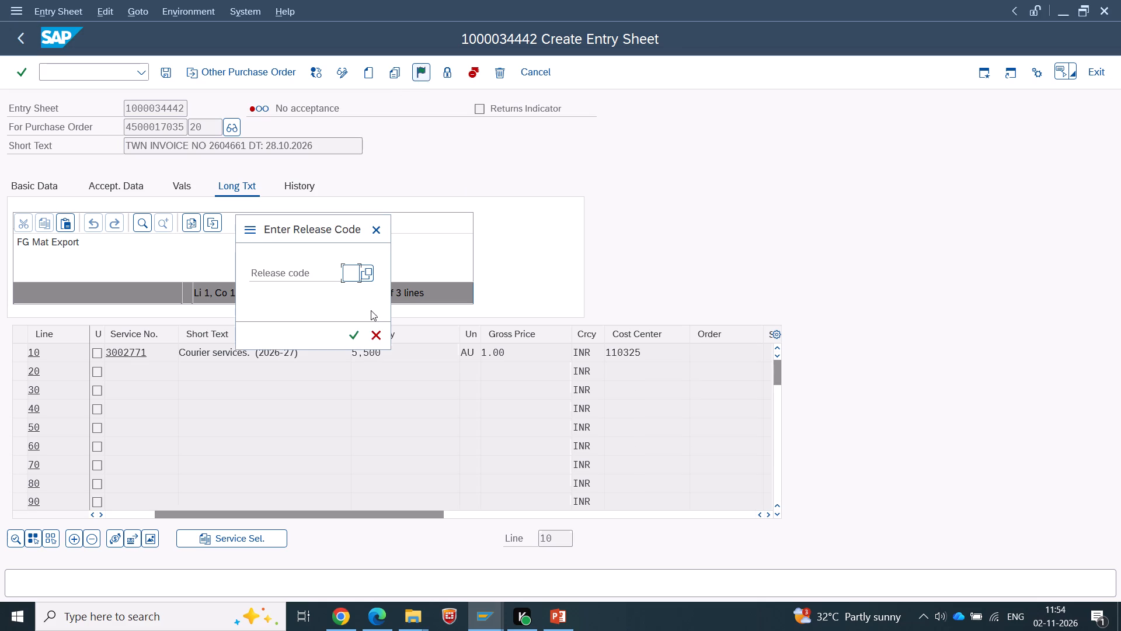
pyautogui.hotkey('alt', 'Tab')
pyautogui.hotkey('alt', 'Tab')
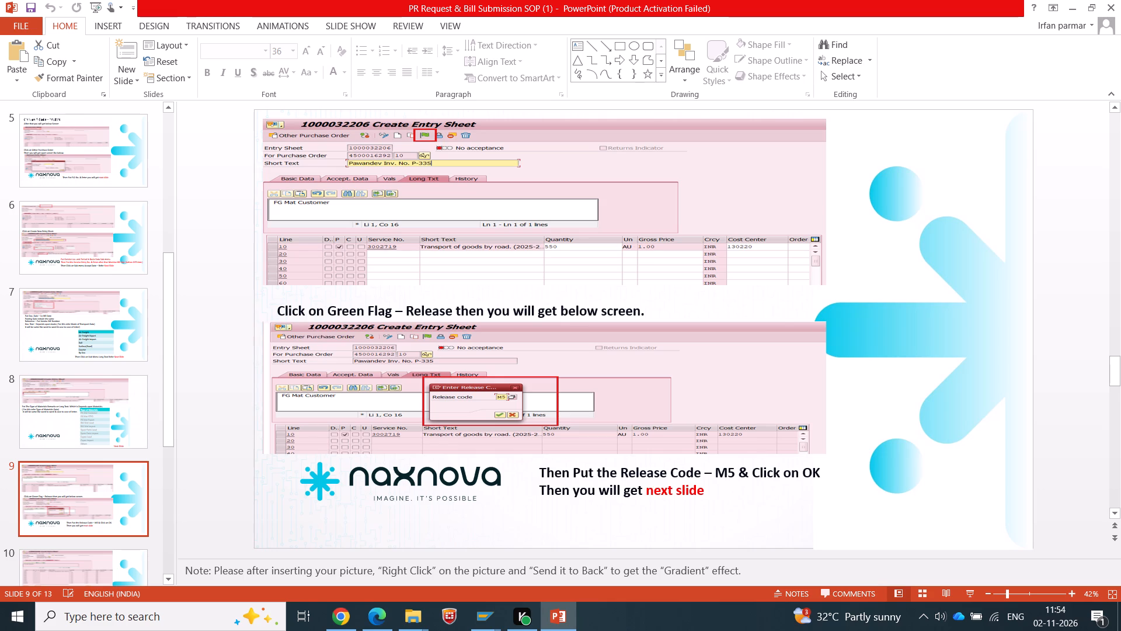
pyautogui.click(365, 273)
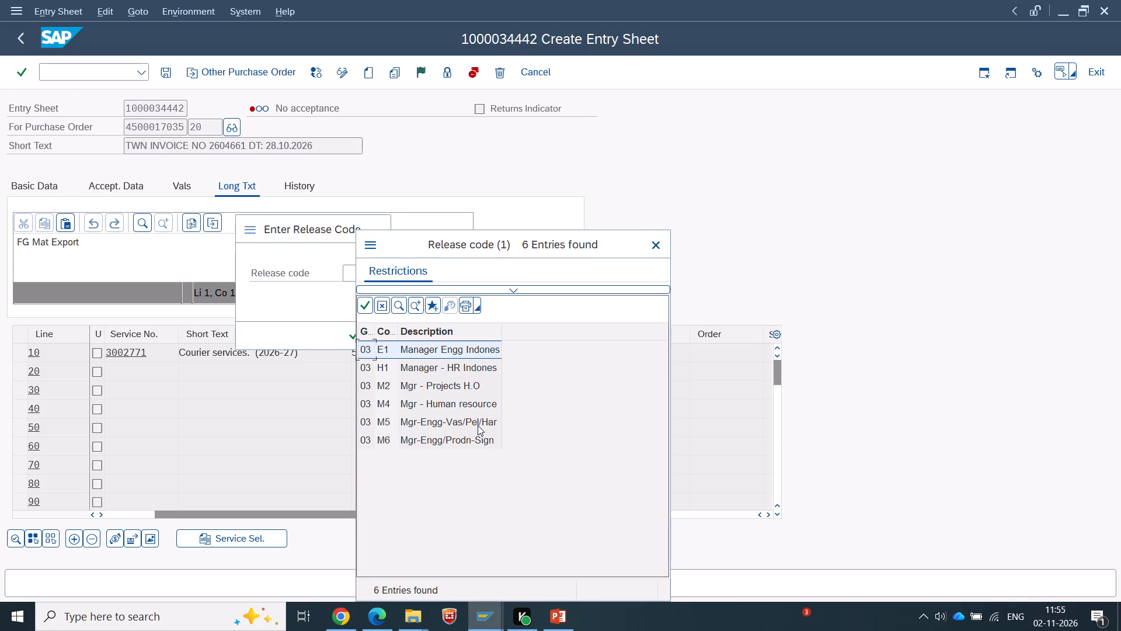
pyautogui.doubleClick(478, 425)
pyautogui.click(354, 334)
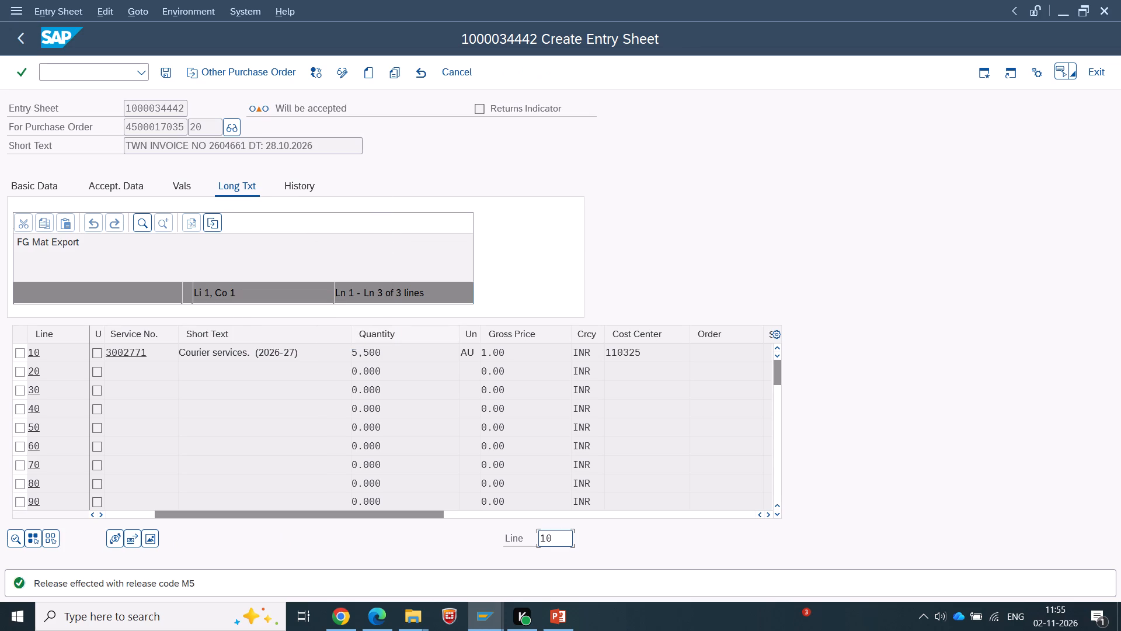
pyautogui.click(168, 69)
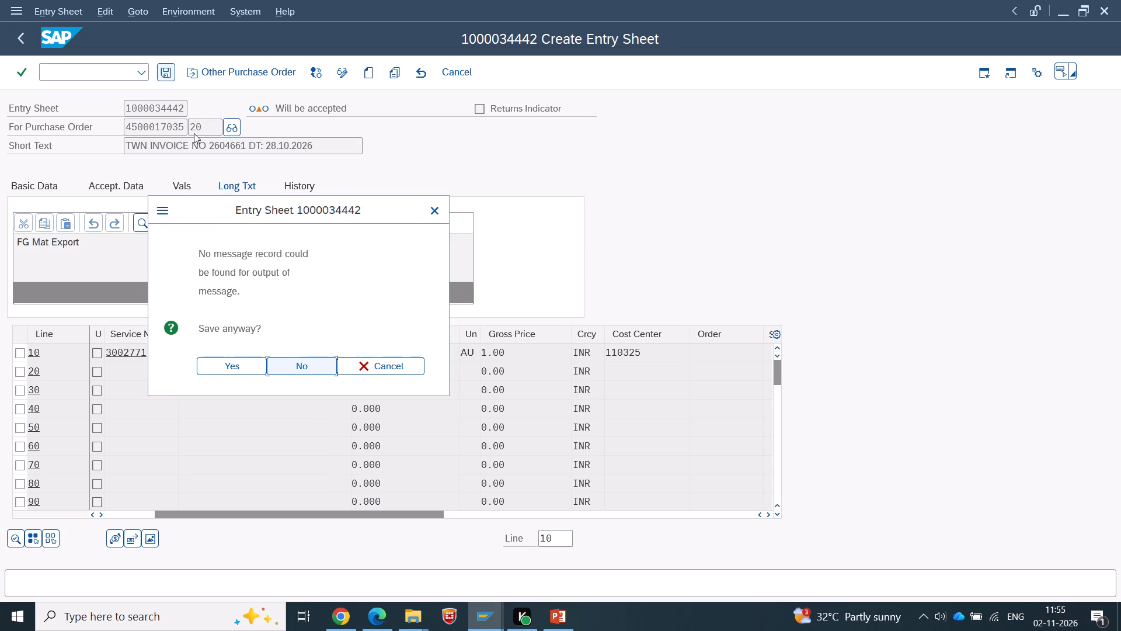
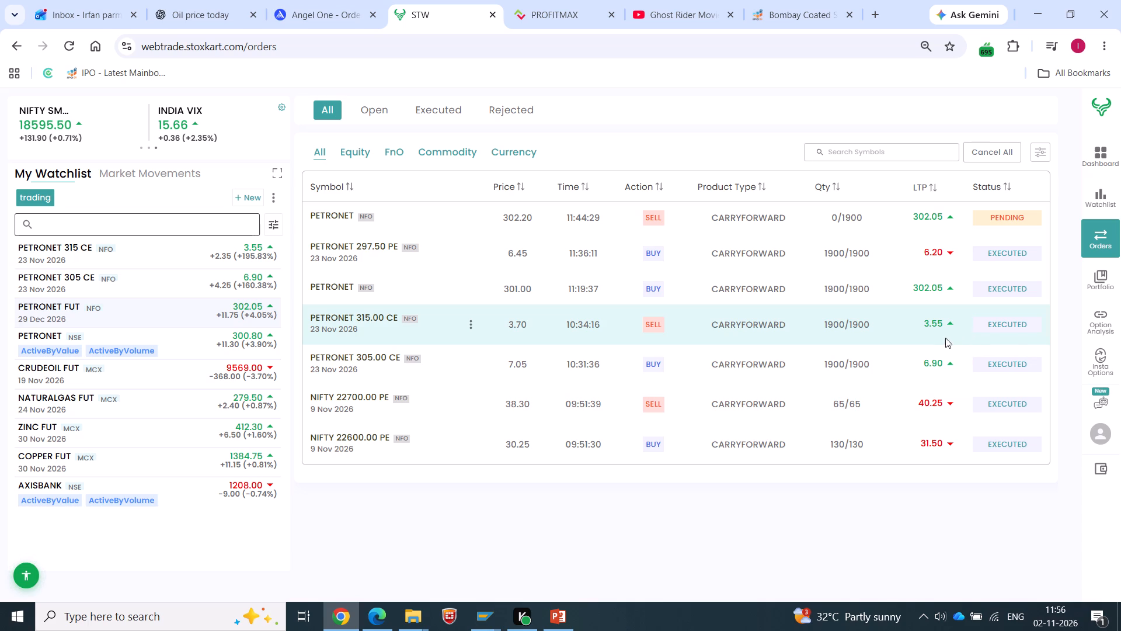
# View the open positions in the portfolio on the Stoxkart trading site in Chrome.
pyautogui.click(1101, 273)
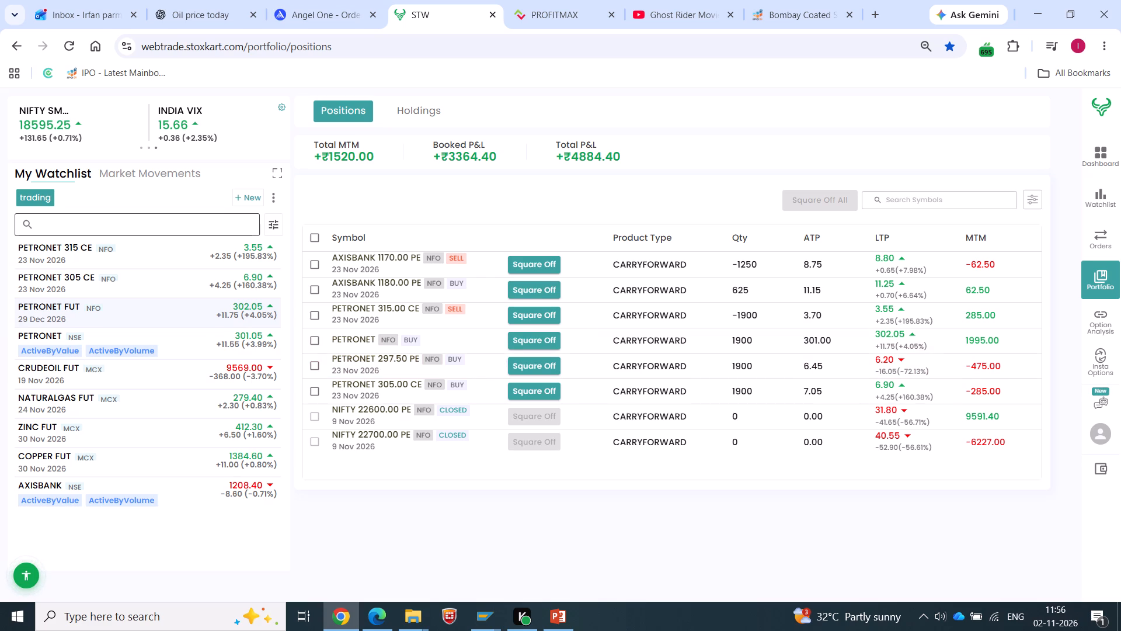
# View the PETRONET NSE stock overview from the trading watchlist, and return to the portfolio positions.
pyautogui.click(37, 307)
pyautogui.click(58, 332)
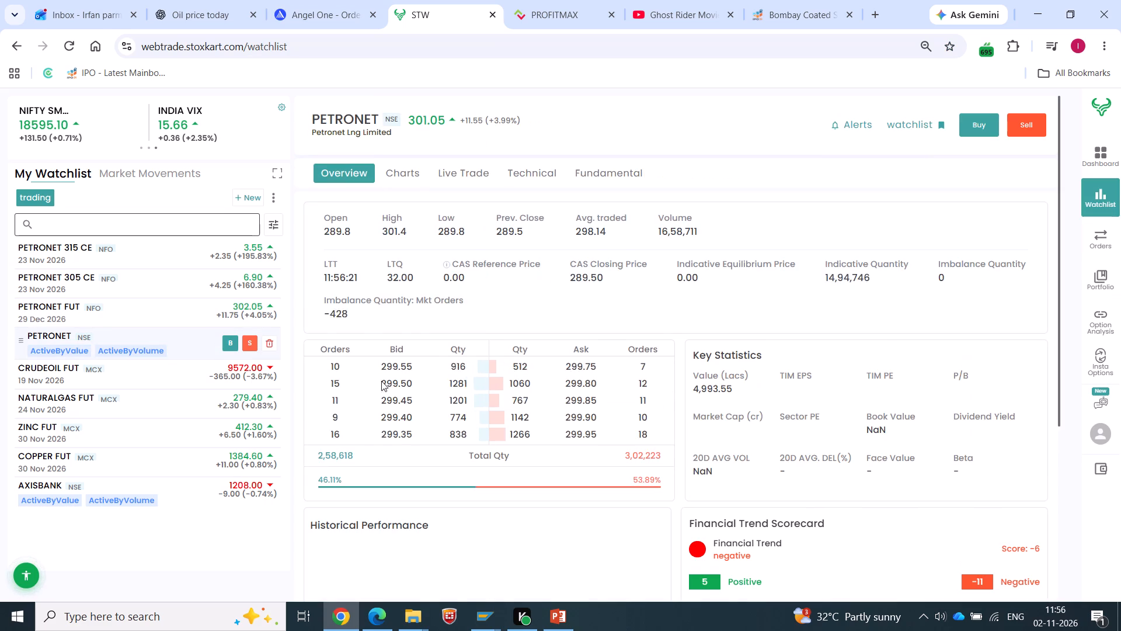
pyautogui.click(1099, 275)
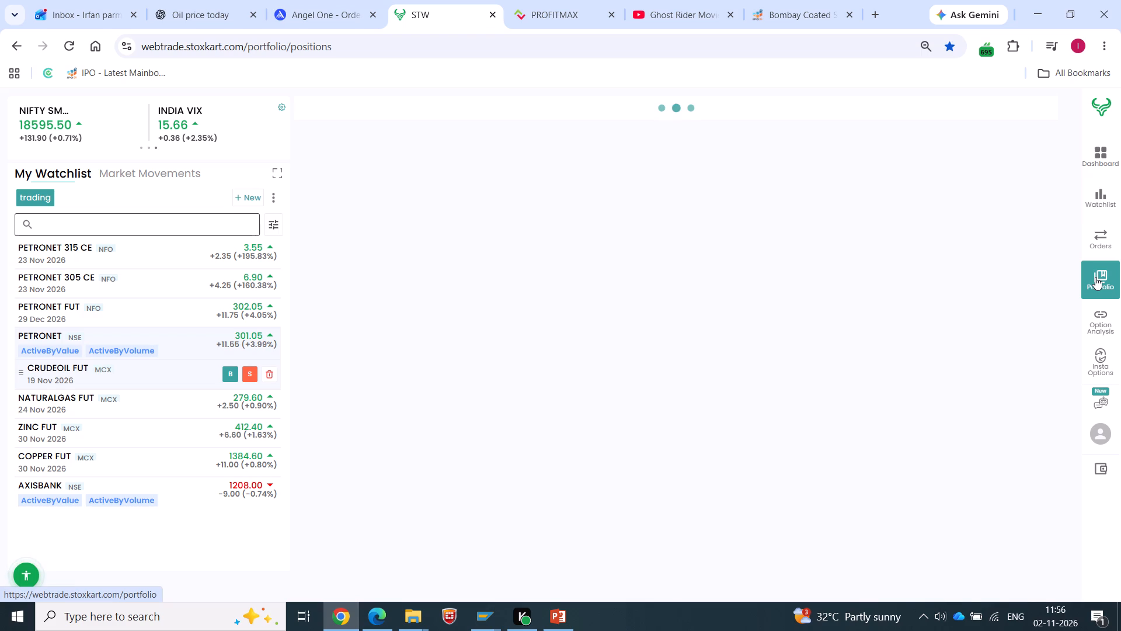
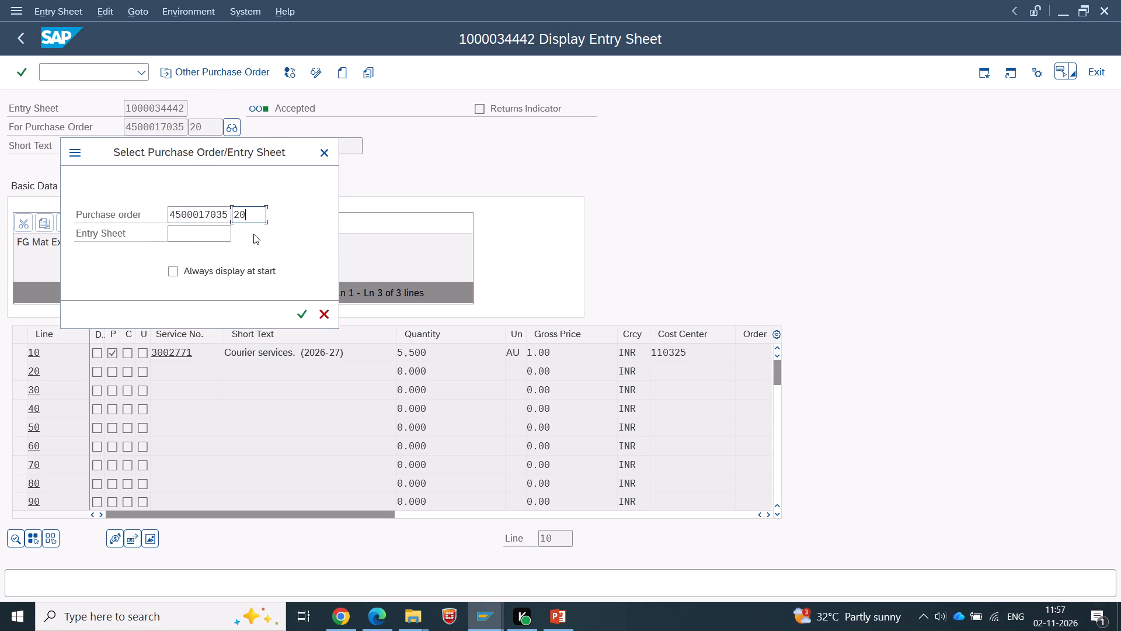
pyautogui.press('Return')
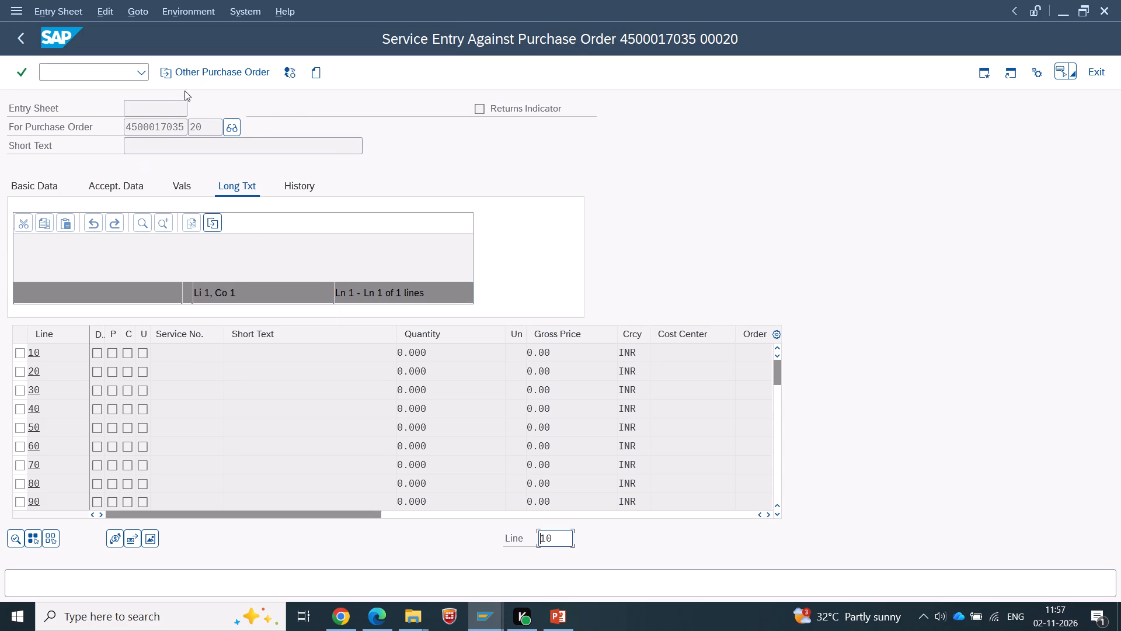
pyautogui.click(314, 75)
pyautogui.press('space')
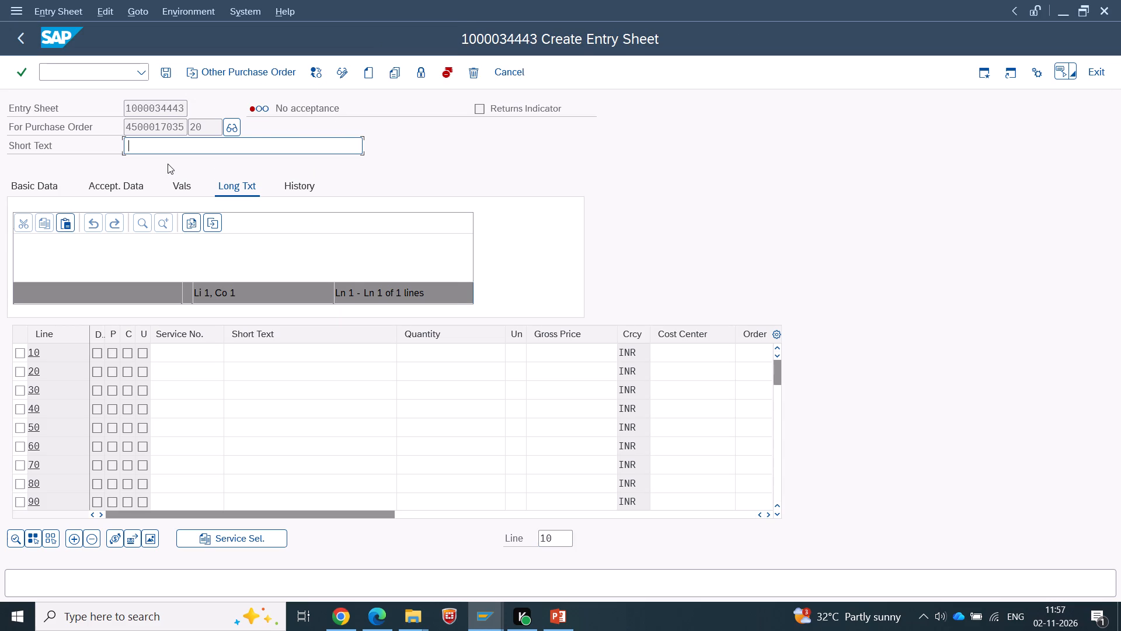
pyautogui.click(168, 164)
pyautogui.click(214, 148)
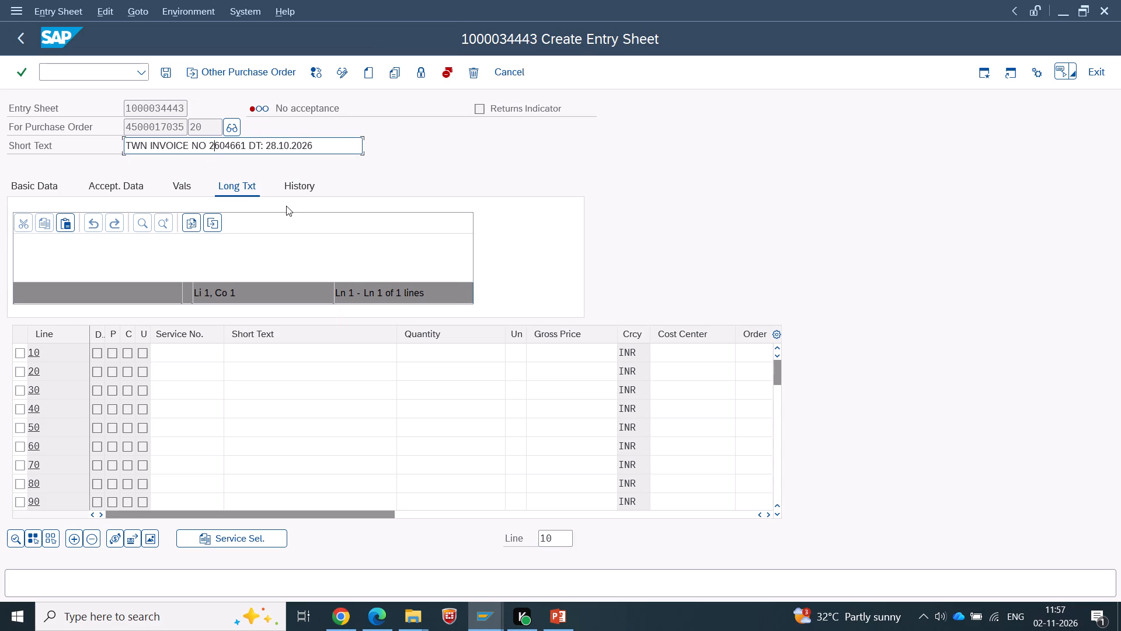
pyautogui.press('Right')
pyautogui.press('Right')
pyautogui.press('Right')
pyautogui.press('Right')
pyautogui.write('57')
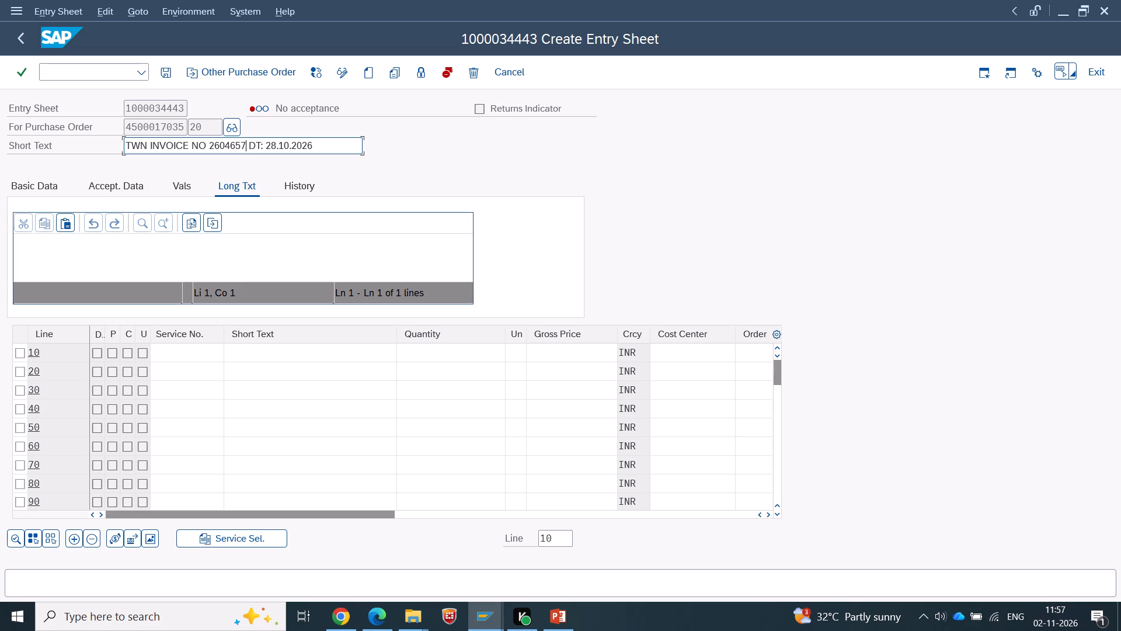
# Fill in the service period in the basic data, starting 01.10.2026 and ending on the previously used end date.
pyautogui.click(30, 186)
pyautogui.click(154, 282)
pyautogui.press('space')
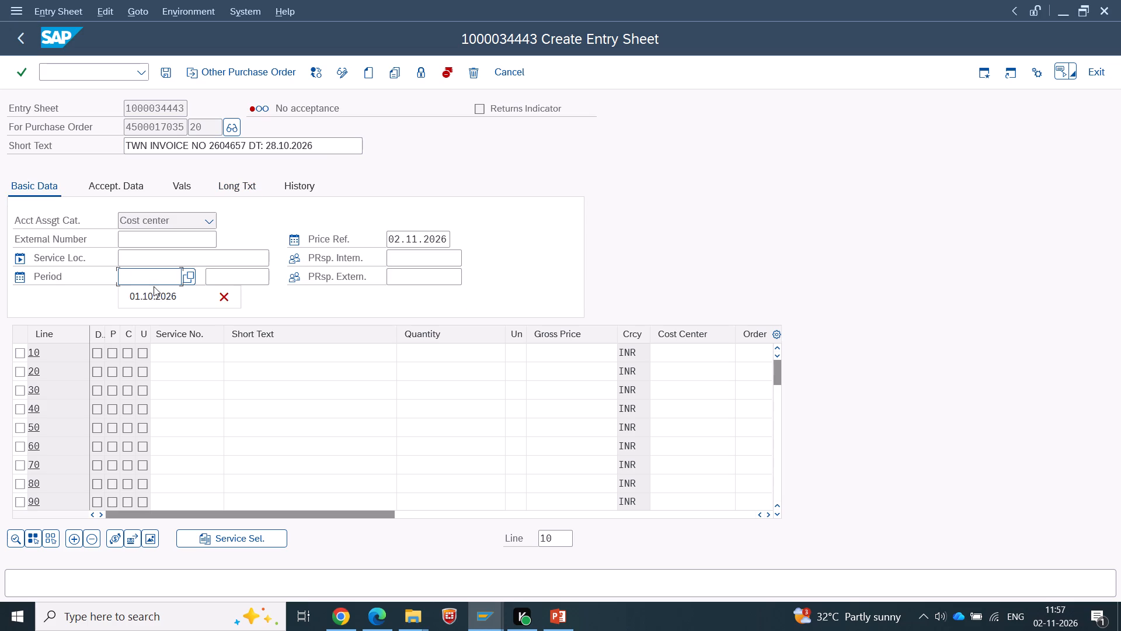
pyautogui.click(154, 287)
pyautogui.click(245, 280)
pyautogui.press('space')
pyautogui.click(243, 292)
# Set the acceptance data's reference to 2604657 and its document text to "Air Freight Export".
pyautogui.click(95, 190)
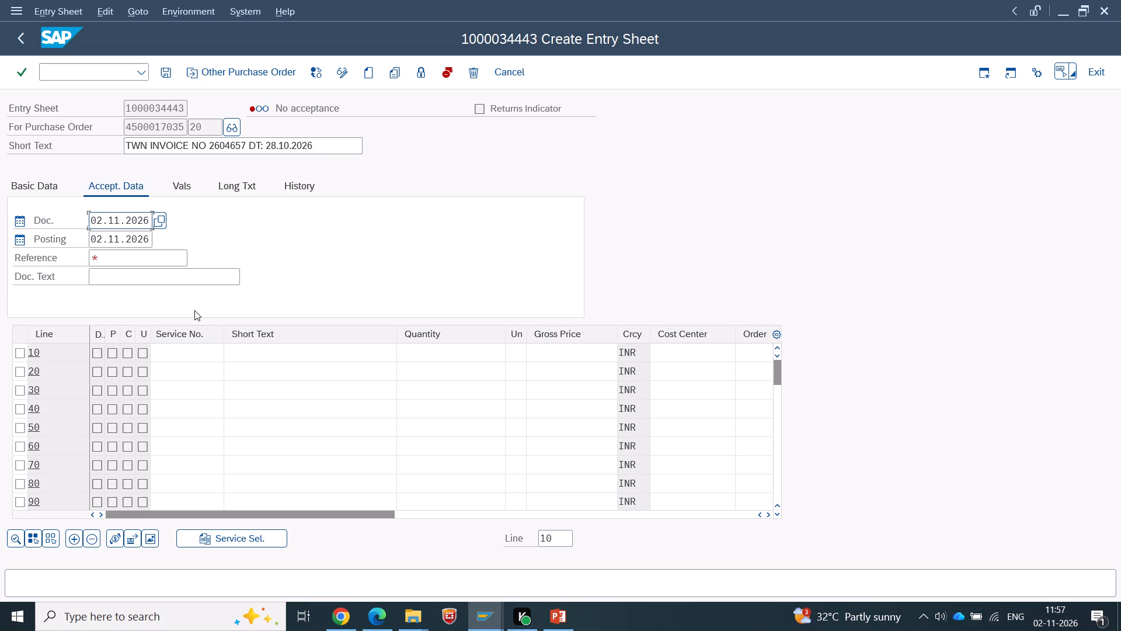
pyautogui.click(98, 257)
pyautogui.press('space')
pyautogui.click(101, 269)
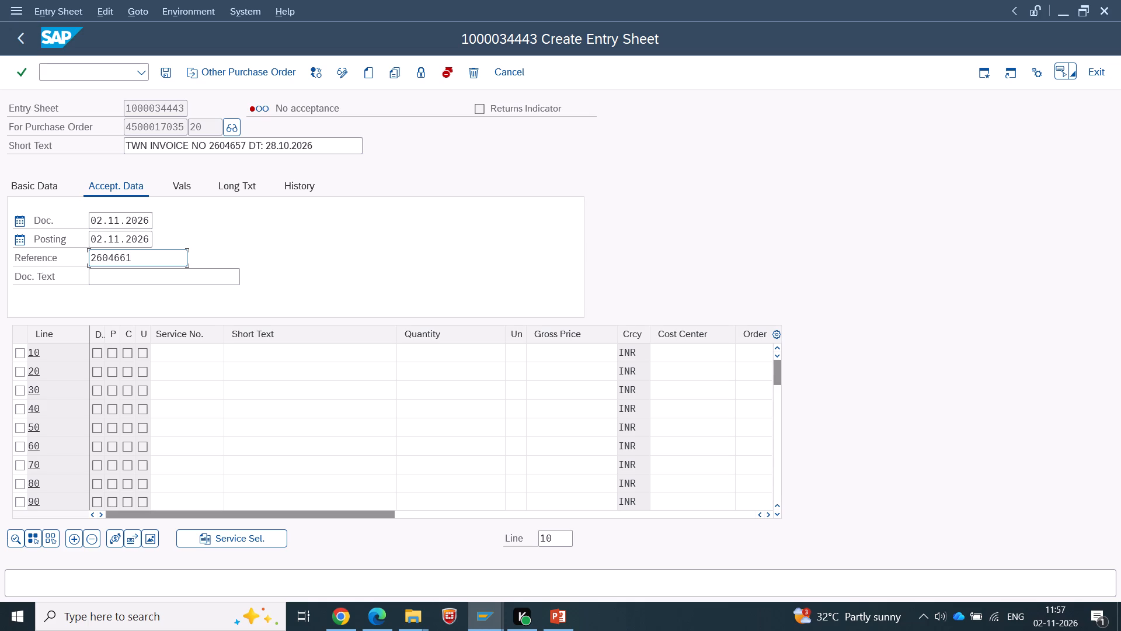
pyautogui.click(121, 255)
pyautogui.write('57')
pyautogui.click(167, 272)
pyautogui.press('space')
pyautogui.click(167, 296)
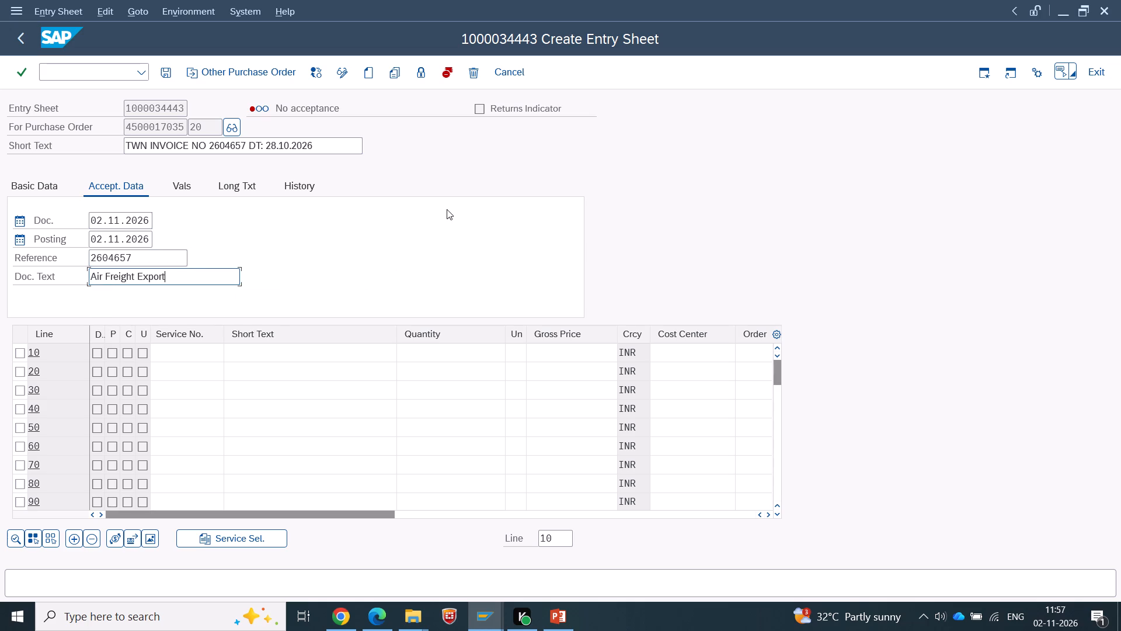
# Copy the material type "FG Mat Export" from the SOP slides in PowerPoint into the SAP entry sheet's long text.
pyautogui.click(182, 188)
pyautogui.click(234, 187)
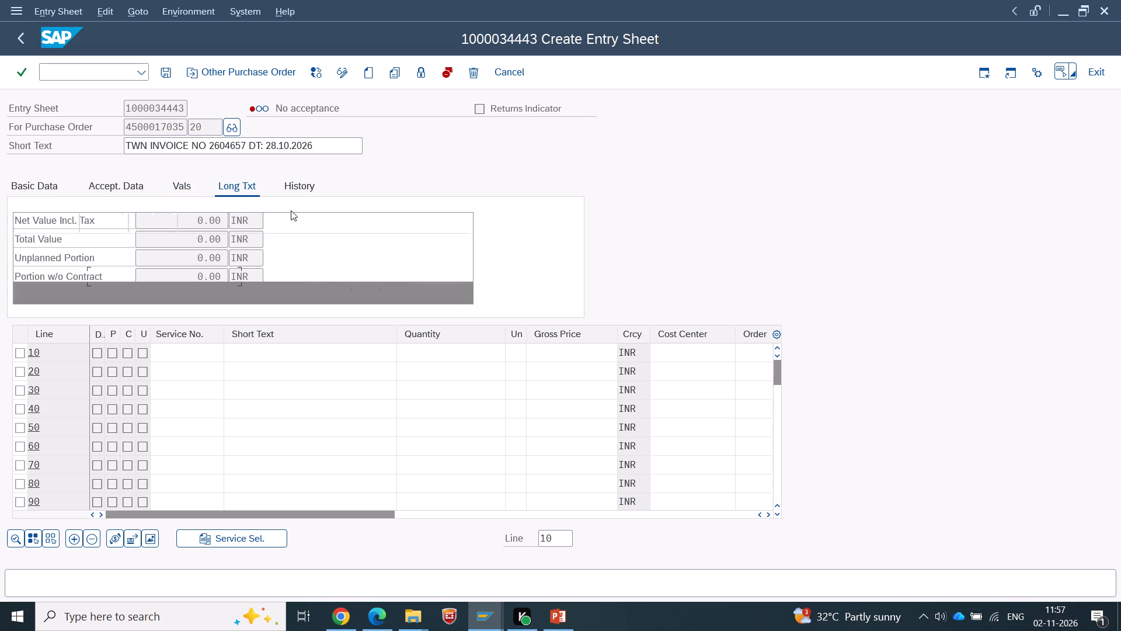
pyautogui.click(256, 249)
pyautogui.press('space')
pyautogui.press('BackSpace')
pyautogui.press('BackSpace')
pyautogui.hotkey('alt', 'Tab')
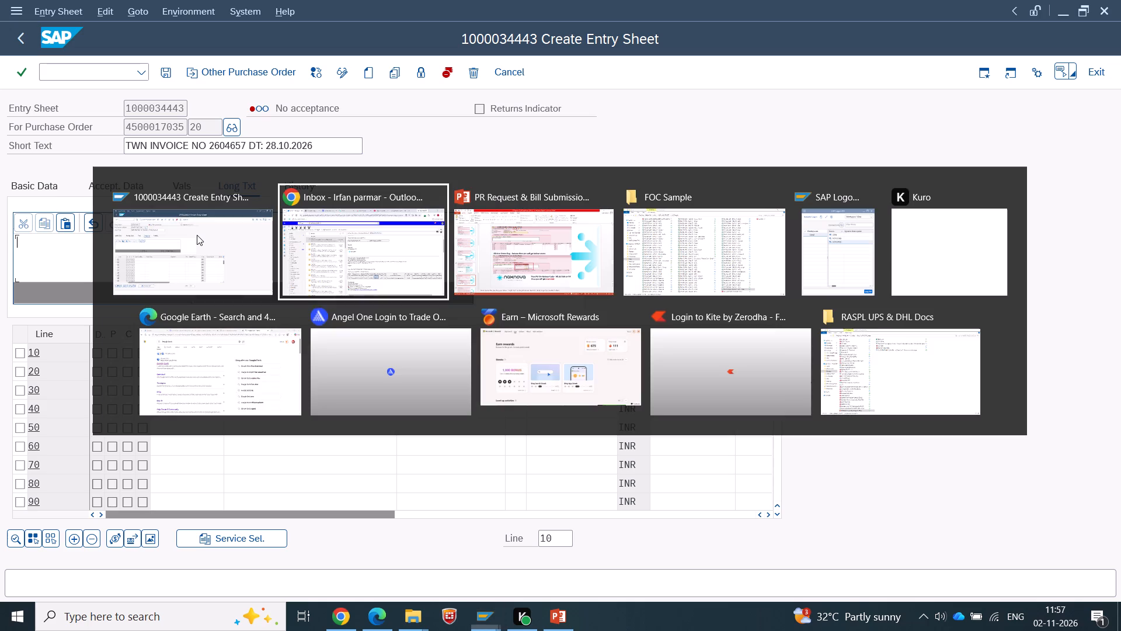
pyautogui.hotkey('alt', 'Tab')
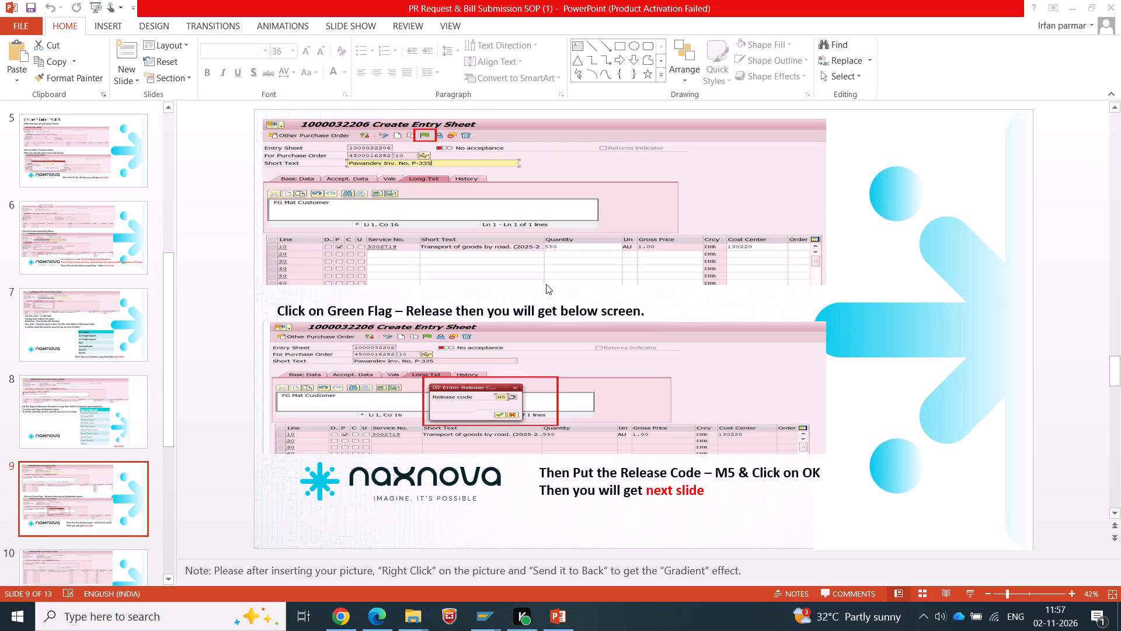
pyautogui.scroll(-1, 703, 358)
pyautogui.scroll(-1, 584, 339)
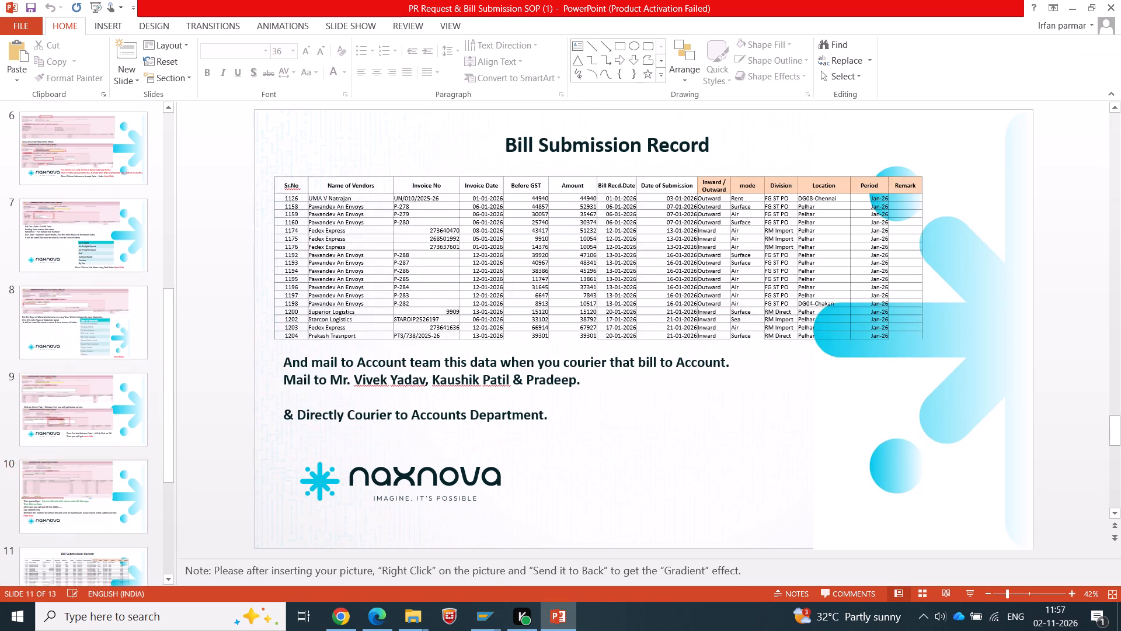
pyautogui.scroll(-1, 584, 339)
pyautogui.scroll(4, 584, 339)
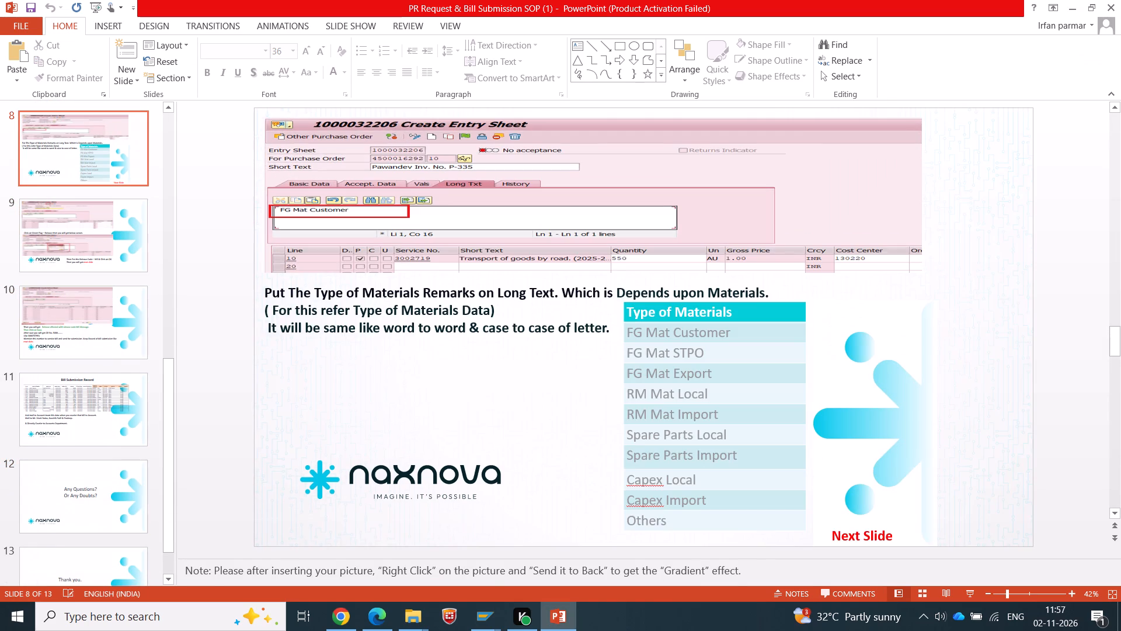
pyautogui.moveTo(708, 370); pyautogui.dragTo(631, 370)
pyautogui.hotkey('ctrl', 'c')
pyautogui.hotkey('alt', 'Tab')
pyautogui.click(159, 255)
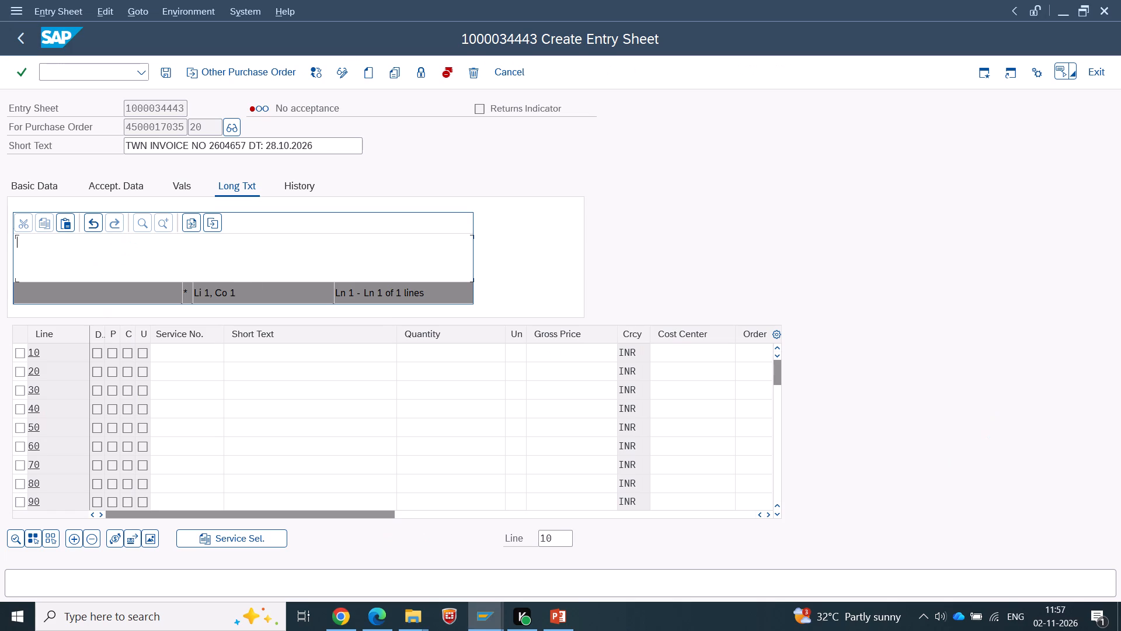
pyautogui.hotkey('ctrl', 'v')
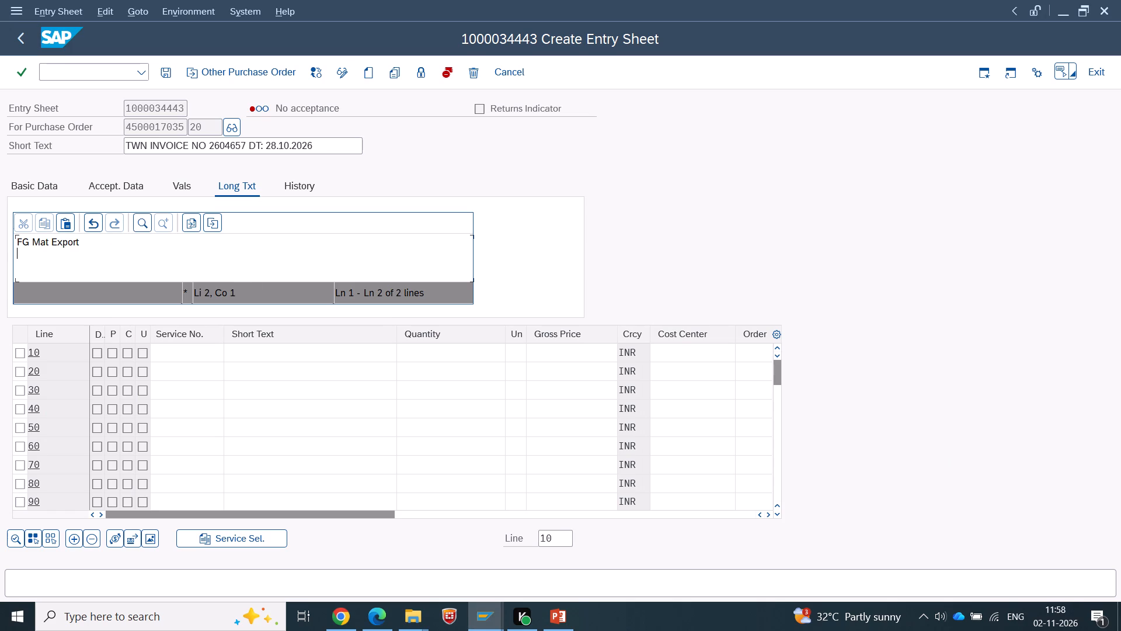
# Fill service line 10 with service number 3002771, quantity 4435, unit AU and gross price 1.00.
pyautogui.click(164, 360)
pyautogui.press('space')
pyautogui.click(169, 363)
pyautogui.press('Tab')
pyautogui.press('Tab')
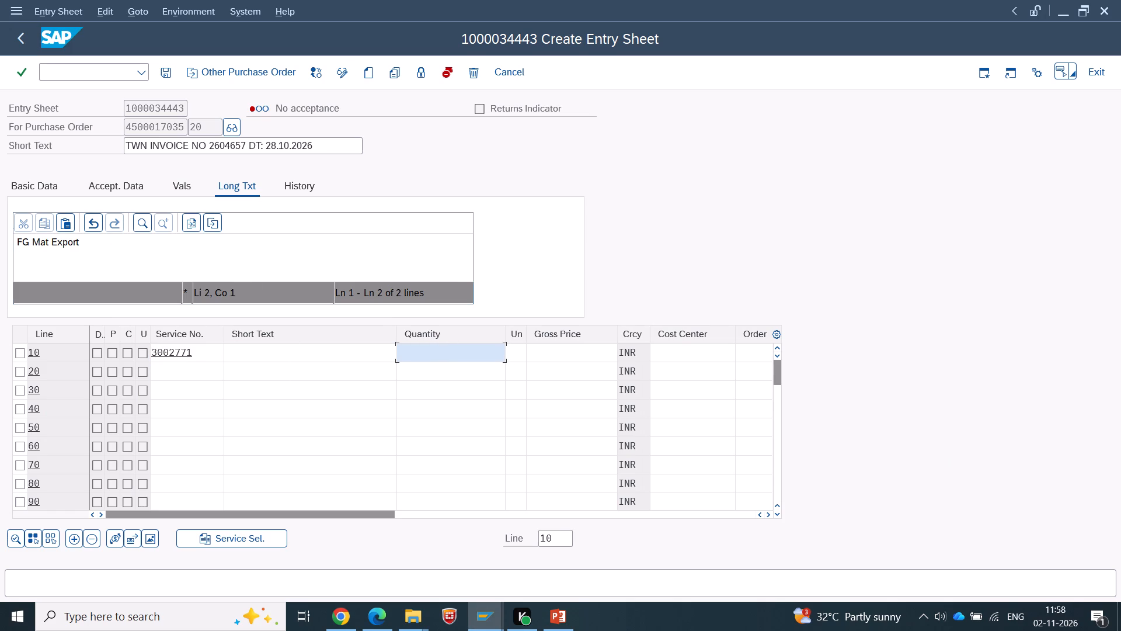
pyautogui.write('4435')
pyautogui.press('Tab')
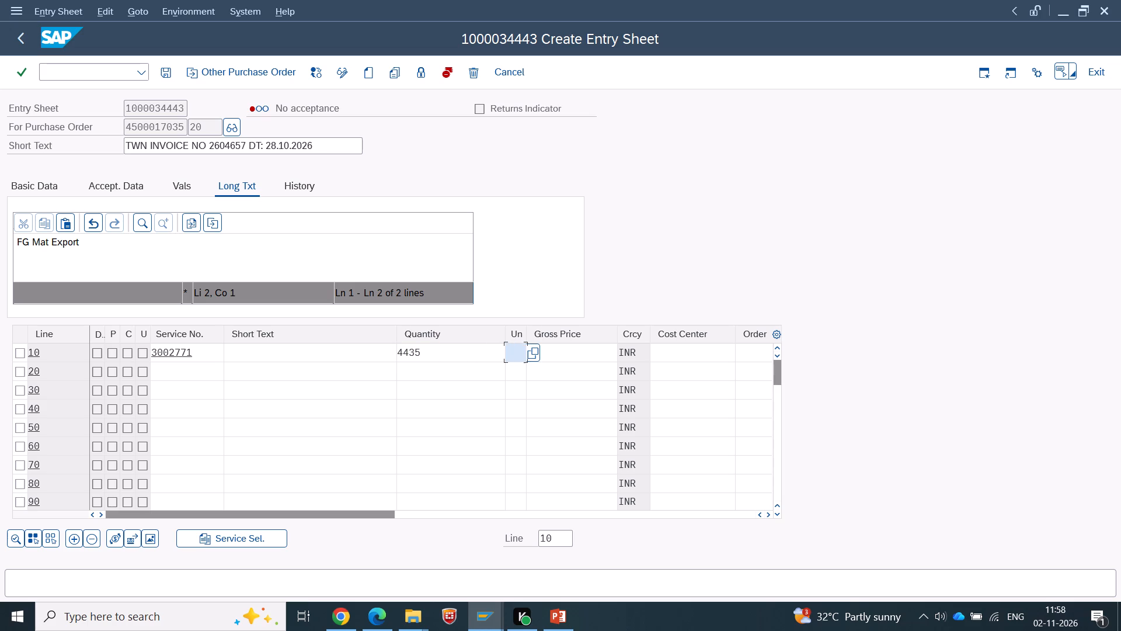
pyautogui.press('space')
pyautogui.press('Down')
pyautogui.press('Tab')
pyautogui.press('space')
pyautogui.press('Down')
pyautogui.press('Return')
pyautogui.press('Return')
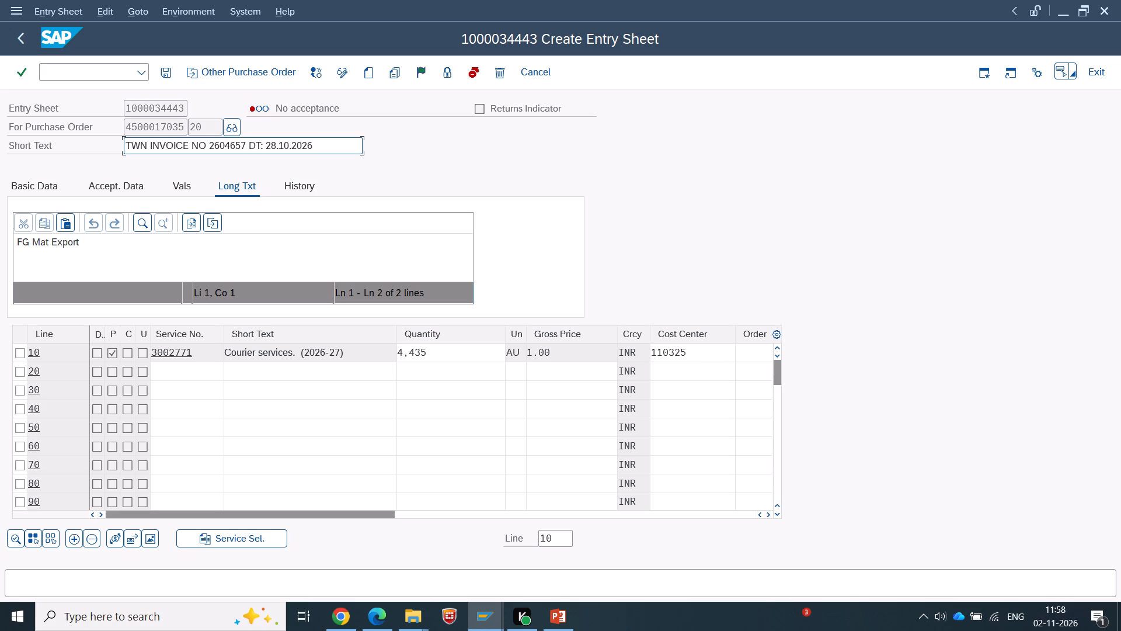
# Release the entry sheet with release code M5.
pyautogui.click(425, 68)
pyautogui.click(358, 339)
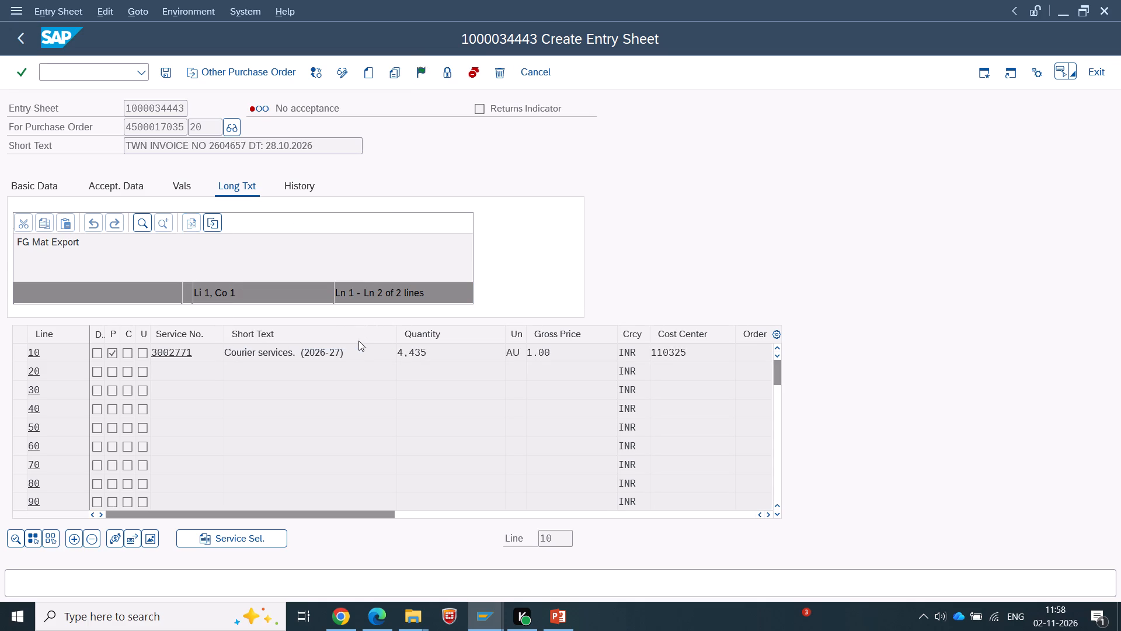
pyautogui.scroll(3, 216, 148)
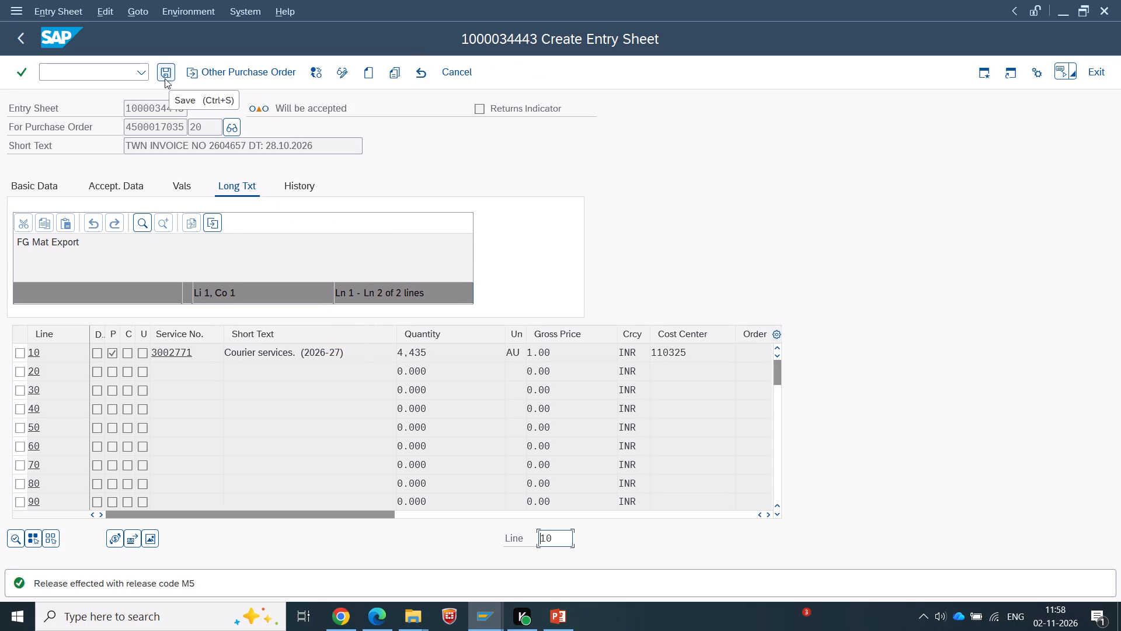
# Save the released entry sheet for invoice 2604657.
pyautogui.click(165, 78)
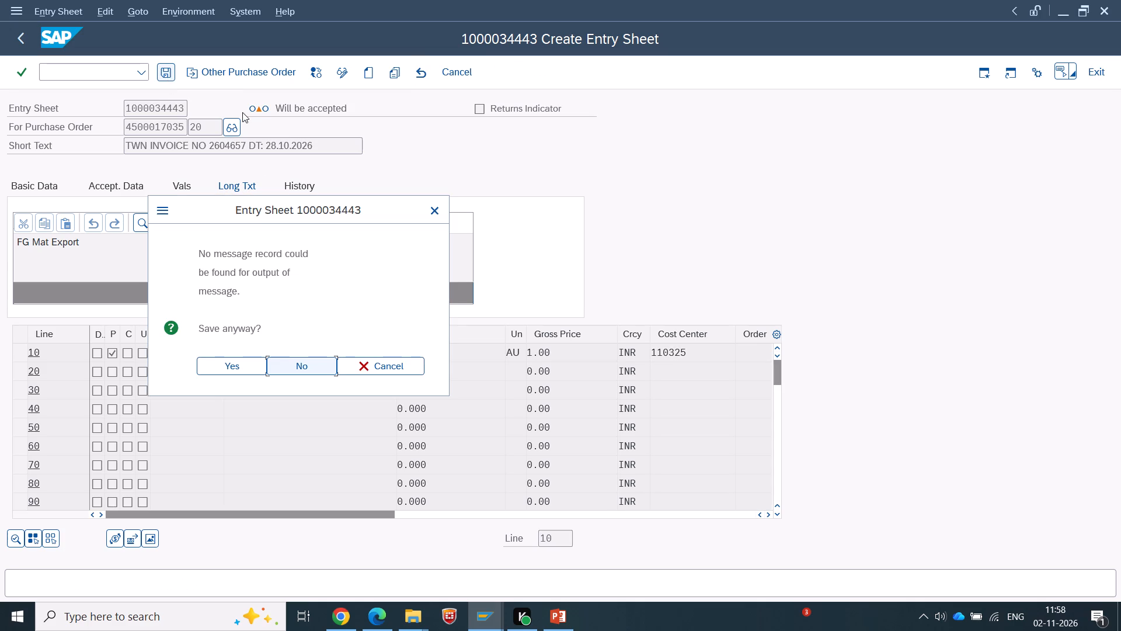
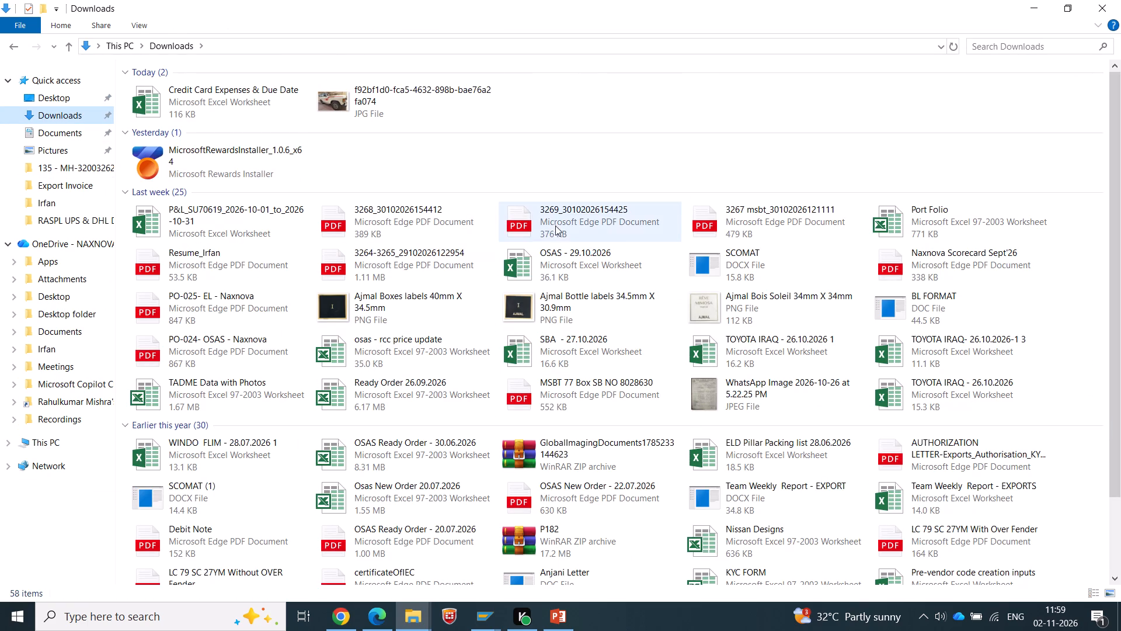
pyautogui.doubleClick(938, 238)
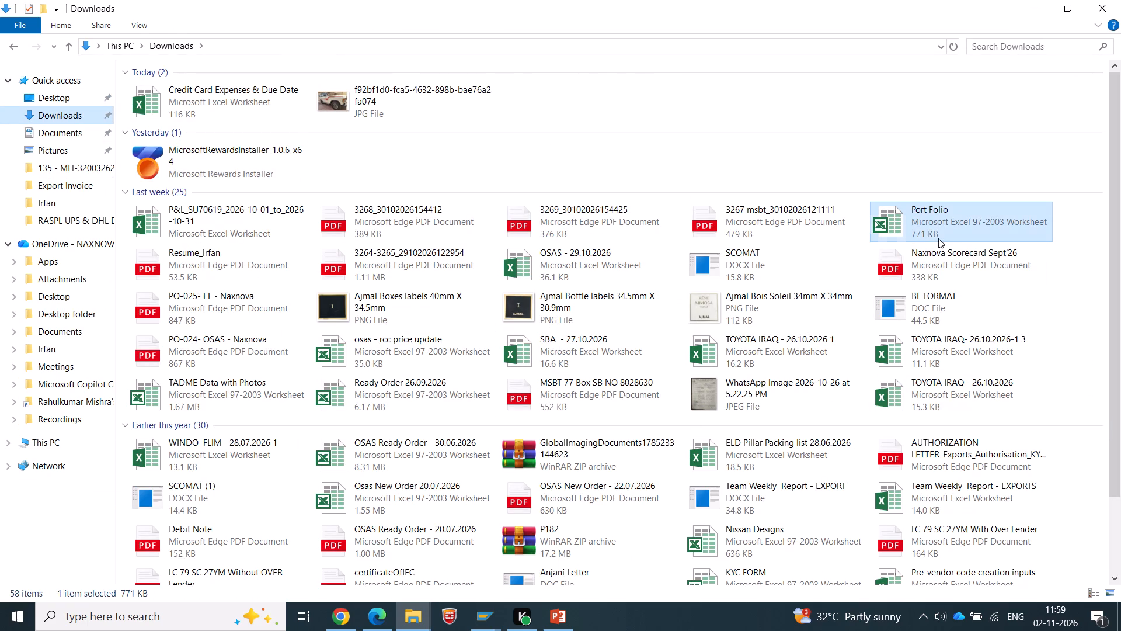
pyautogui.scroll(1, 68, 464)
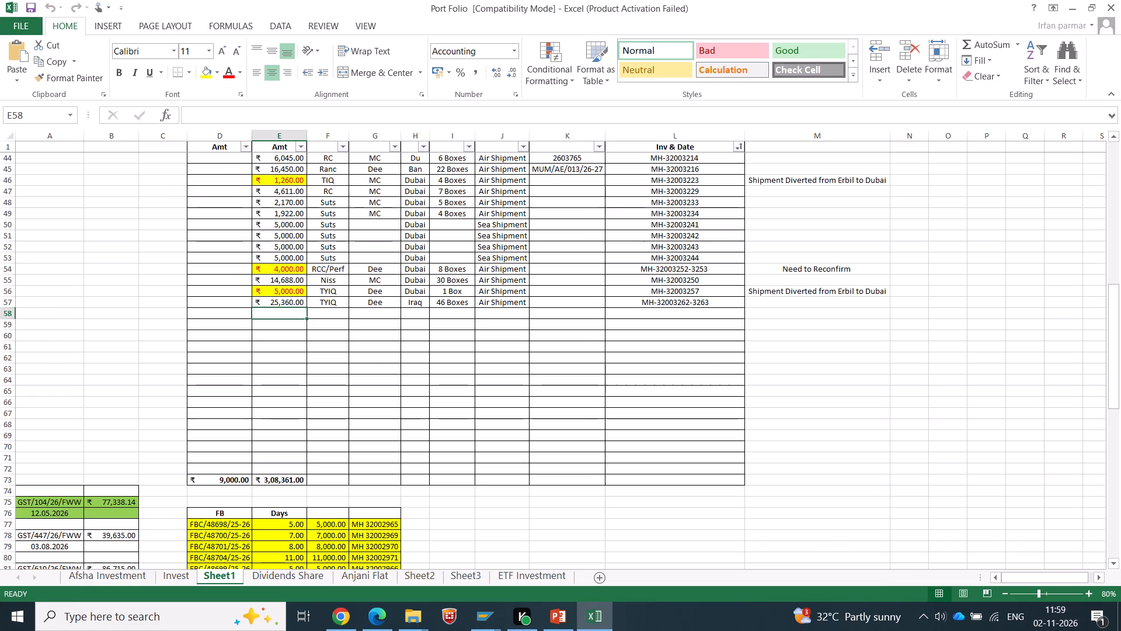
pyautogui.scroll(4, 799, 425)
pyautogui.click(719, 457)
pyautogui.scroll(1, 603, 347)
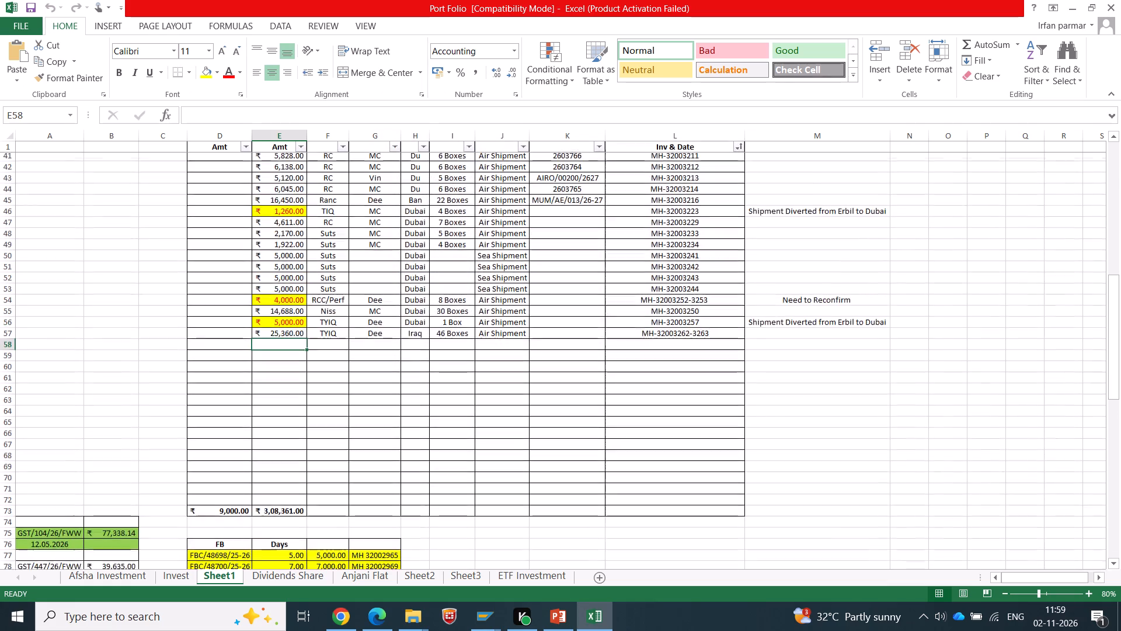
pyautogui.scroll(7, 633, 334)
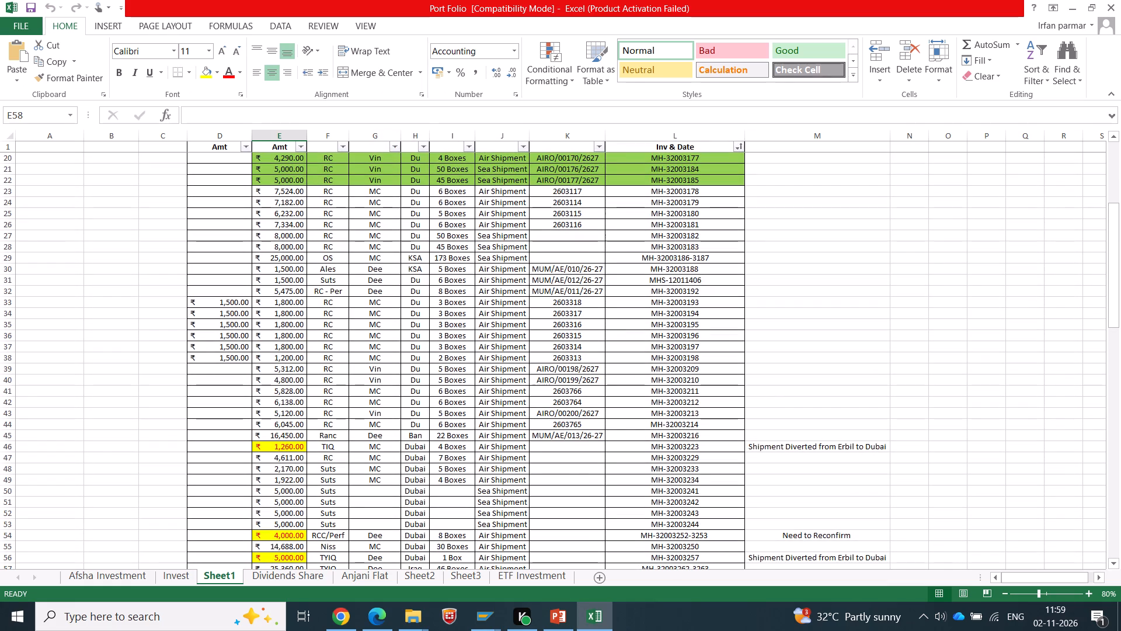
pyautogui.moveTo(669, 235); pyautogui.dragTo(527, 262)
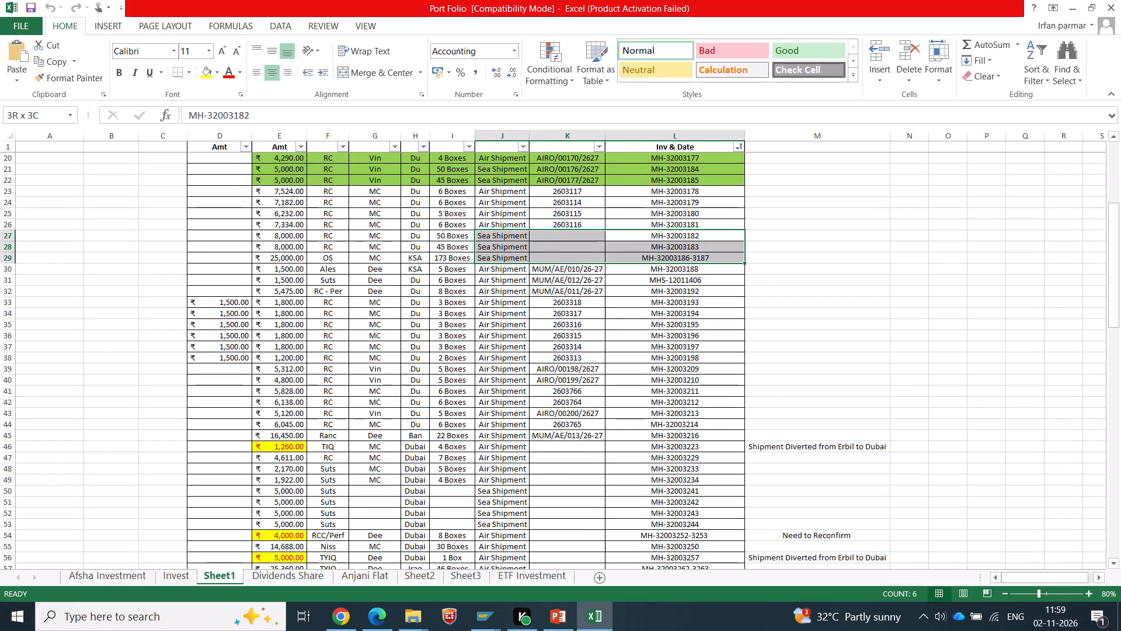
pyautogui.moveTo(689, 449); pyautogui.dragTo(561, 447)
pyautogui.click(561, 447)
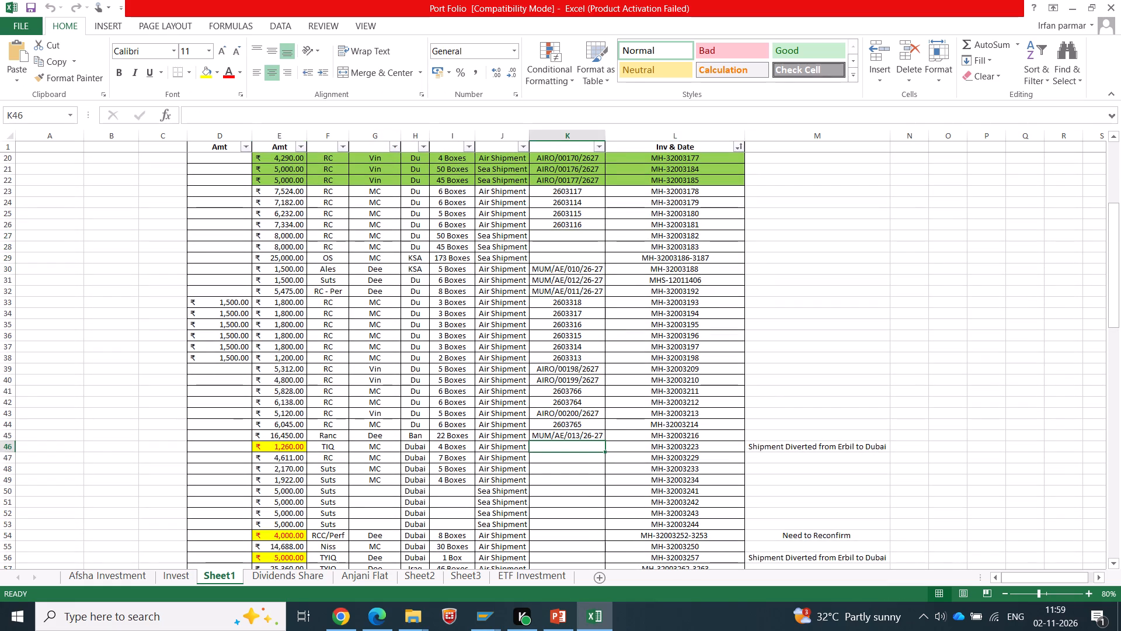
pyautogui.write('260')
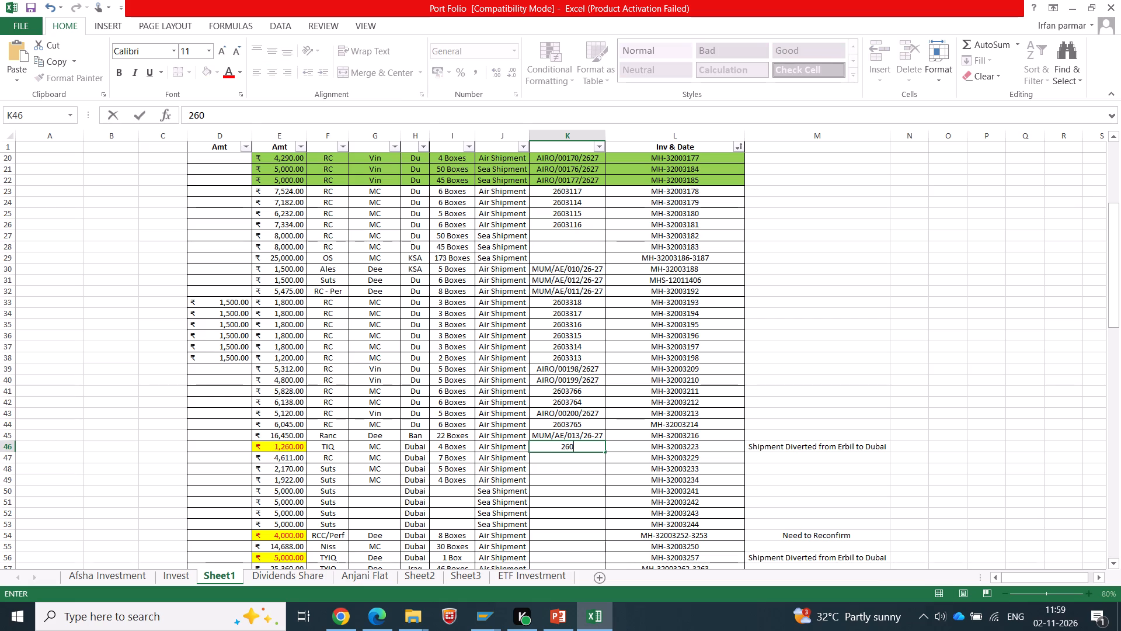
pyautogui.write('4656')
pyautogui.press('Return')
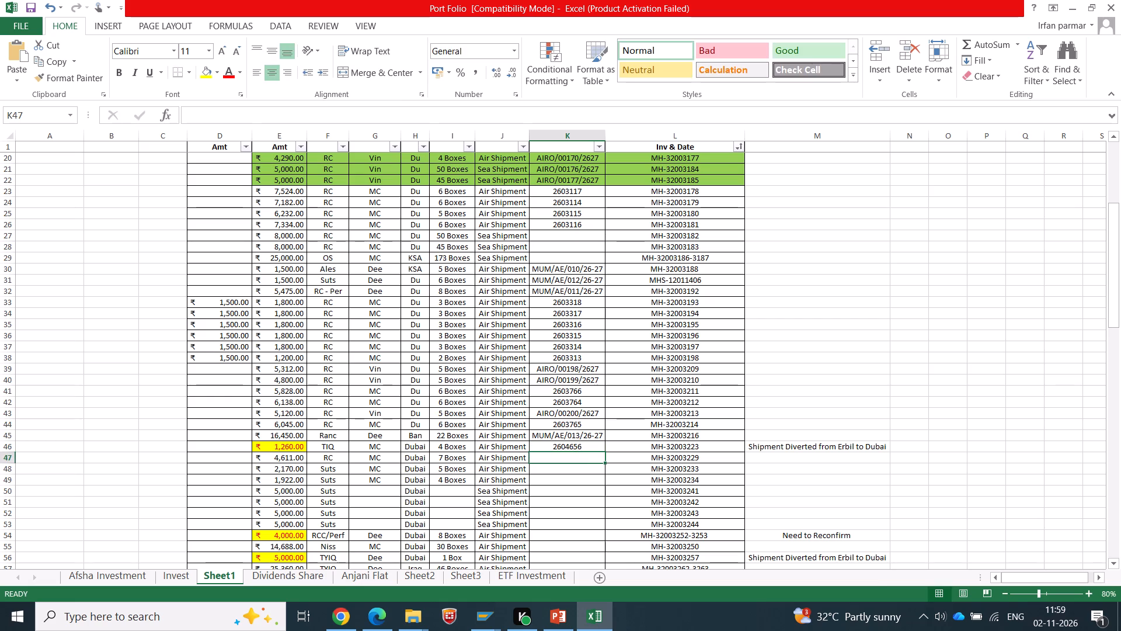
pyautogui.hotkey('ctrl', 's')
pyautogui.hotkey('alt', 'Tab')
pyautogui.click(484, 621)
pyautogui.click(515, 569)
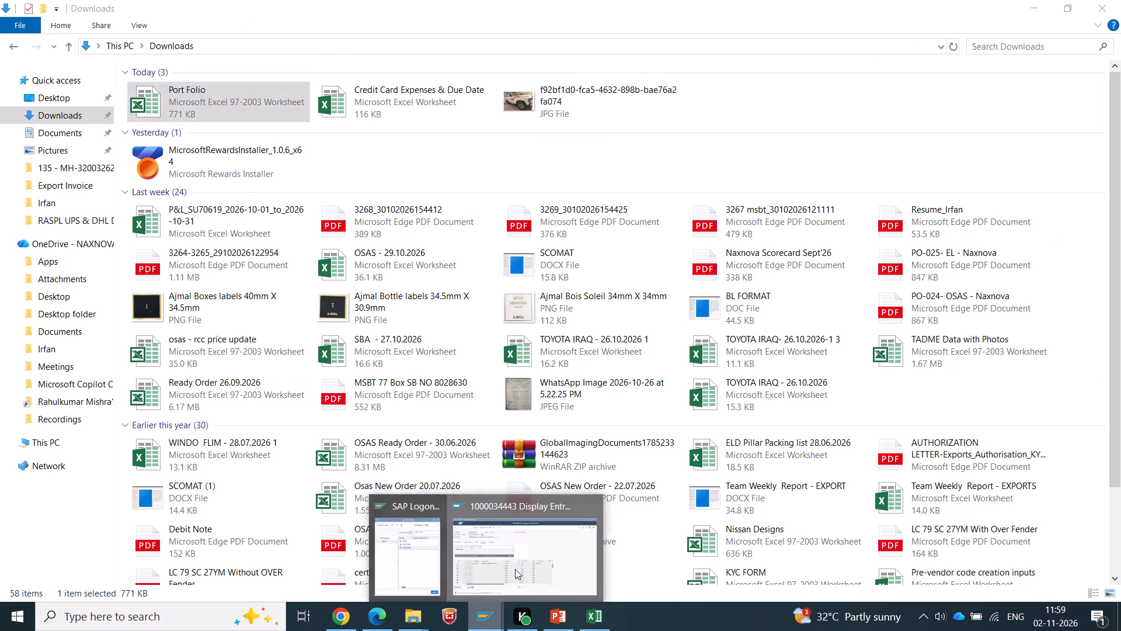
pyautogui.click(231, 68)
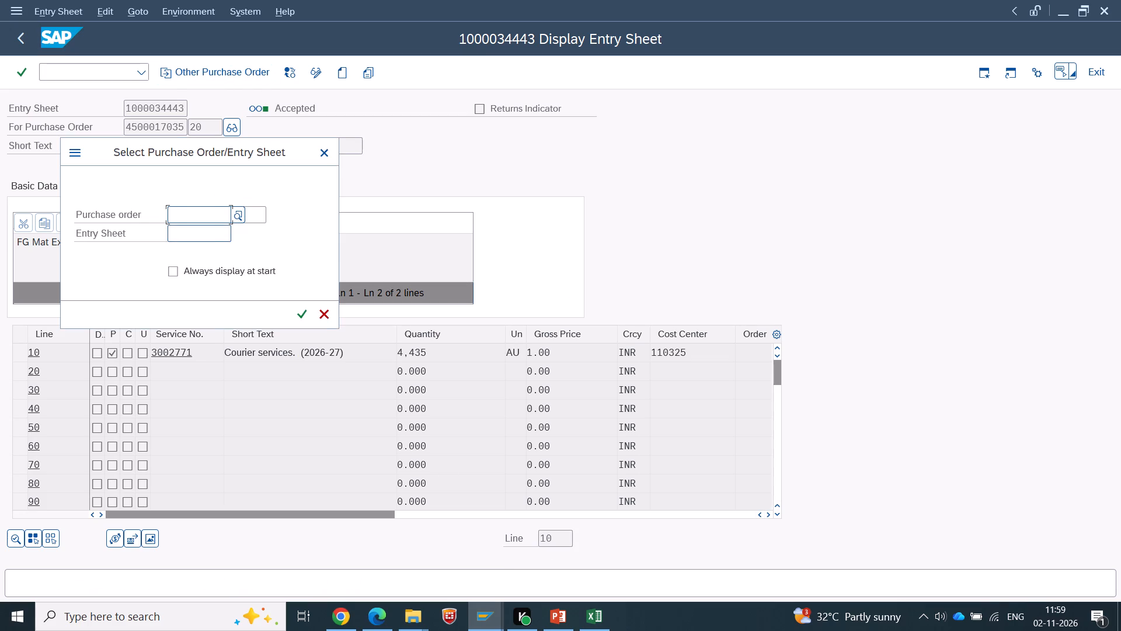
pyautogui.press('space')
pyautogui.click(186, 235)
pyautogui.click(254, 212)
pyautogui.press('space')
pyautogui.click(258, 231)
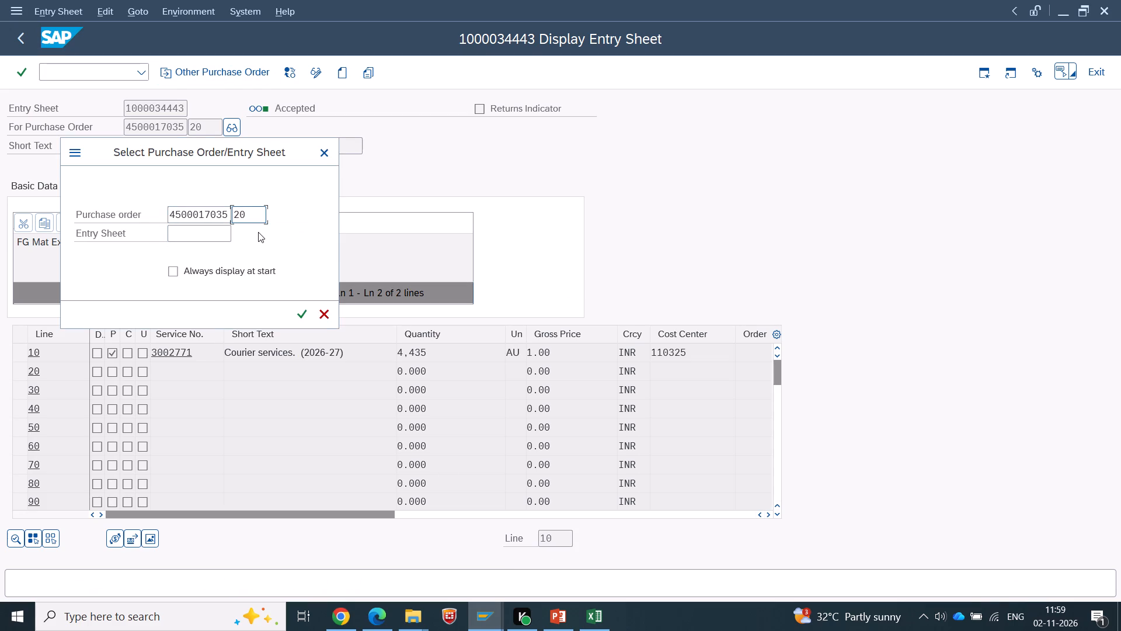
pyautogui.press('Return')
# Create a new entry sheet with the short text "TWN INVOICE NO 2604656 DT: 28.10.2026".
pyautogui.click(35, 189)
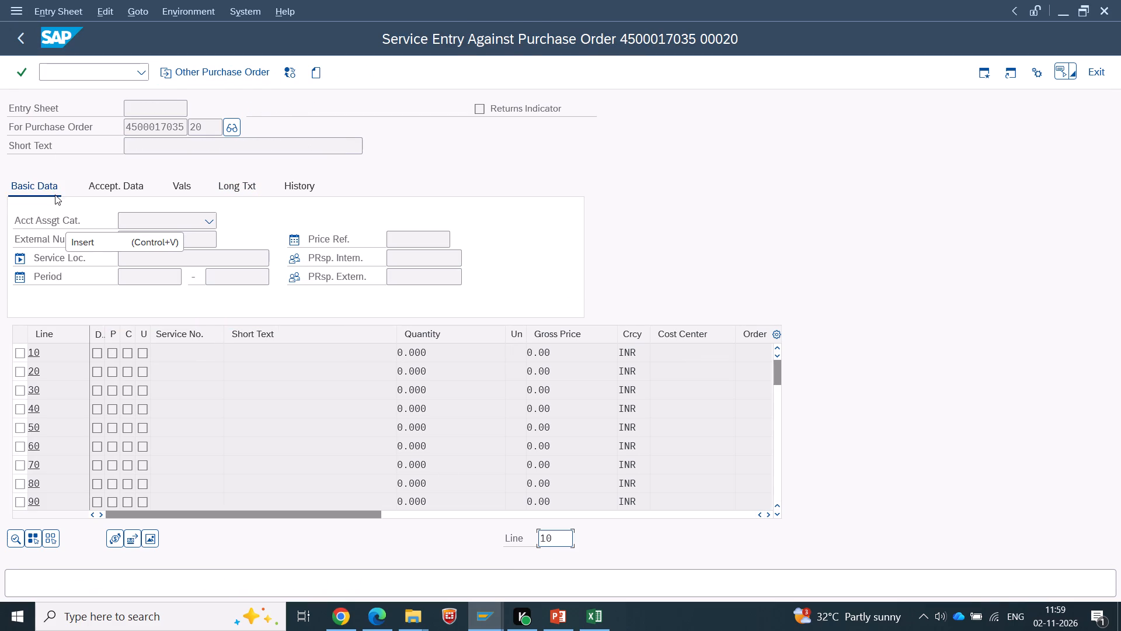
pyautogui.click(315, 76)
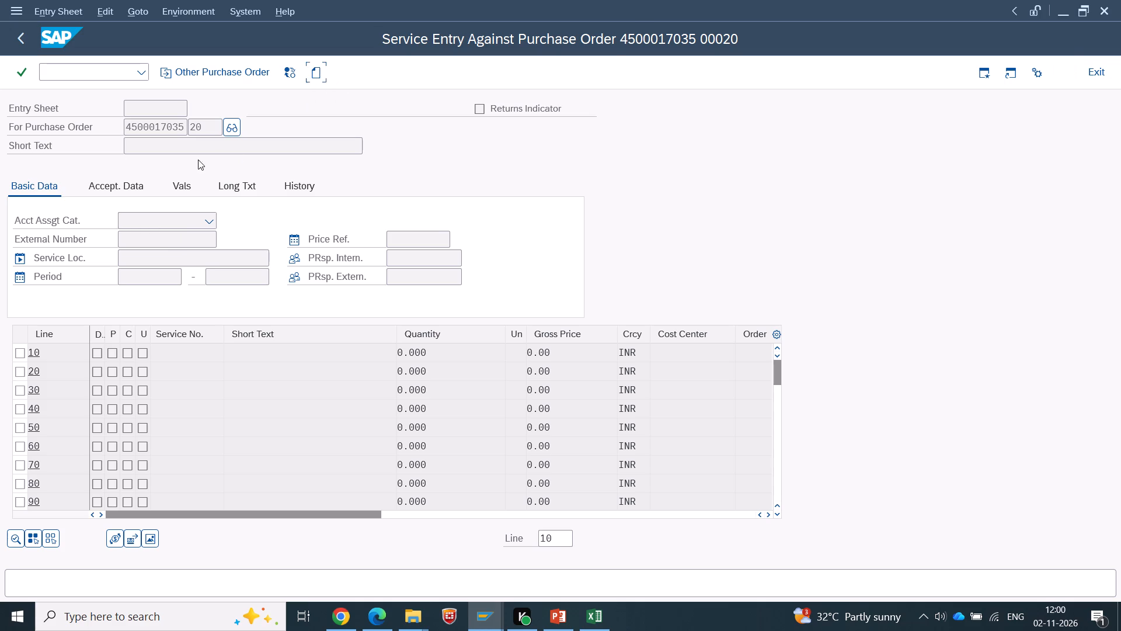
pyautogui.click(189, 151)
pyautogui.press('space')
pyautogui.click(182, 158)
pyautogui.click(232, 145)
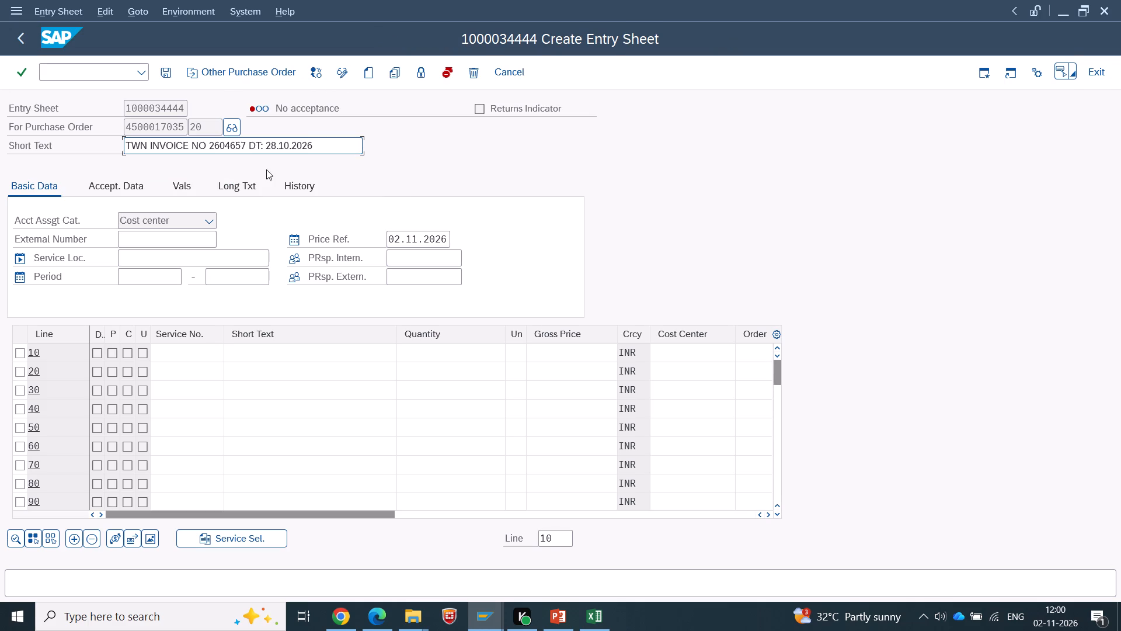
pyautogui.write('56')
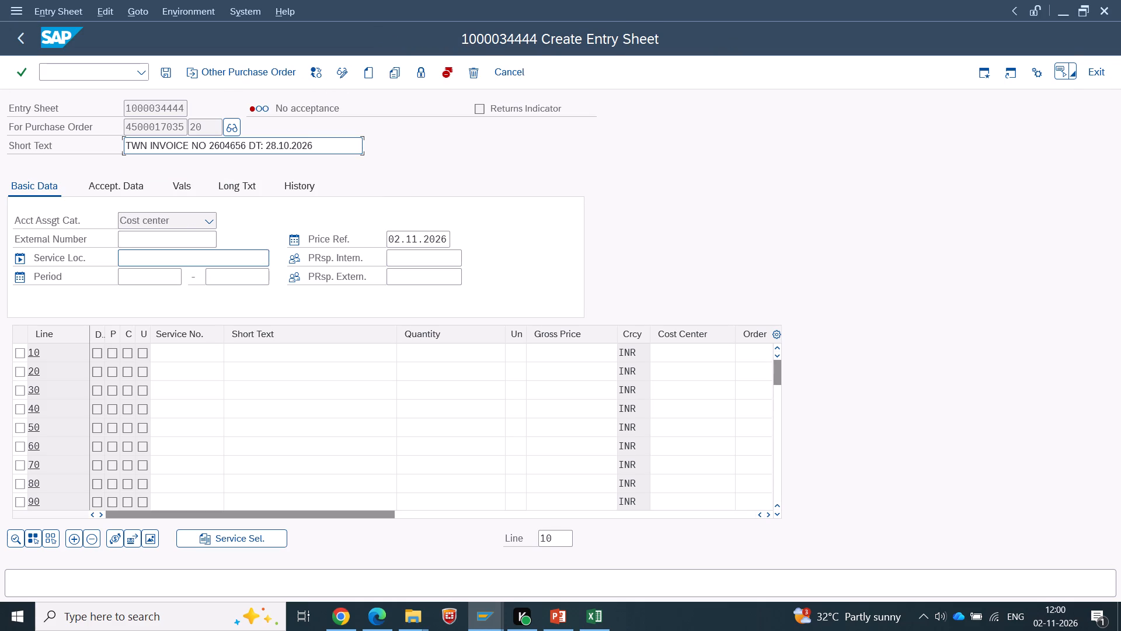
# Fill in the service period in the basic data, starting 01.10.2026, including its end date.
pyautogui.click(149, 253)
pyautogui.press('space')
pyautogui.click(145, 279)
pyautogui.press('space')
pyautogui.click(147, 296)
pyautogui.click(232, 279)
pyautogui.press('space')
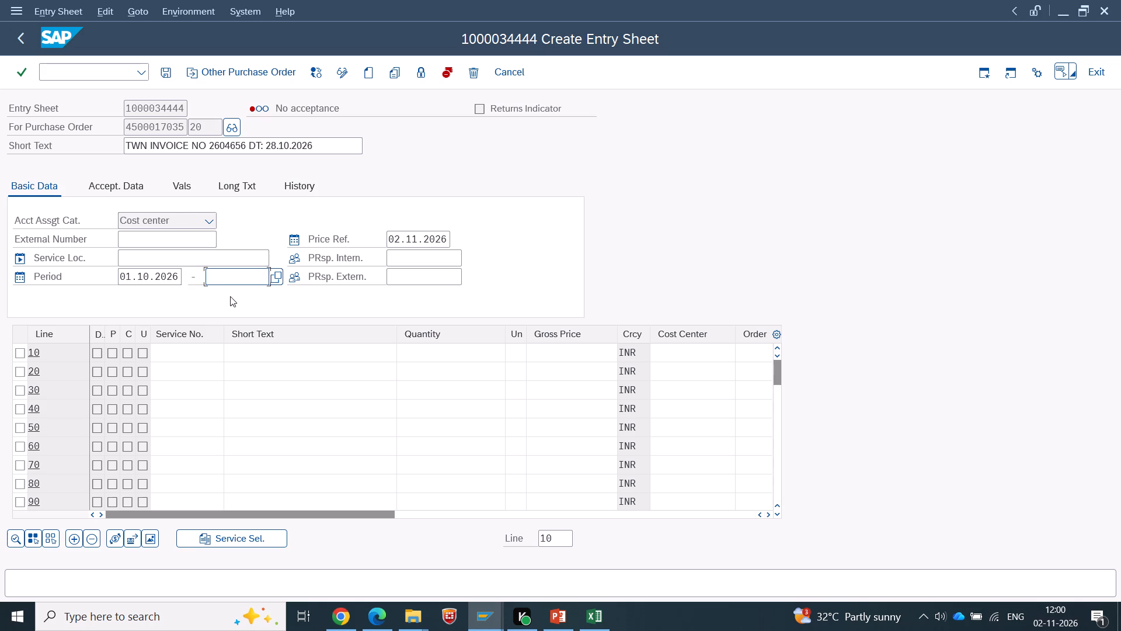
pyautogui.click(230, 297)
# Fill the acceptance data with reference 2604656 and document text "Air Freight Export".
pyautogui.click(93, 189)
pyautogui.click(99, 262)
pyautogui.press('space')
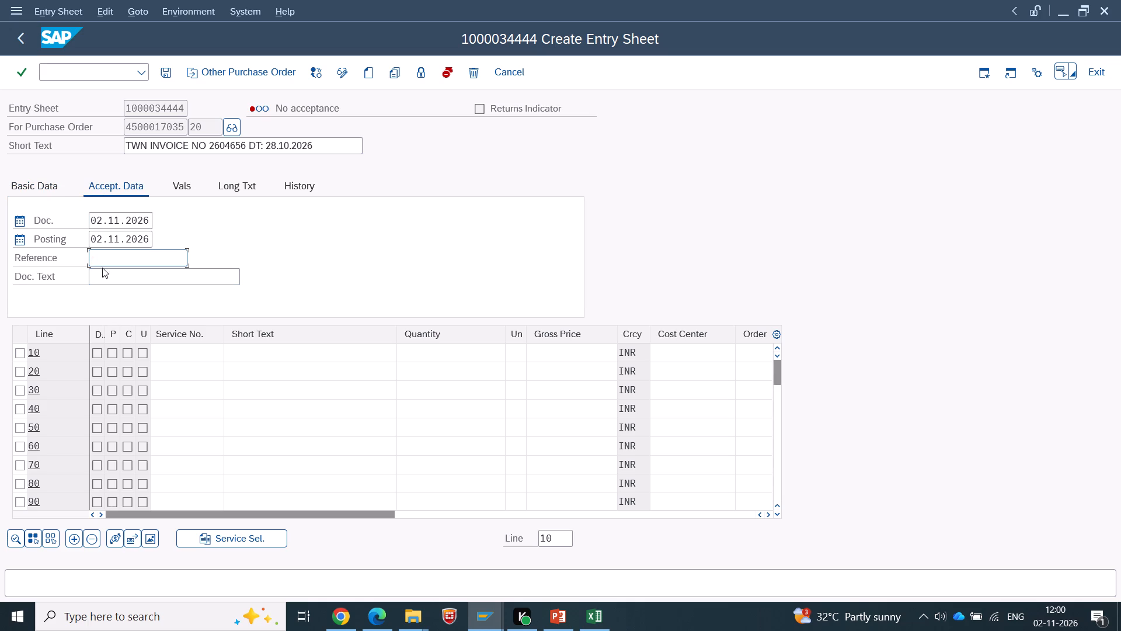
pyautogui.click(104, 273)
pyautogui.click(127, 262)
pyautogui.press('6')
pyautogui.click(150, 281)
pyautogui.press('space')
pyautogui.click(151, 293)
pyautogui.click(328, 251)
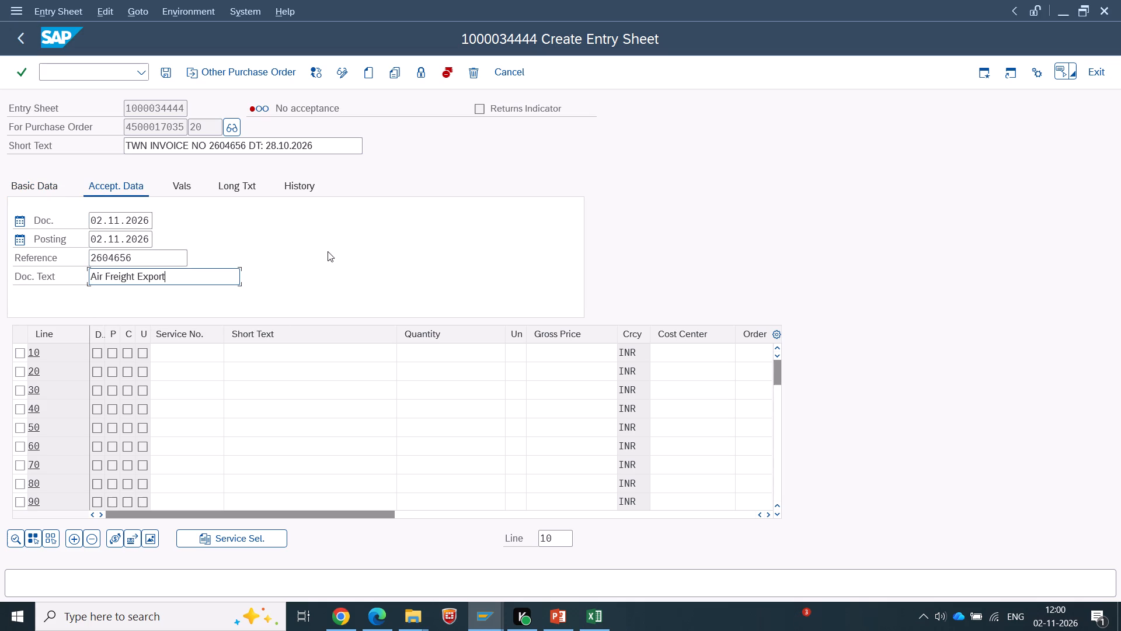
# Copy the material type "FG Mat Export" from the SOP slides in PowerPoint into the SAP entry sheet's long text.
pyautogui.click(175, 190)
pyautogui.click(239, 195)
pyautogui.hotkey('alt', 'Tab')
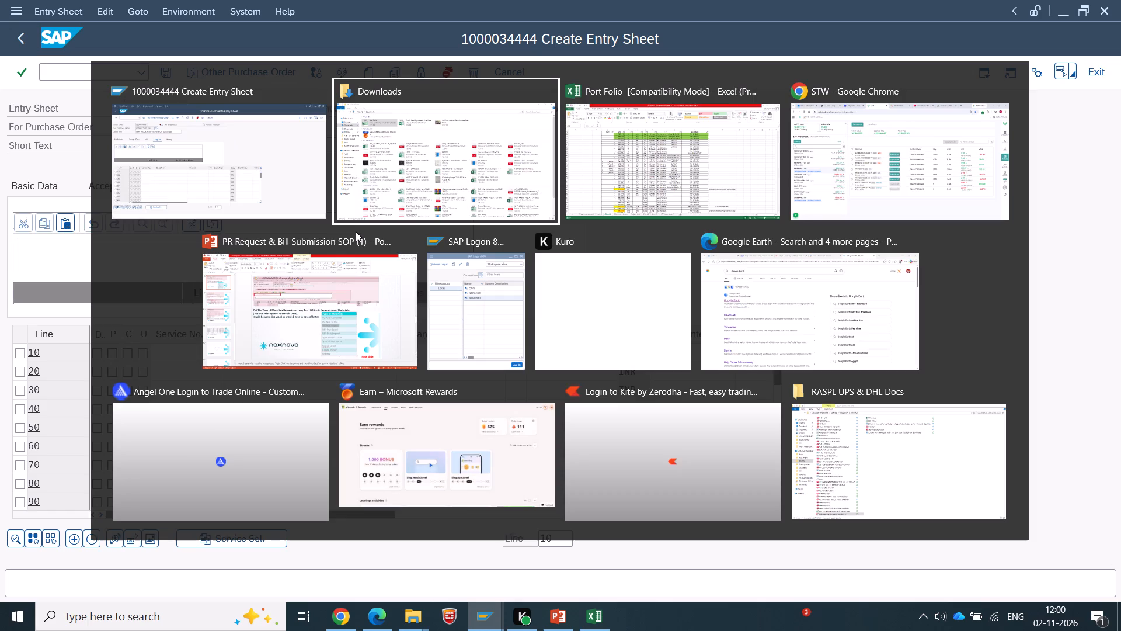
pyautogui.hotkey('alt', 'Tab')
pyautogui.hotkey('alt', 'Tab')
pyautogui.hotkey('alt', 'Tab')
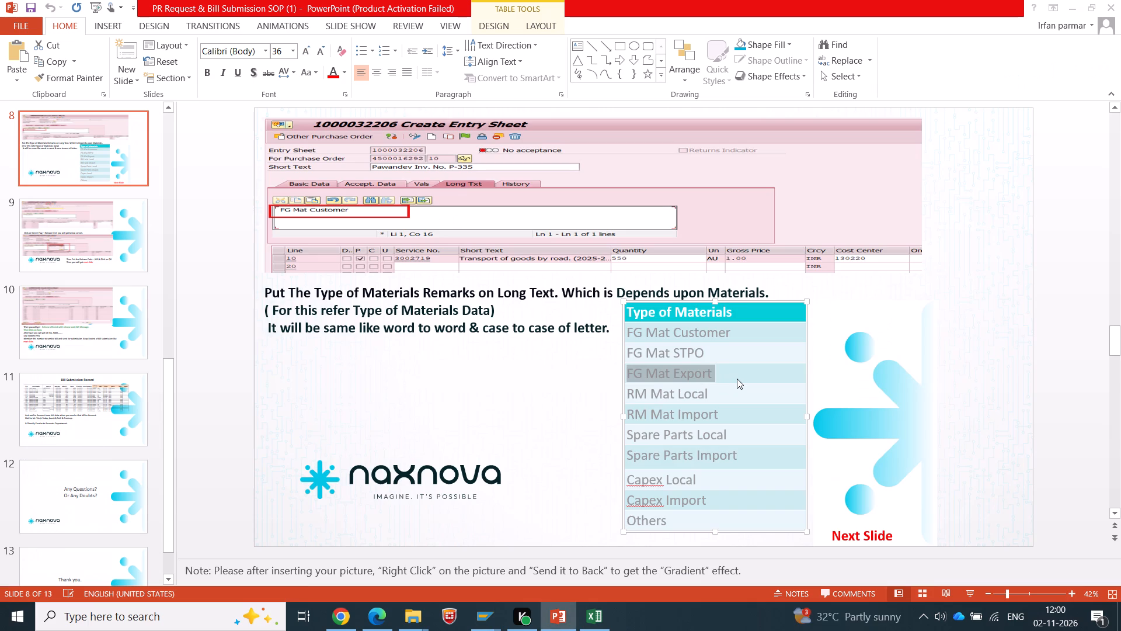
pyautogui.hotkey('ctrl', 'c')
pyautogui.hotkey('alt', 'Tab')
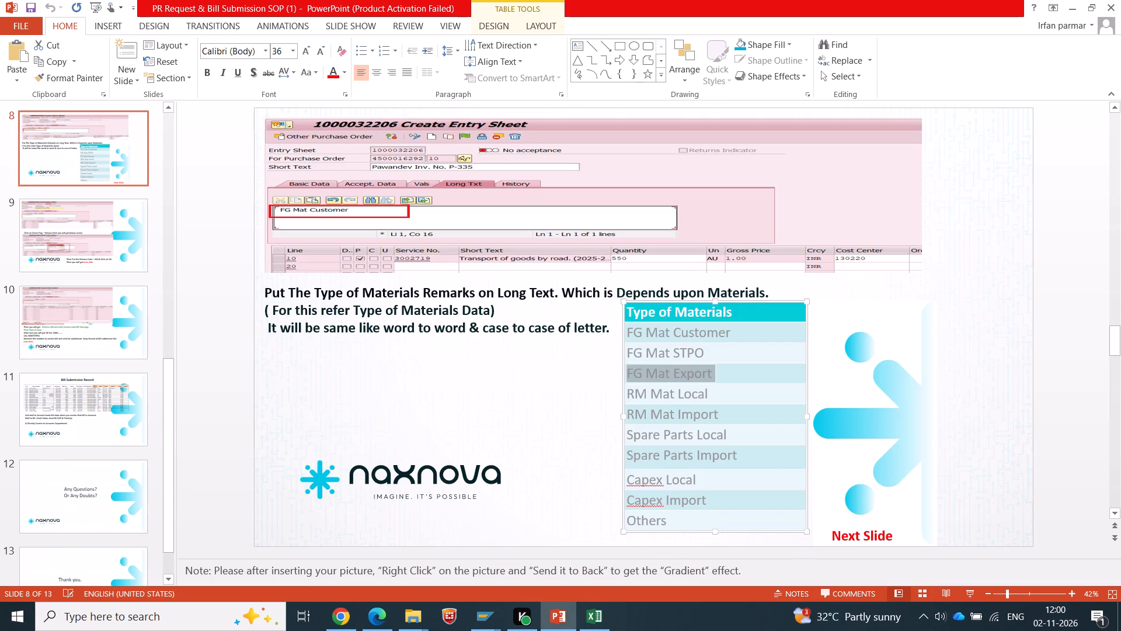
pyautogui.click(163, 260)
pyautogui.hotkey('ctrl', 'v')
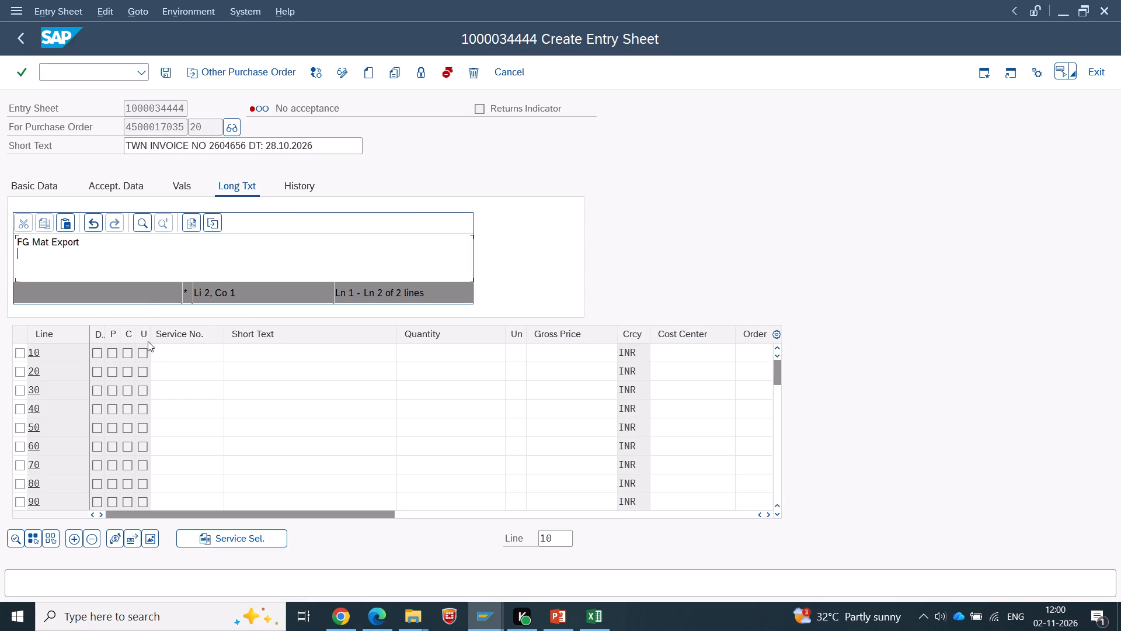
# Fill service line 10 with service number 3002771, quantity 37480, unit AU, gross price 1.00 and cost center 110325.
pyautogui.click(173, 351)
pyautogui.press('space')
pyautogui.click(181, 368)
pyautogui.press('Tab')
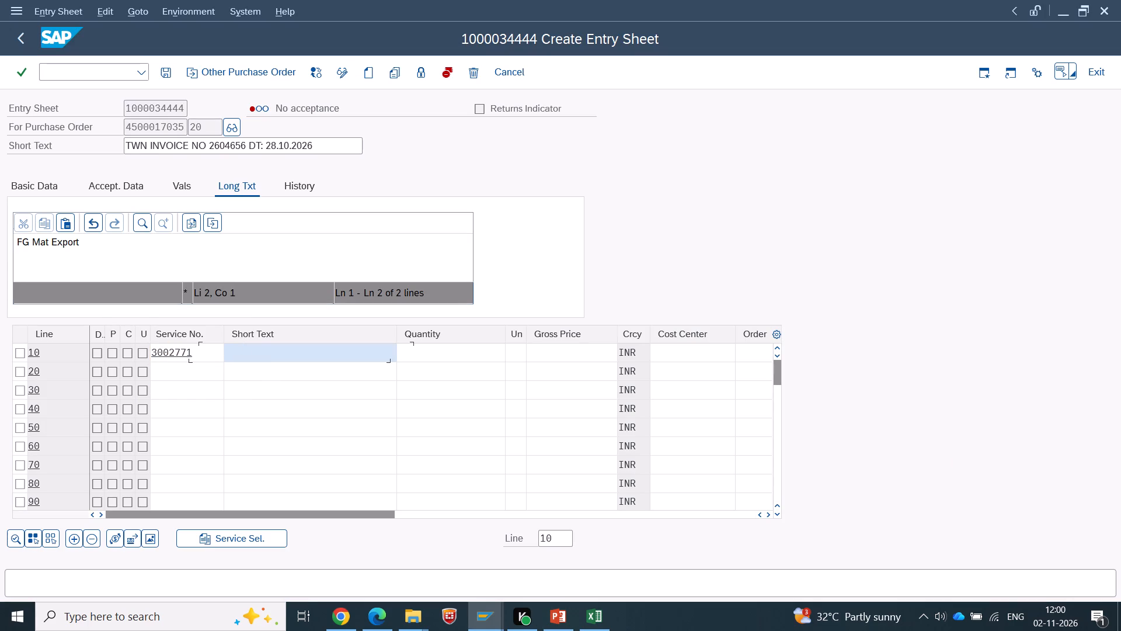
pyautogui.press('Tab')
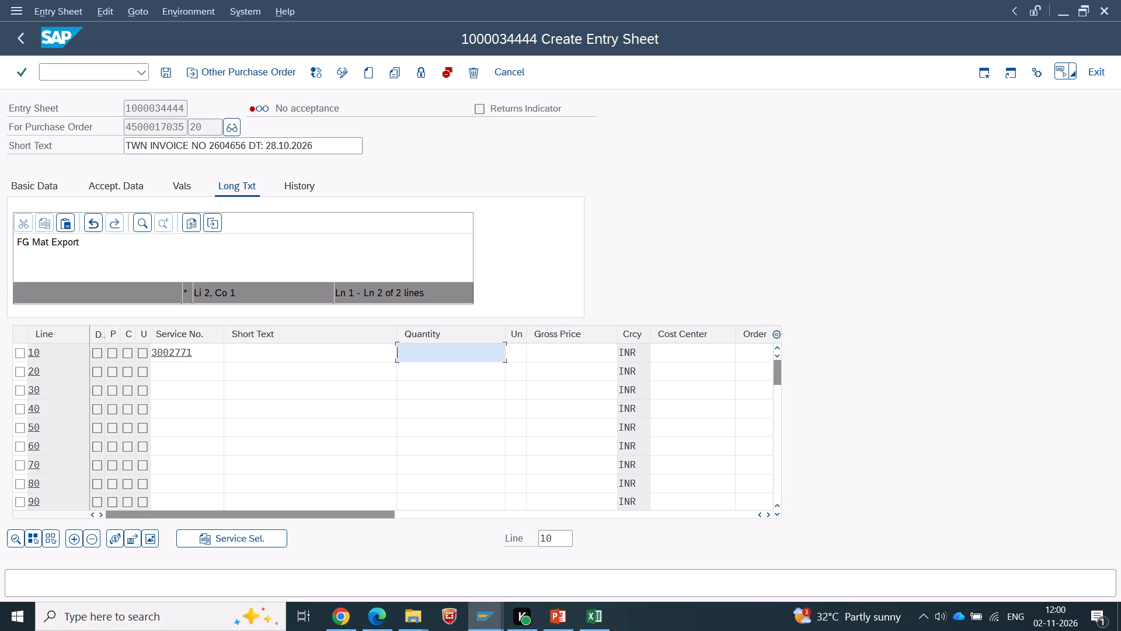
pyautogui.write('37')
pyautogui.write('480')
pyautogui.press('Tab')
pyautogui.press('space')
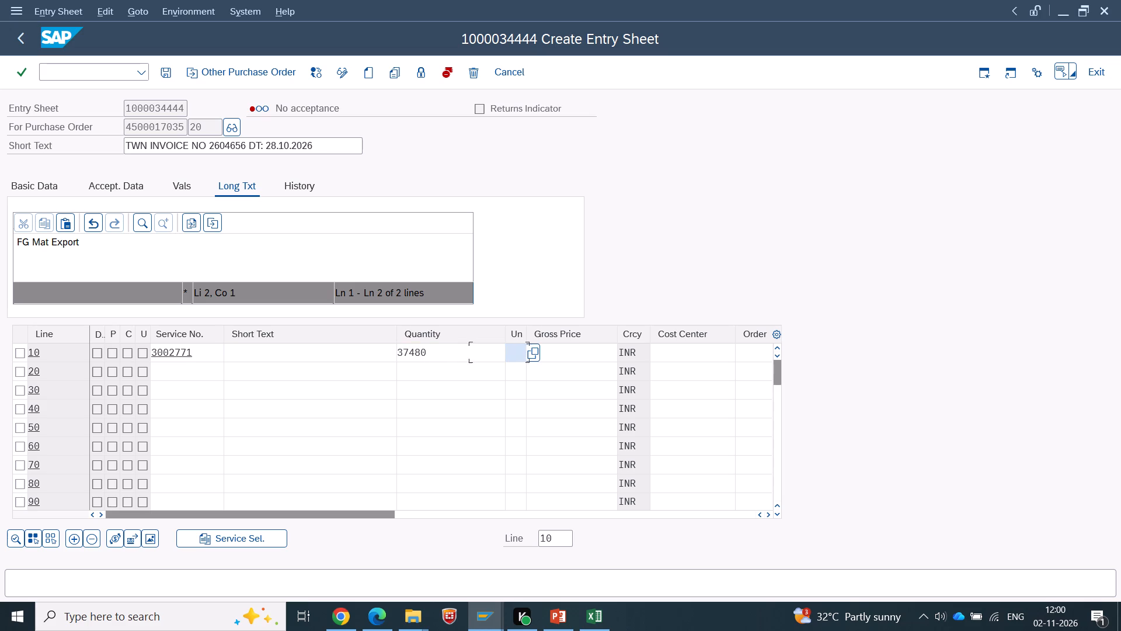
pyautogui.press('Down')
pyautogui.press('Tab')
pyautogui.press('space')
pyautogui.press('Down')
pyautogui.press('Tab')
pyautogui.press('space')
pyautogui.press('Down')
pyautogui.press('Return')
pyautogui.press('Return')
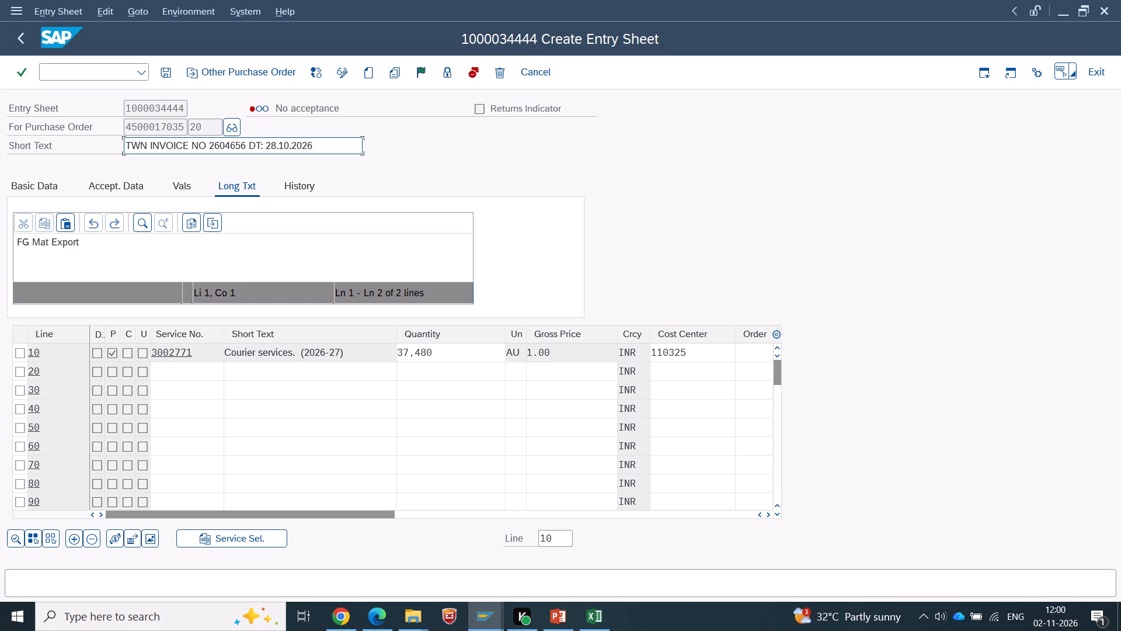
# Release the entry sheet with release code M5.
pyautogui.click(423, 75)
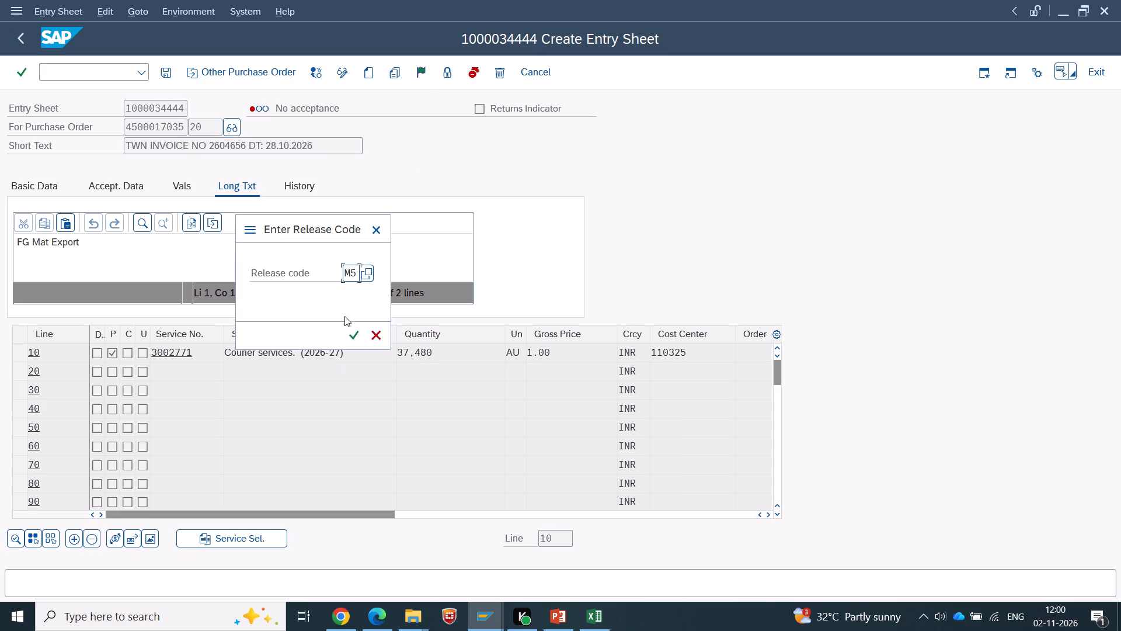
pyautogui.click(357, 330)
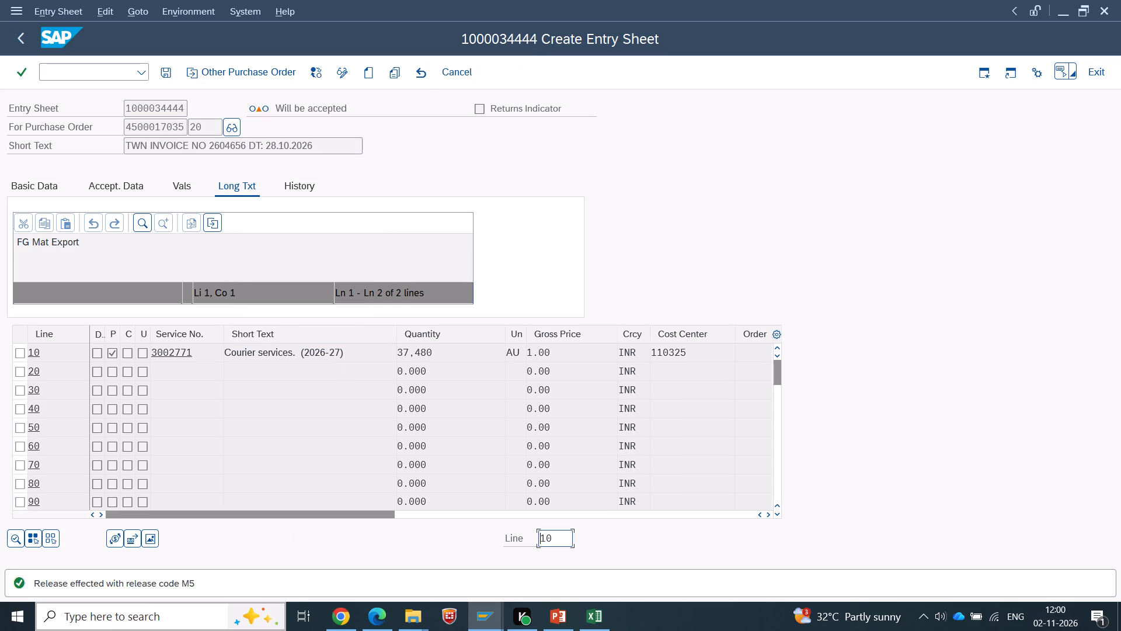
# Save the released entry sheet for invoice 2604656.
pyautogui.click(161, 65)
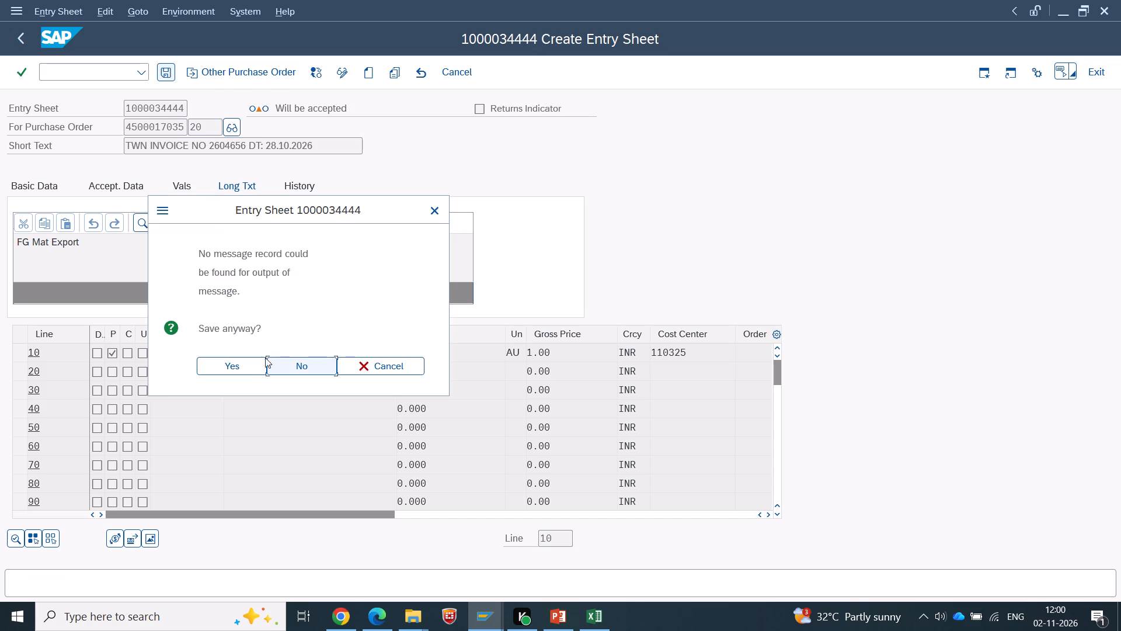
pyautogui.click(232, 375)
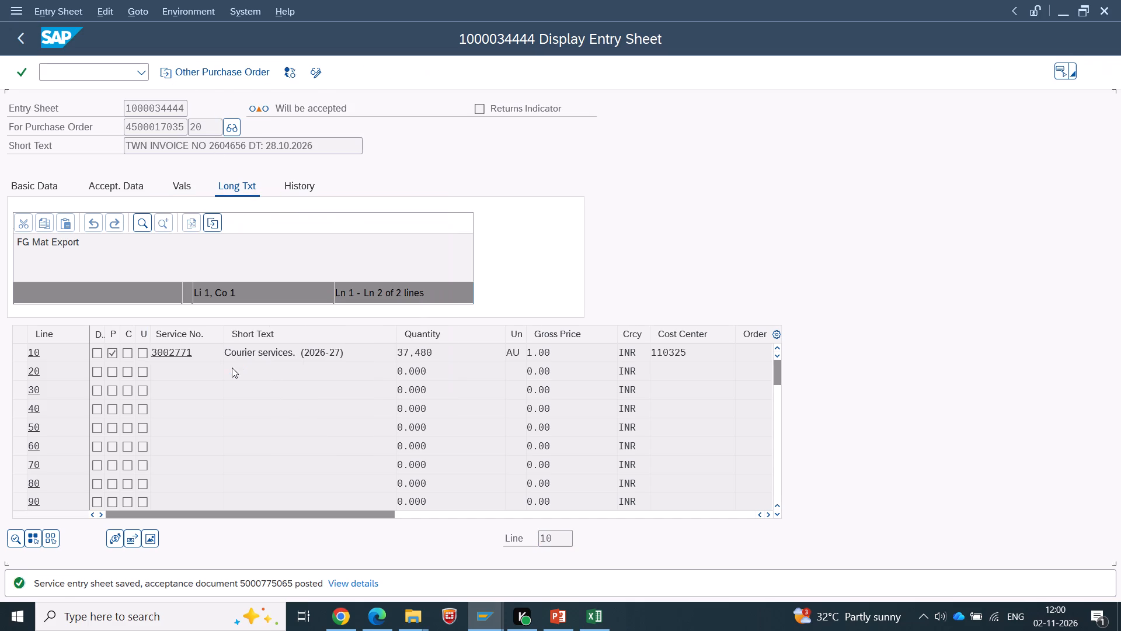
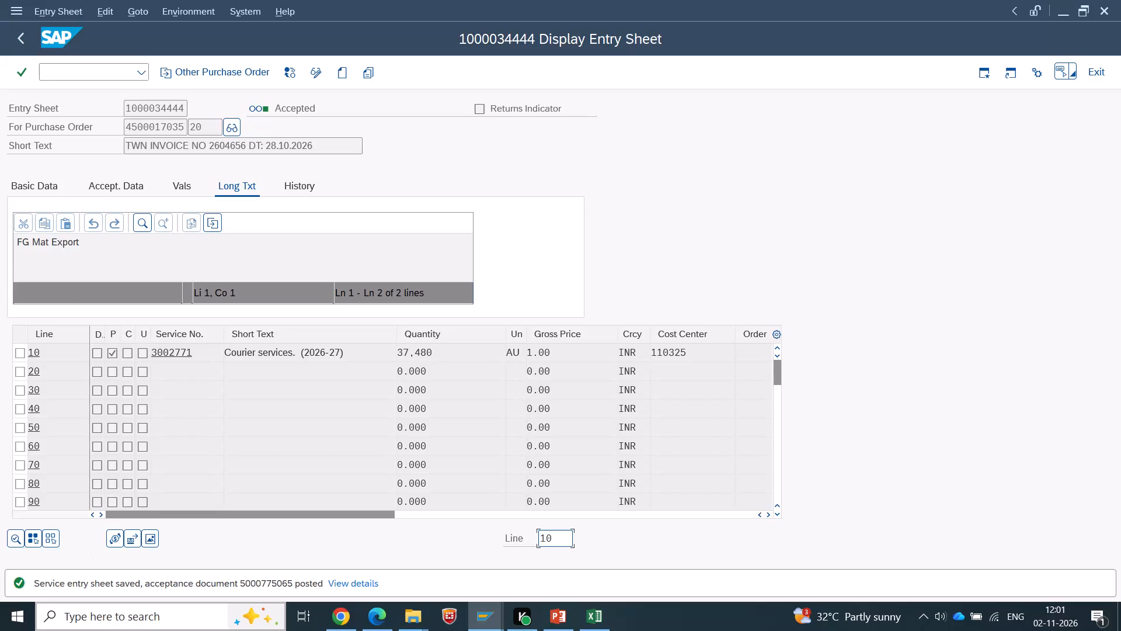
# Switch to Chrome and examine the market details of the PETRONET FUT contract in the Stoxkart watchlist.
pyautogui.click(343, 621)
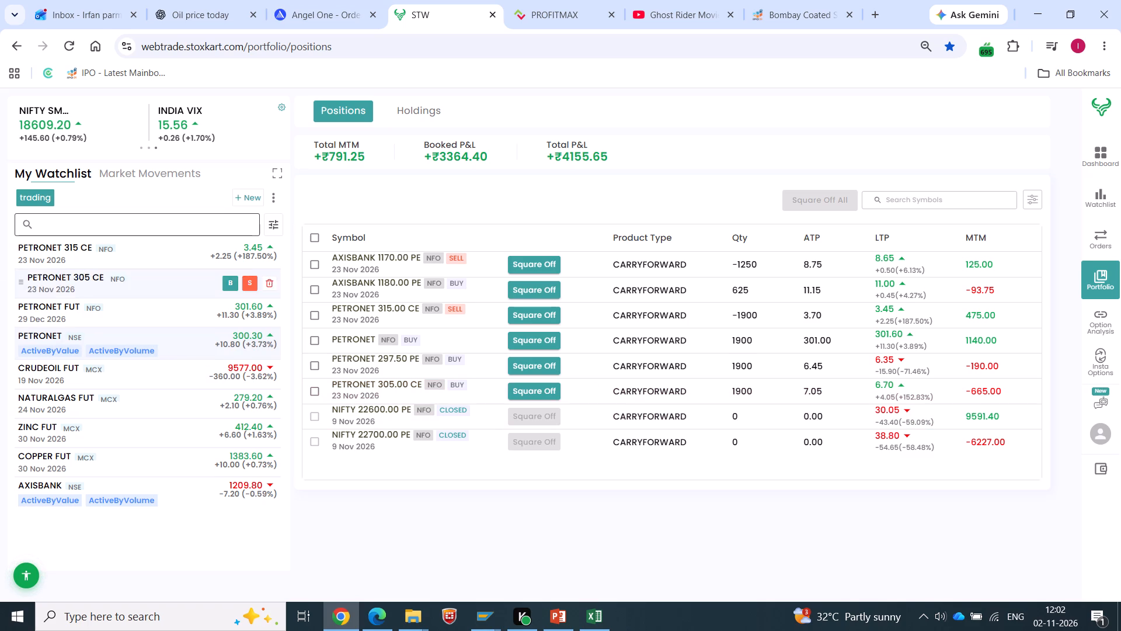
pyautogui.click(71, 313)
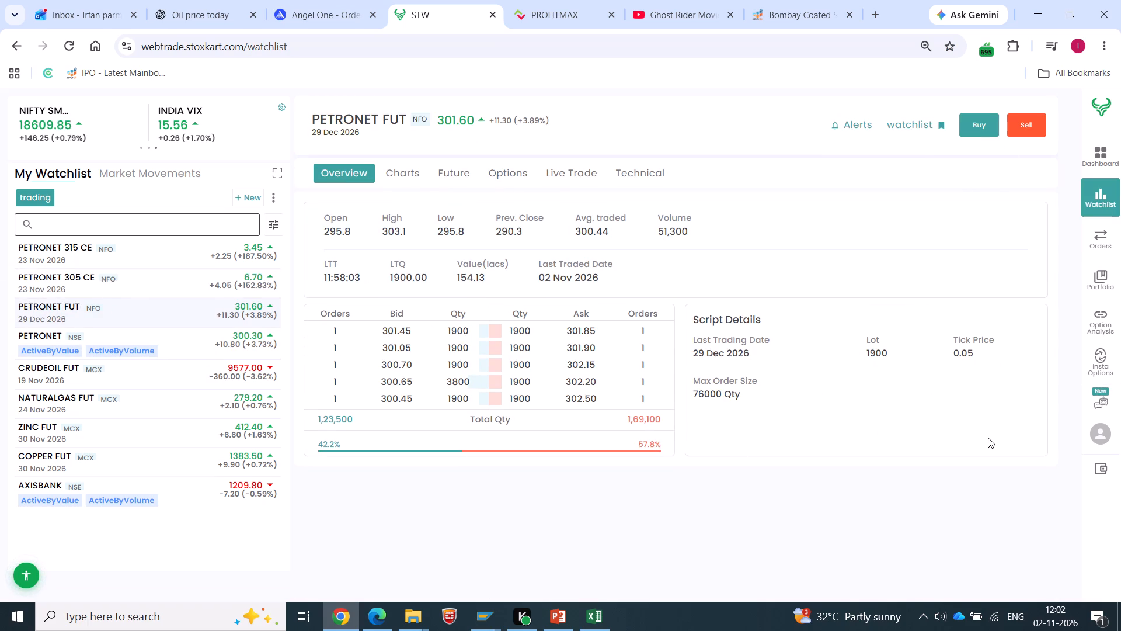
# Switch to the open PROFITMAX page to check its trading calls and alerts.
pyautogui.click(535, 0)
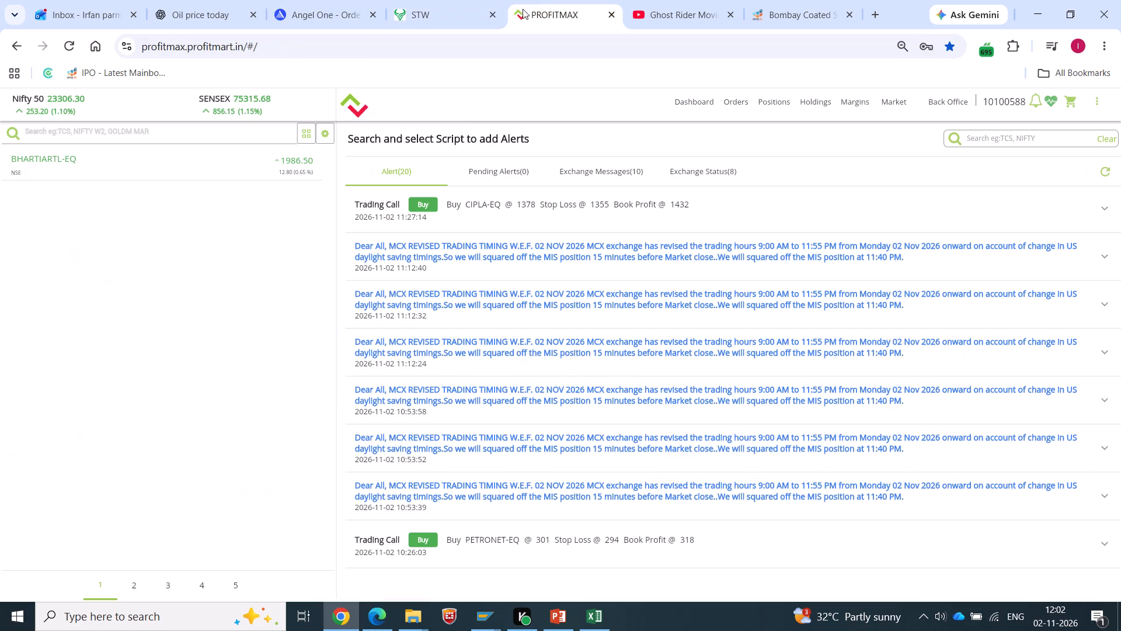
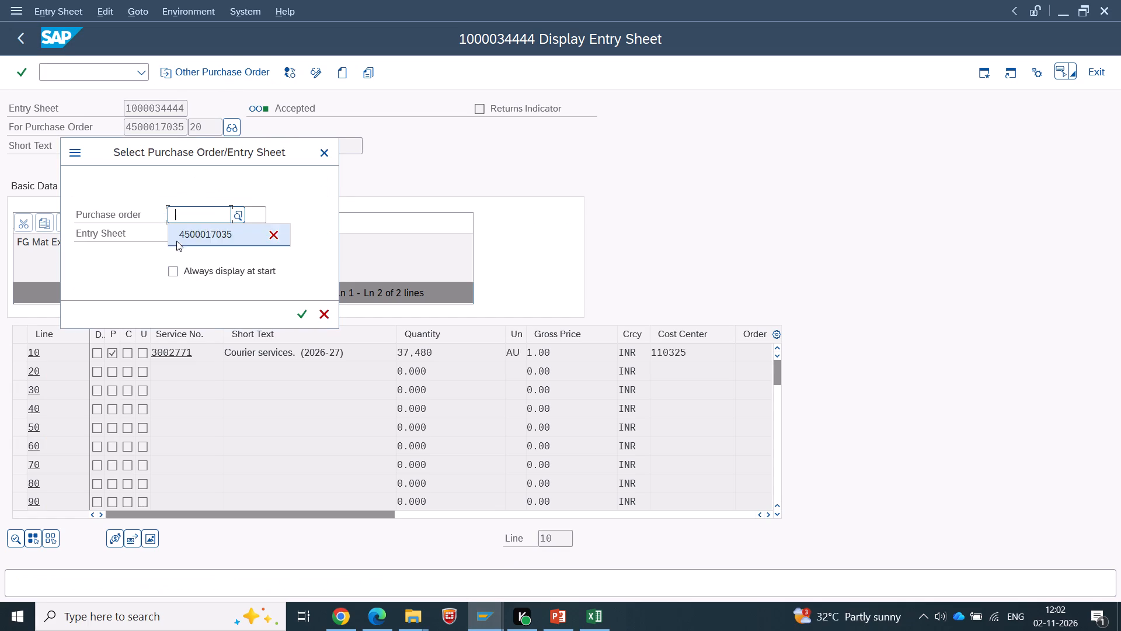
pyautogui.click(176, 235)
pyautogui.click(246, 216)
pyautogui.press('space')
pyautogui.click(250, 234)
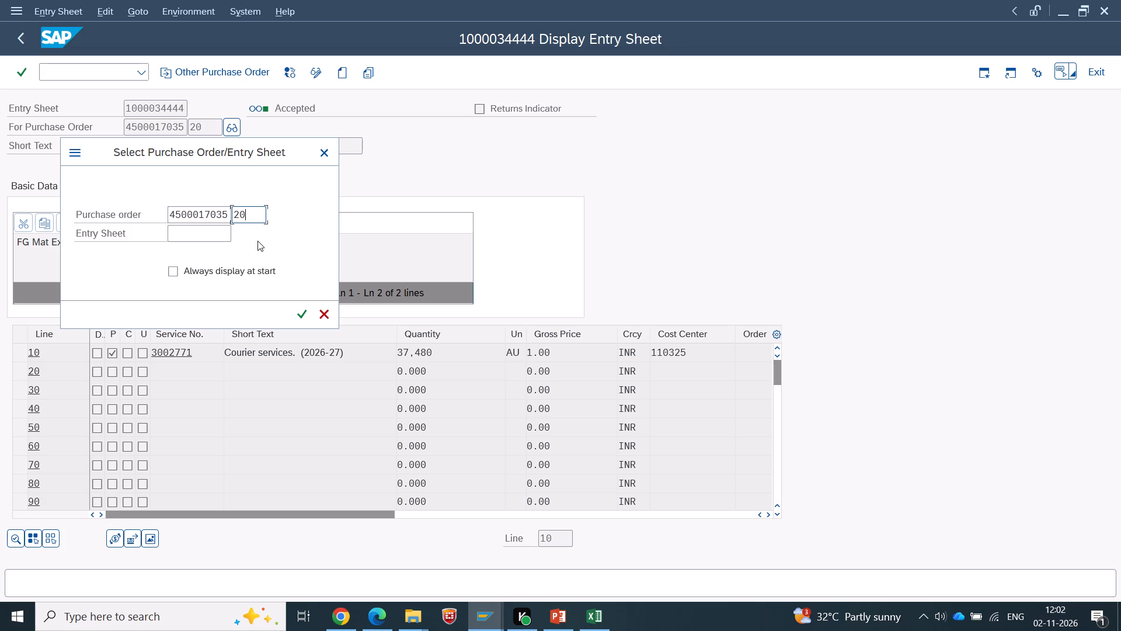
# Switch to the Port Folio workbook in Excel to consult the shipment and invoice list on Sheet1.
pyautogui.hotkey('alt', 'Tab')
pyautogui.hotkey('alt', 'Tab')
pyautogui.hotkey('alt', 'Tab')
pyautogui.hotkey('alt', 'Tab')
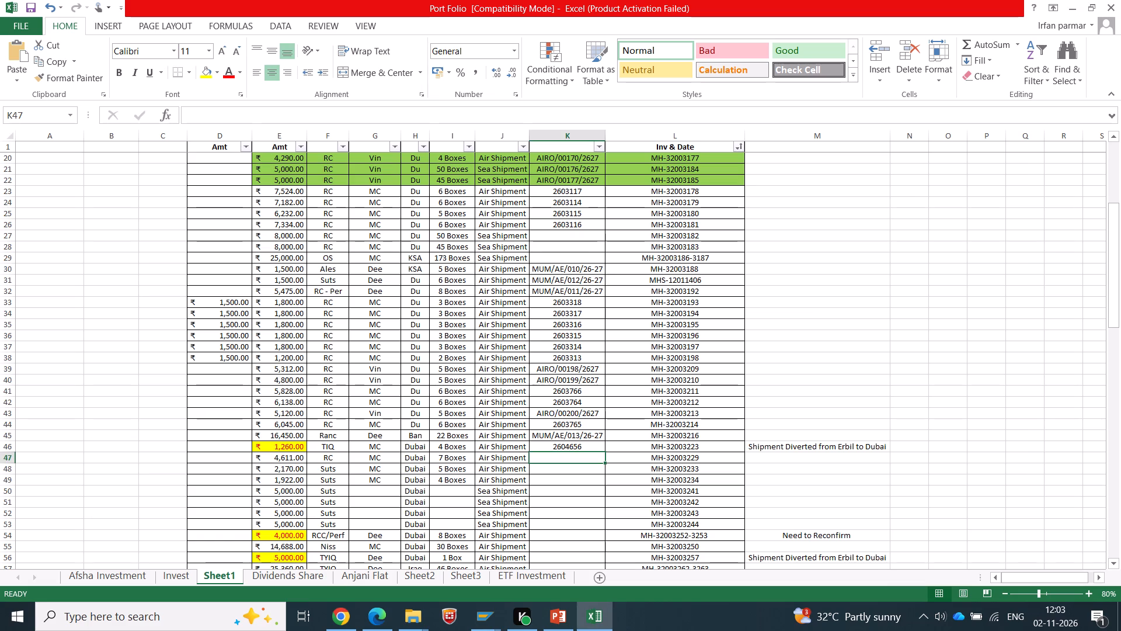
# Copy invoice number 2604656 into the invoice number cell of the MH-32003234 row in Sheet1.
pyautogui.press('Tab')
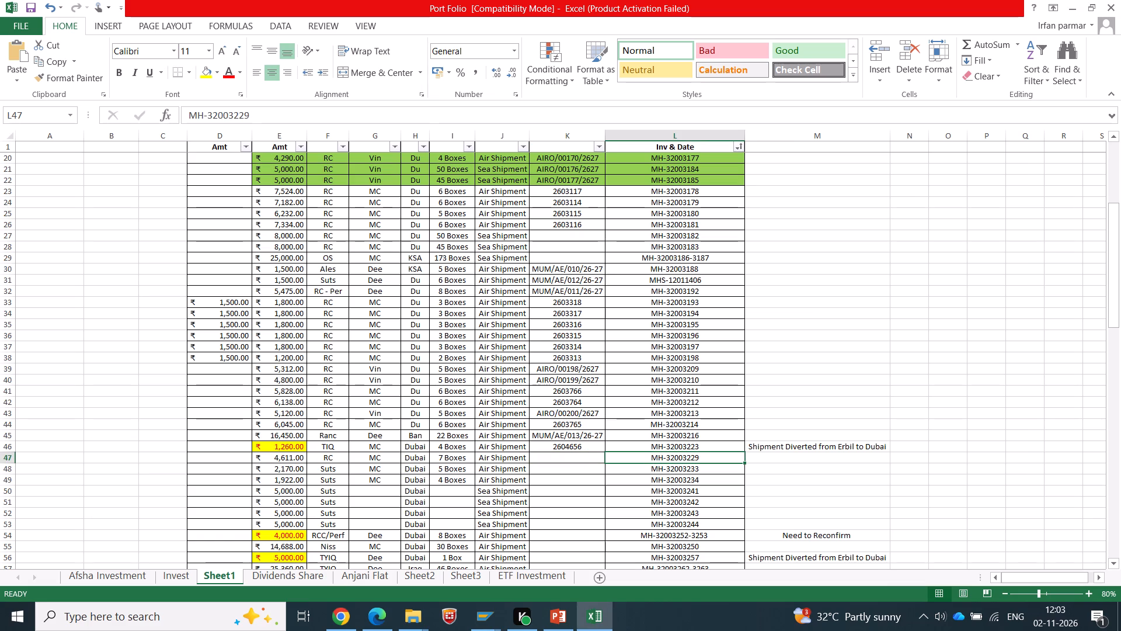
pyautogui.press('Down')
pyautogui.press('Down')
pyautogui.press('Up')
pyautogui.press('Up')
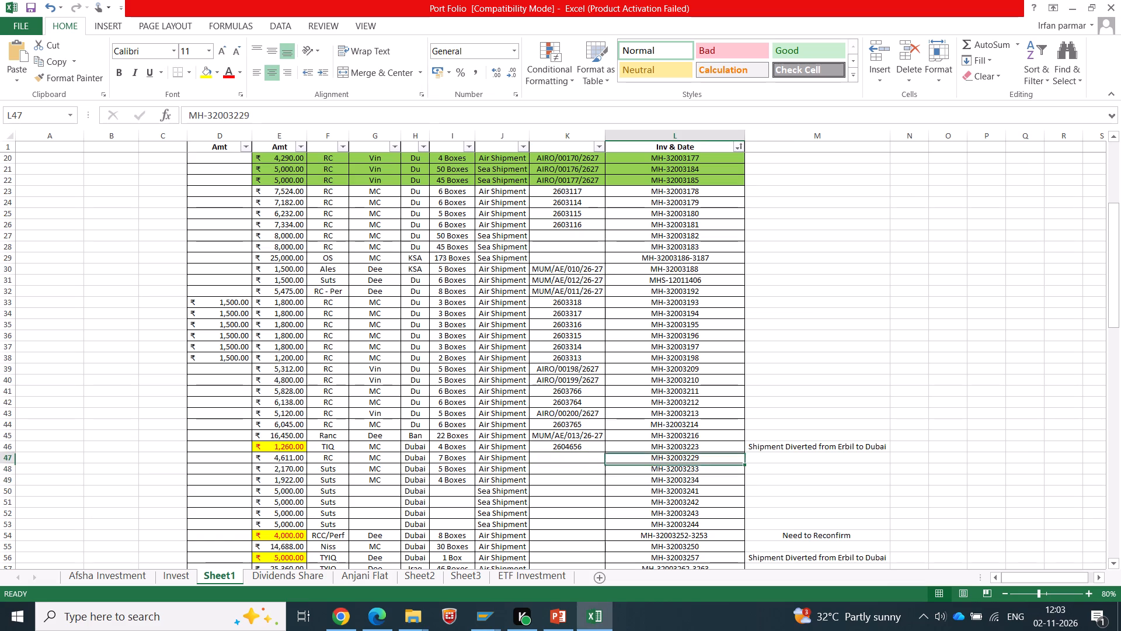
pyautogui.press('Left')
pyautogui.press('Up')
pyautogui.hotkey('ctrl', 'c')
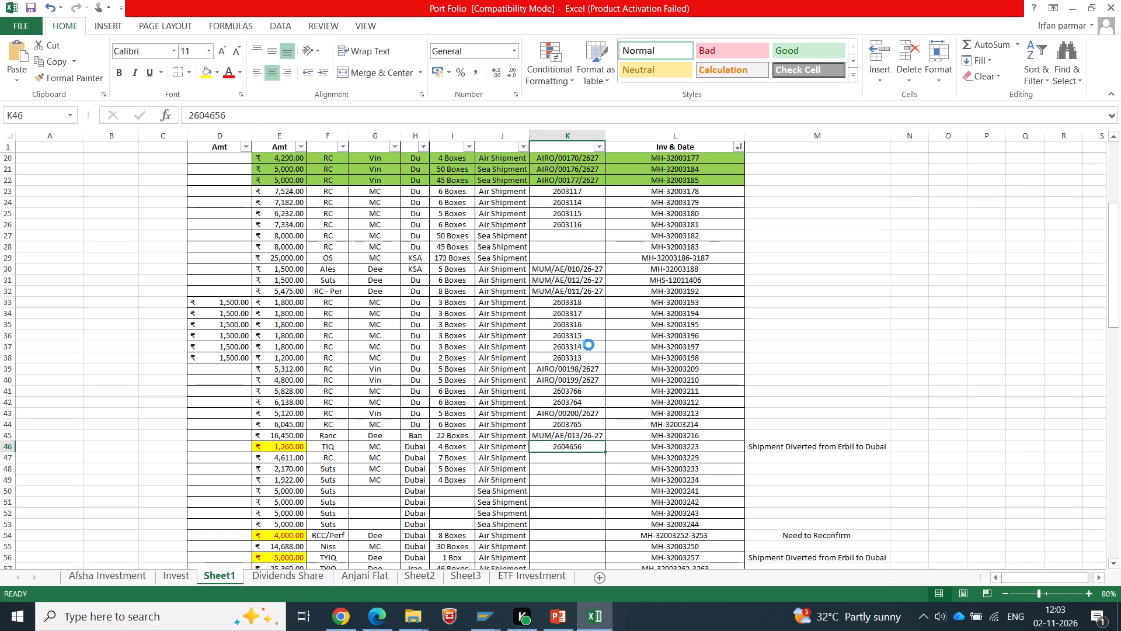
pyautogui.press('Down')
pyautogui.press('Down')
pyautogui.press('Right')
pyautogui.press('Down')
pyautogui.press('Down')
pyautogui.press('Left')
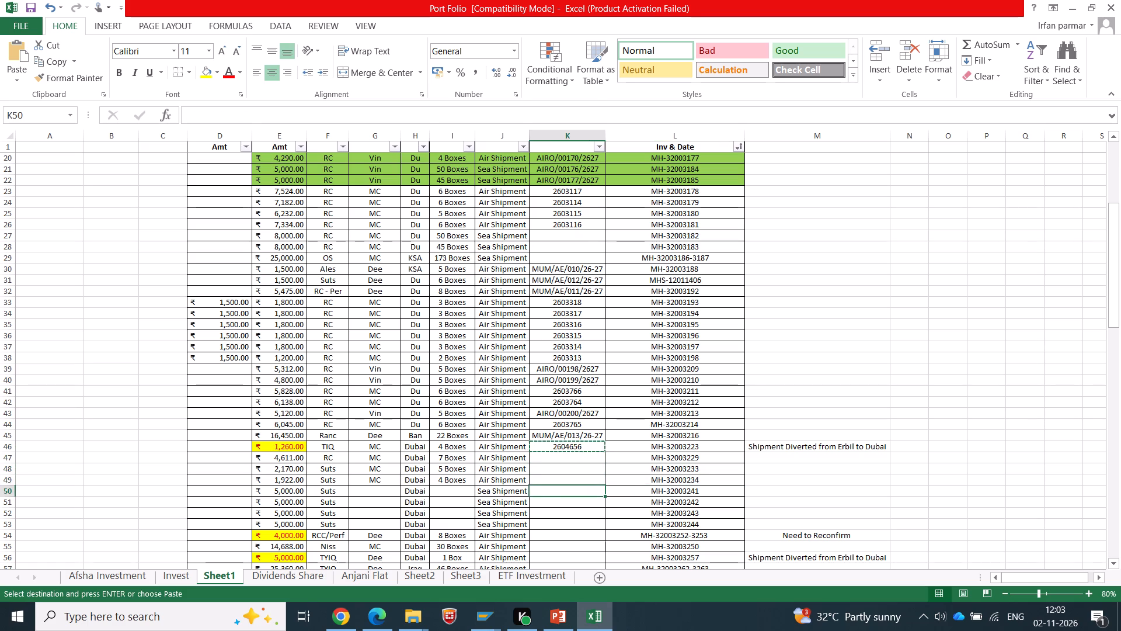
pyautogui.press('Up')
pyautogui.press('Return')
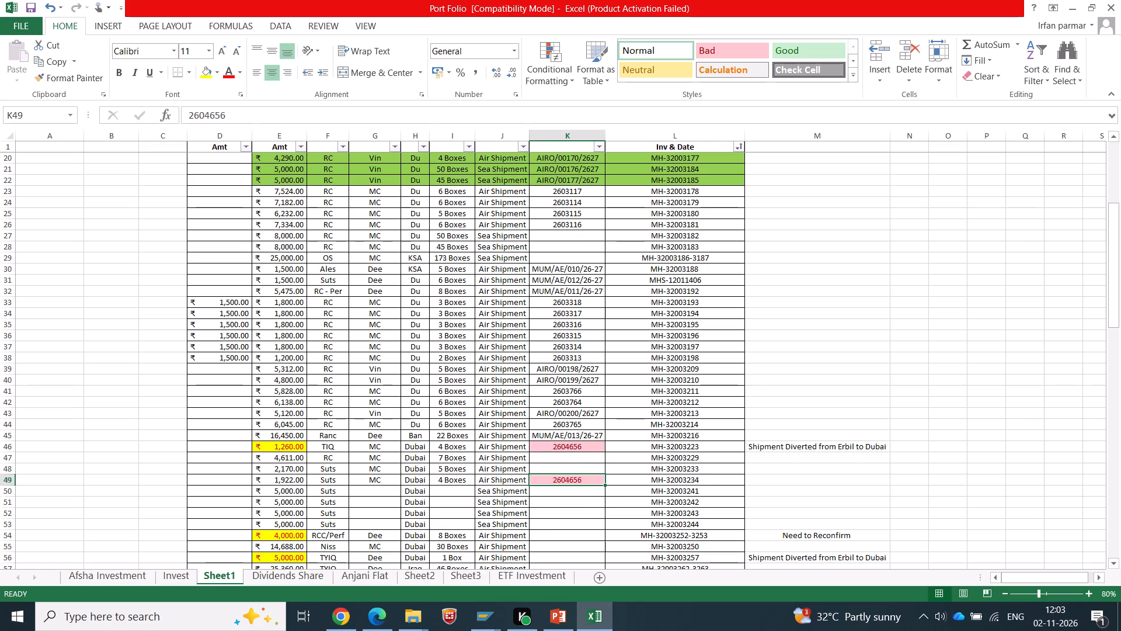
# Change the invoice number in the MH-32003234 row to 2604655 and save the workbook.
pyautogui.press('Right')
pyautogui.press('Left')
pyautogui.press('F2')
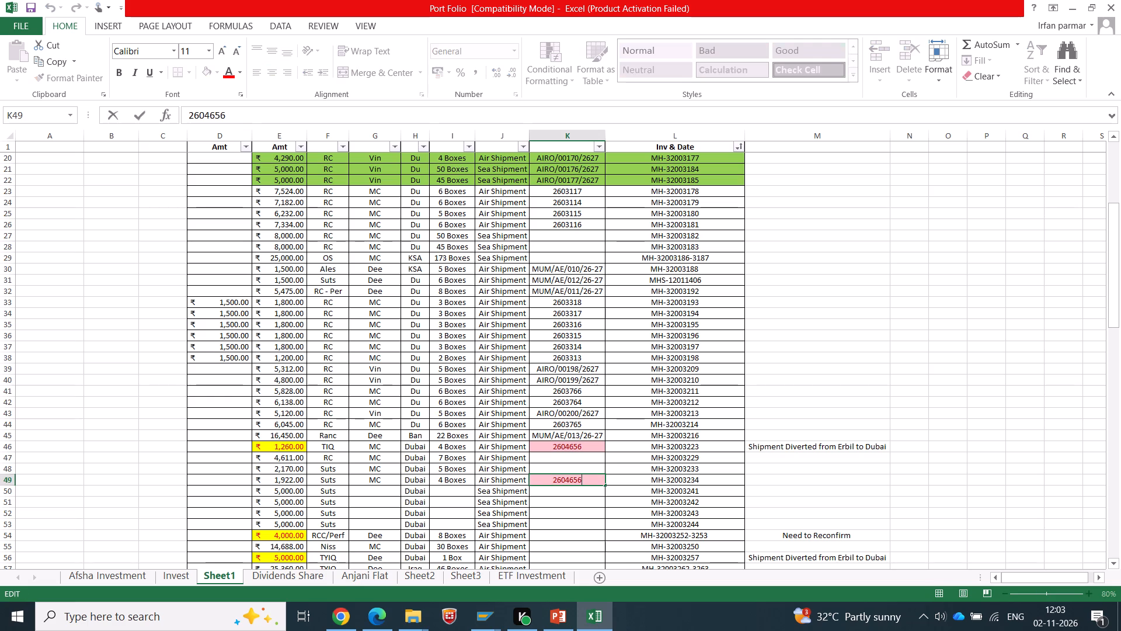
pyautogui.press('BackSpace')
pyautogui.press('5')
pyautogui.press('Return')
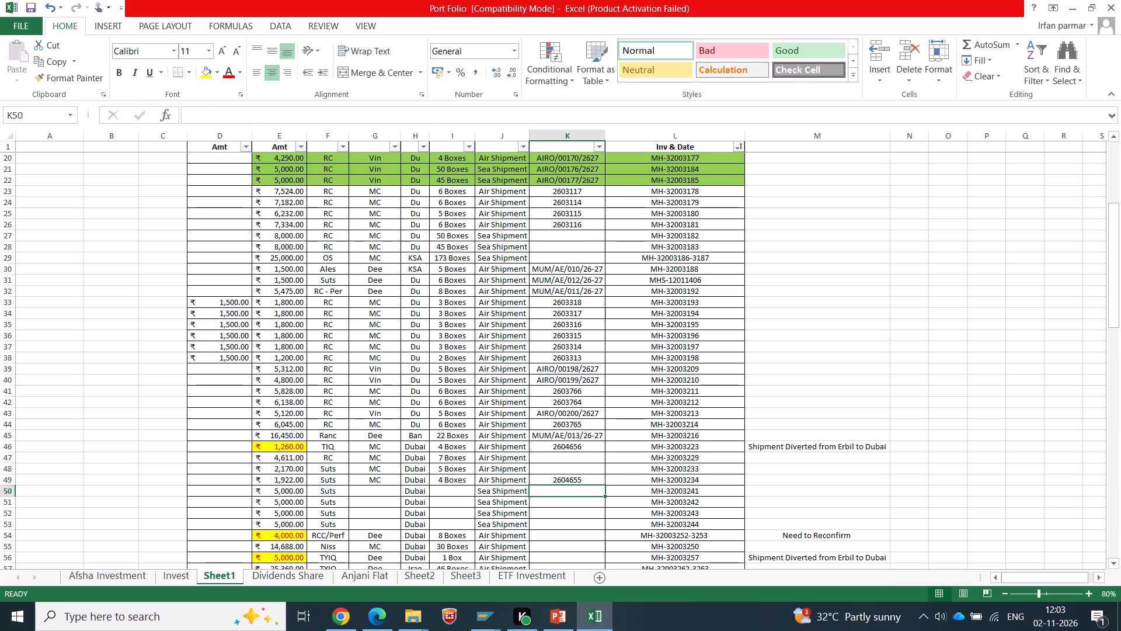
pyautogui.hotkey('ctrl', 's')
pyautogui.hotkey('alt', 'Tab')
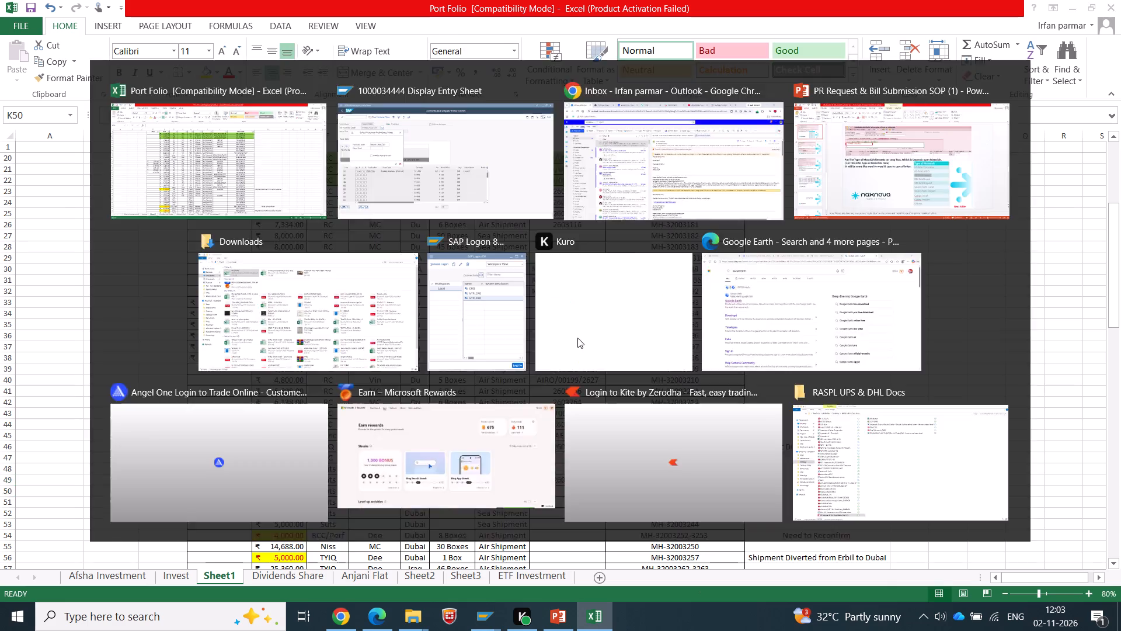
pyautogui.press('Return')
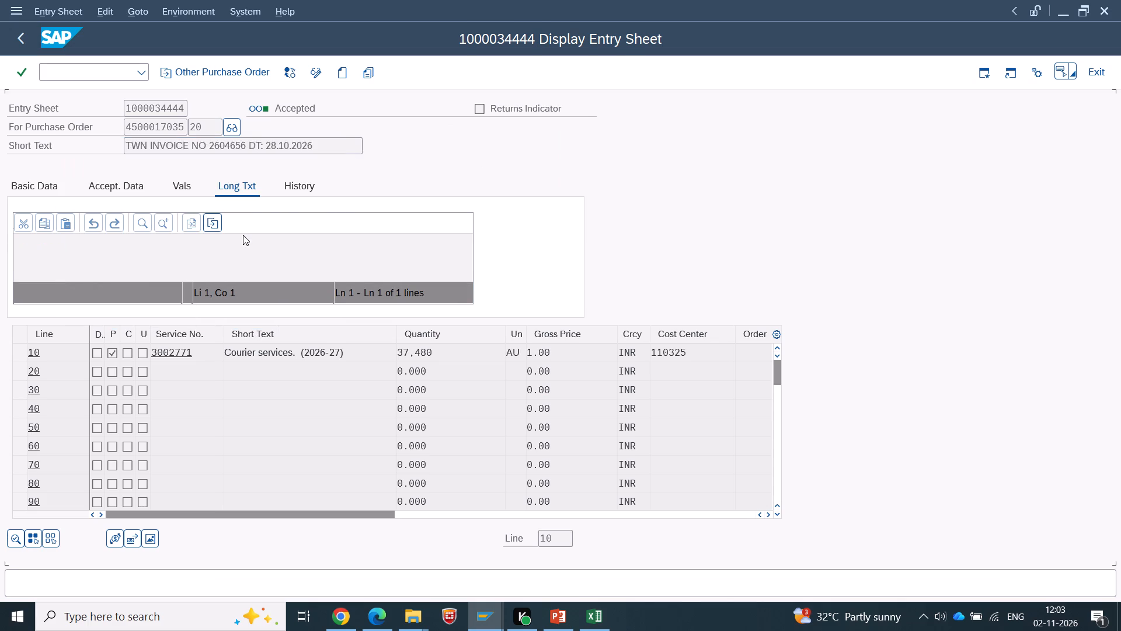
pyautogui.click(316, 77)
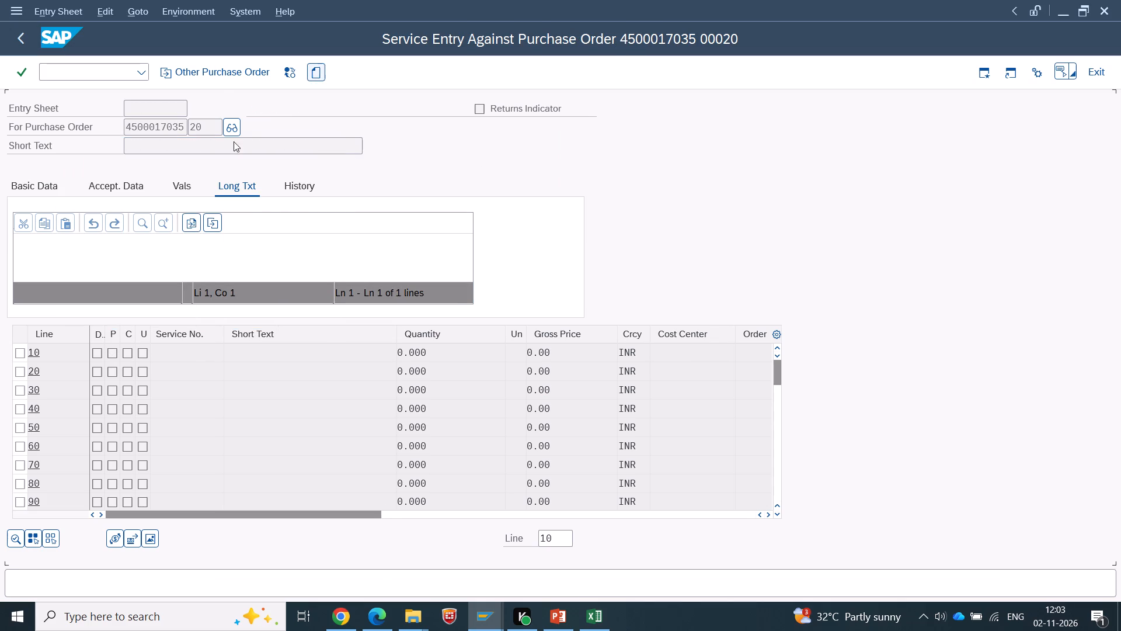
pyautogui.press('space')
pyautogui.click(163, 171)
pyautogui.click(242, 145)
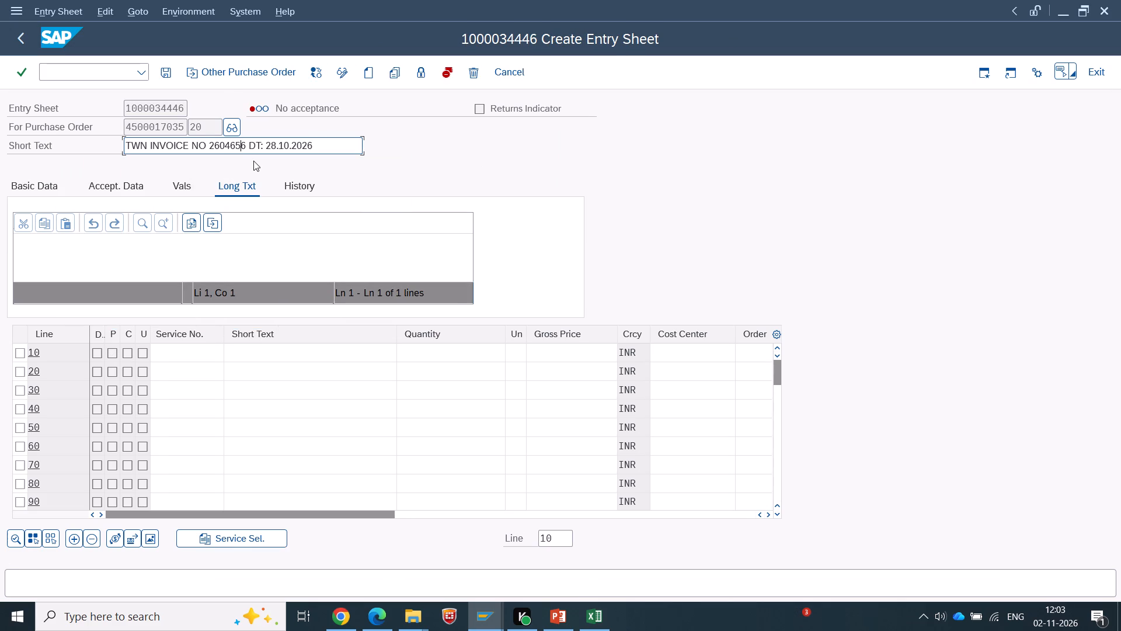
pyautogui.press('5')
pyautogui.click(415, 175)
# Set the entry sheet's period in the basic data to 01.10.2026 through 30.11.2026.
pyautogui.click(41, 189)
pyautogui.click(152, 276)
pyautogui.press('space')
pyautogui.click(154, 289)
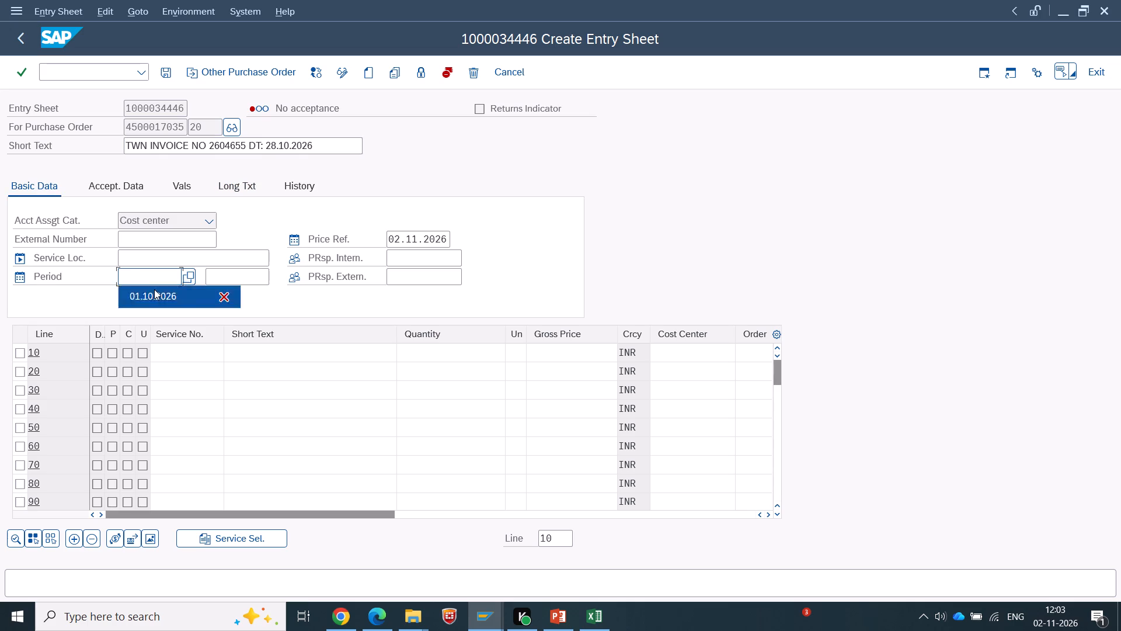
pyautogui.click(233, 279)
pyautogui.press('space')
pyautogui.click(236, 292)
pyautogui.click(144, 202)
# Fill the acceptance data with reference 2604655 and document text "Air Freight Export".
pyautogui.click(130, 186)
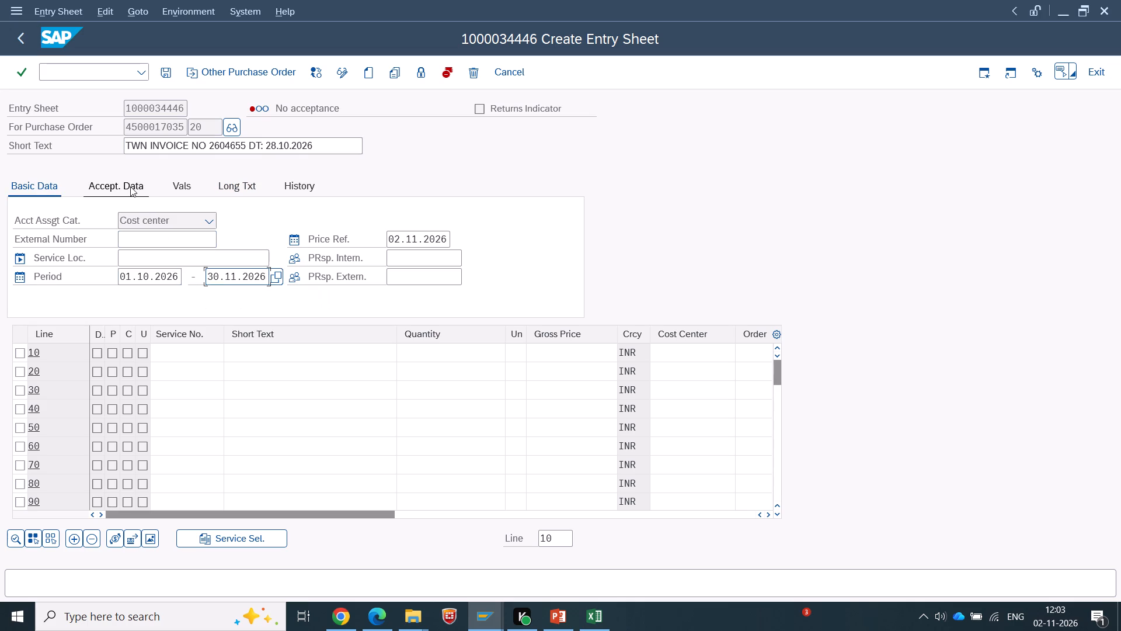
pyautogui.click(124, 261)
pyautogui.press('space')
pyautogui.click(128, 273)
pyautogui.click(124, 255)
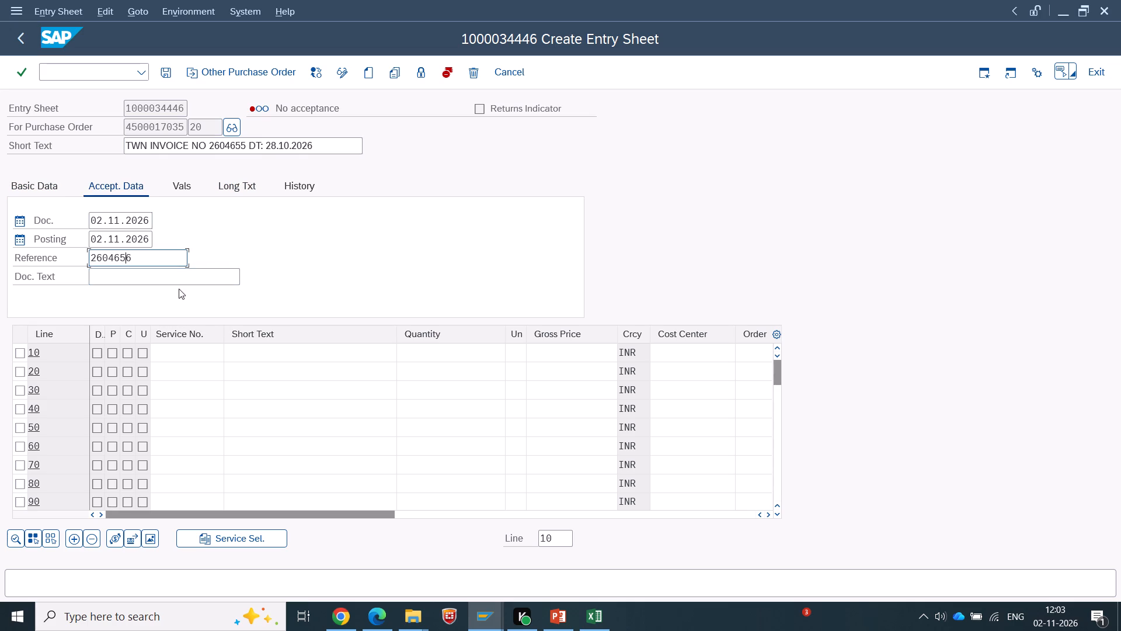
pyautogui.press('5')
pyautogui.click(147, 282)
pyautogui.press('space')
pyautogui.click(141, 294)
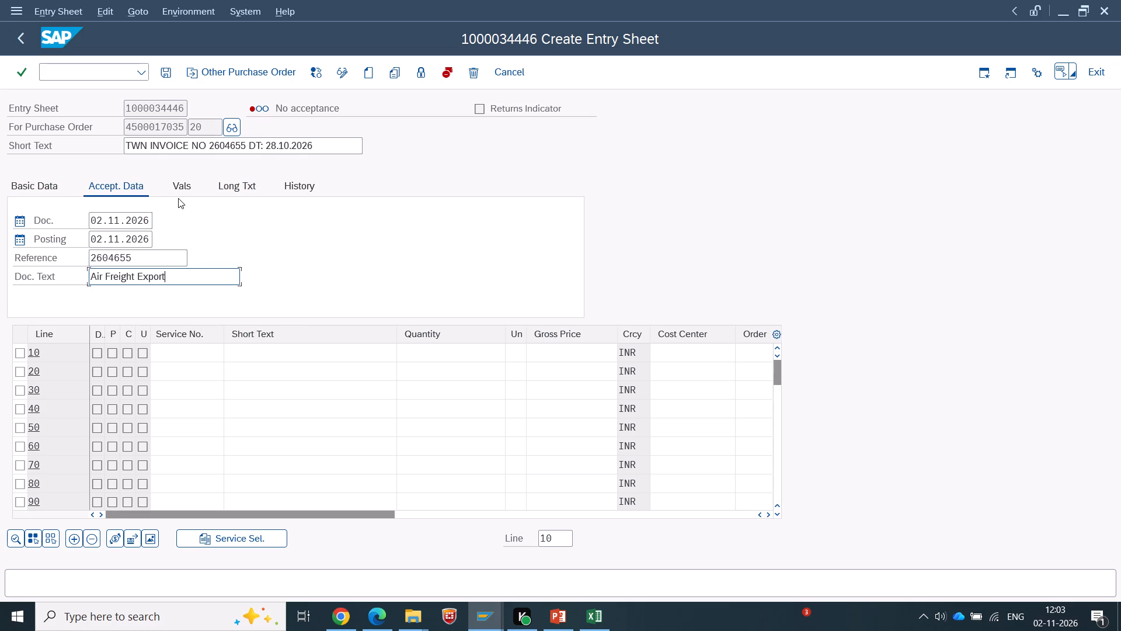
# Copy the material type "FG Mat Export" from the SOP slides in PowerPoint into the SAP entry sheet's long text.
pyautogui.click(229, 190)
pyautogui.click(192, 247)
pyautogui.hotkey('alt', 'Tab')
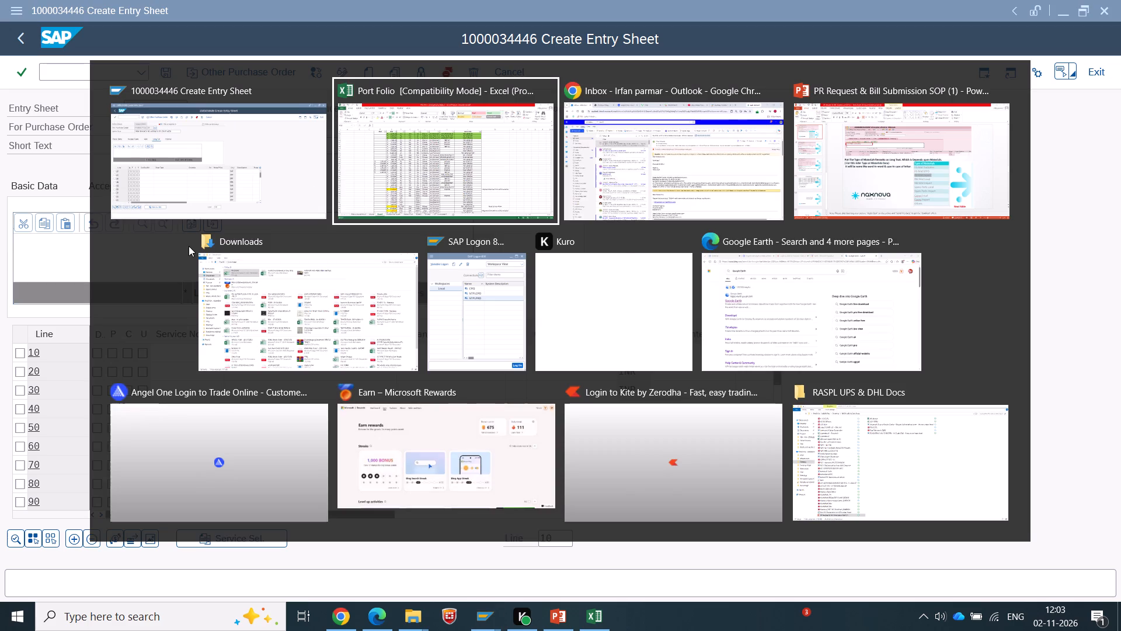
pyautogui.hotkey('alt', 'Tab')
pyautogui.hotkey('alt', 'Tab')
pyautogui.hotkey('ctrl', 'c')
pyautogui.hotkey('alt', 'Tab')
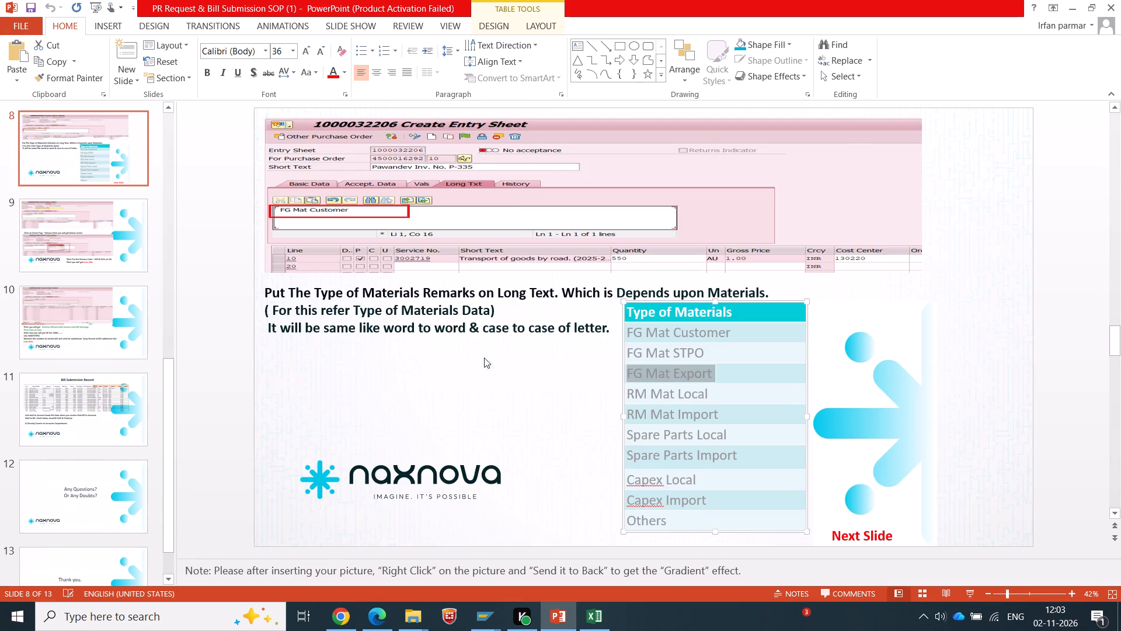
pyautogui.hotkey('ctrl', 'v')
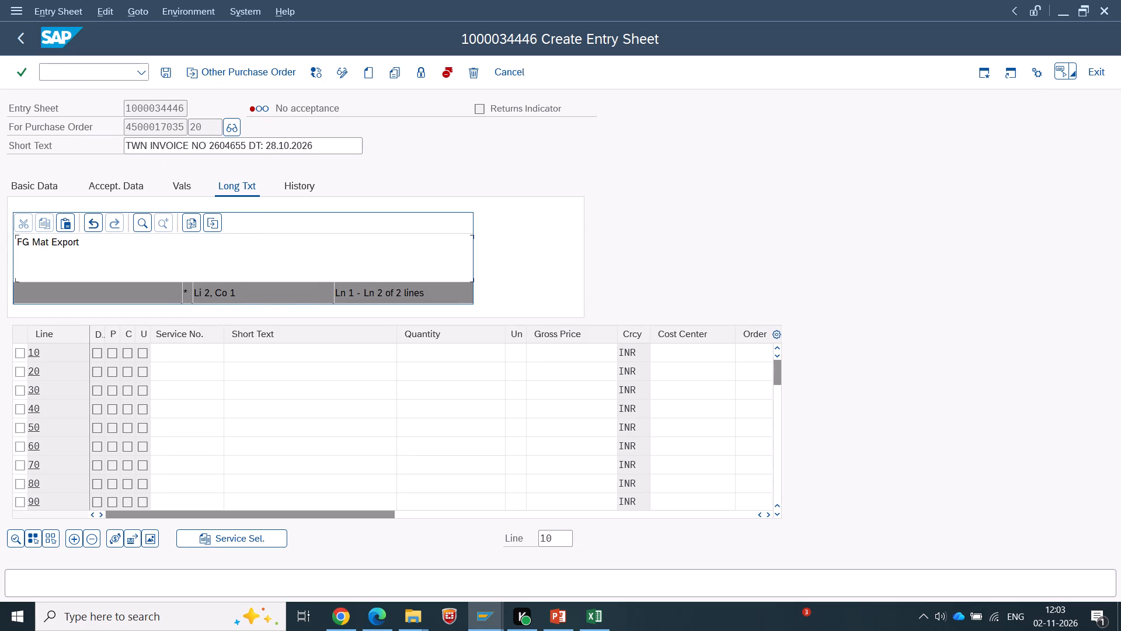
# Fill service line 10 with service number 3002771, quantity 37480, unit AU, gross price 1.00 and cost center 110325.
pyautogui.click(203, 355)
pyautogui.press('space')
pyautogui.click(194, 377)
pyautogui.click(276, 352)
pyautogui.click(406, 353)
pyautogui.hotkey('alt', 'Tab')
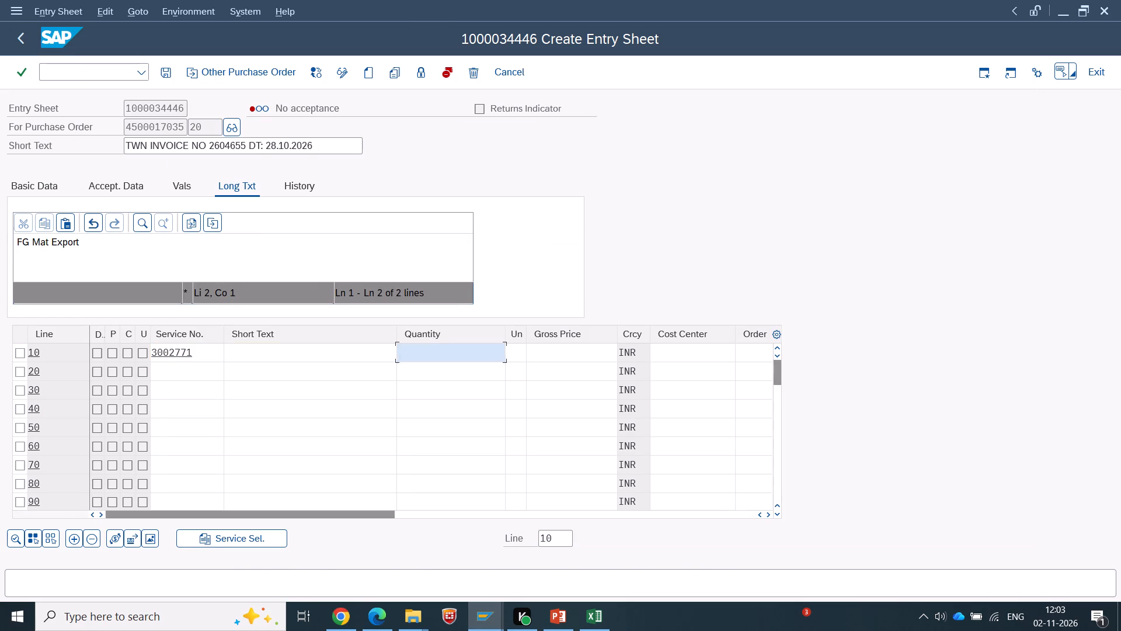
pyautogui.hotkey('alt', 'Tab')
pyautogui.write('37480')
pyautogui.press('Tab')
pyautogui.press('space')
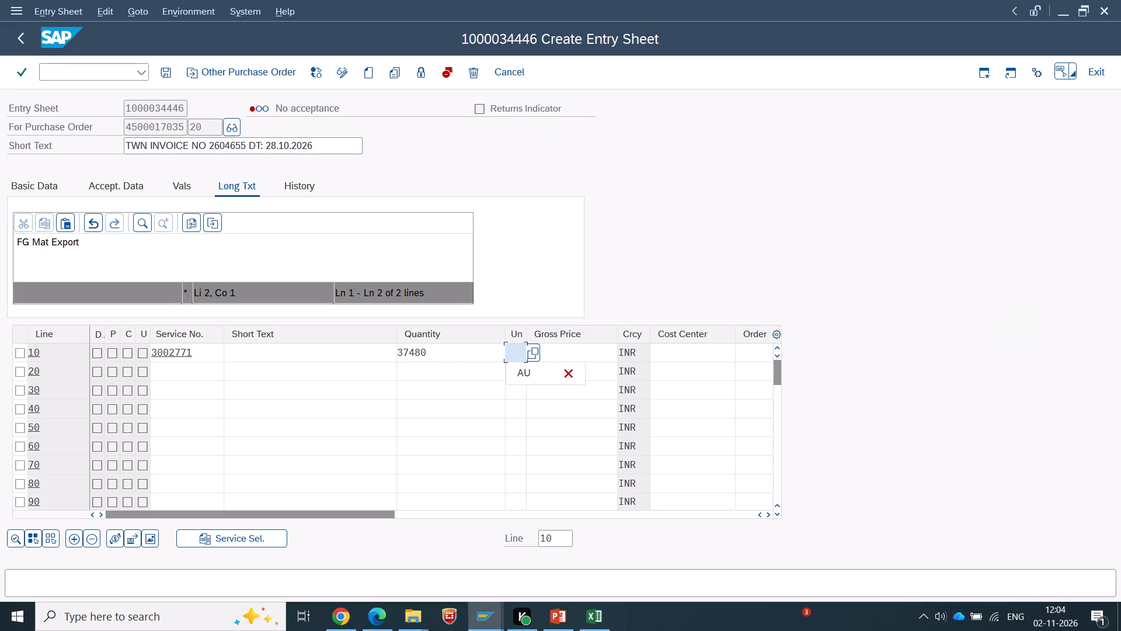
pyautogui.press('Down')
pyautogui.press('Tab')
pyautogui.press('space')
pyautogui.press('Down')
pyautogui.press('Tab')
pyautogui.press('space')
pyautogui.press('Down')
pyautogui.press('Return')
pyautogui.press('Return')
pyautogui.press('Return')
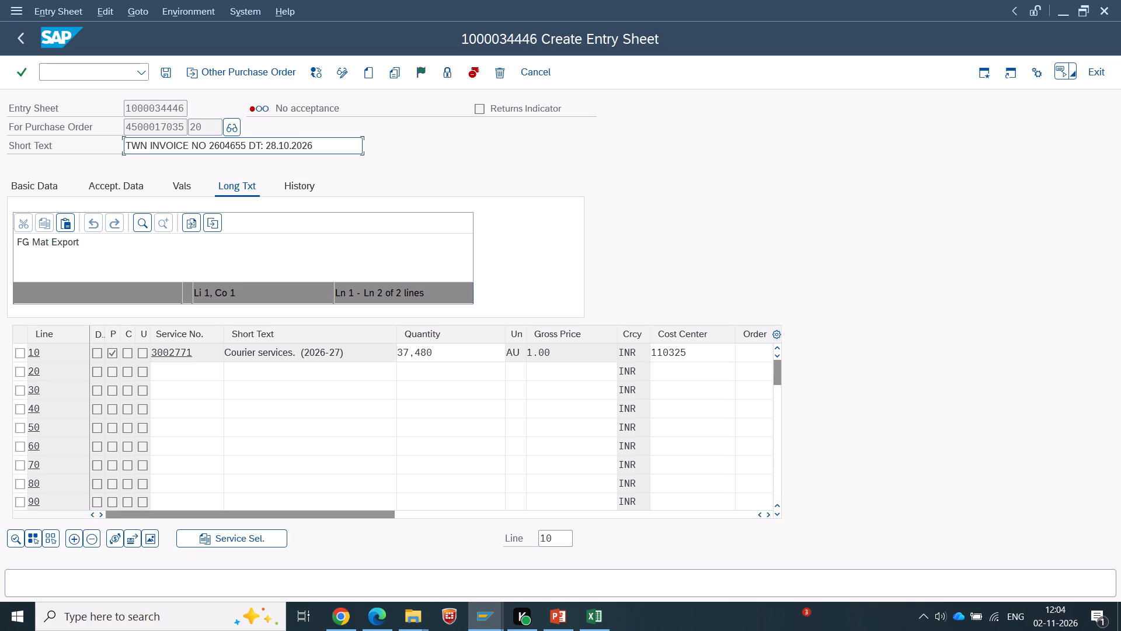
# Release the entry sheet with release code M5.
pyautogui.click(420, 74)
pyautogui.click(354, 339)
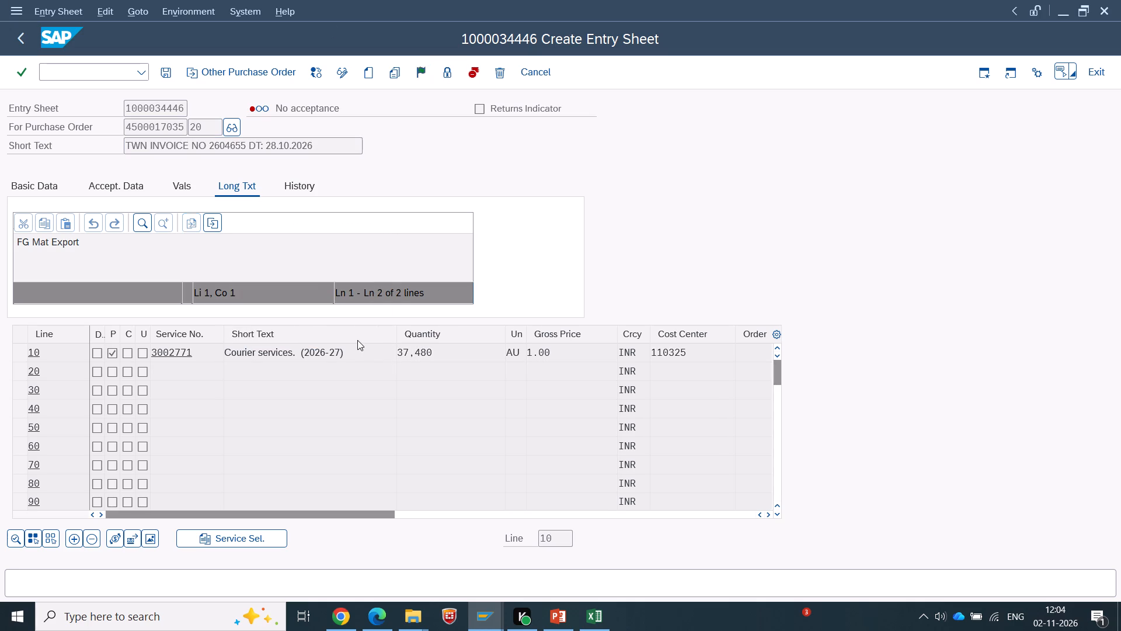
# Save the released entry sheet for invoice 2604655.
pyautogui.click(160, 75)
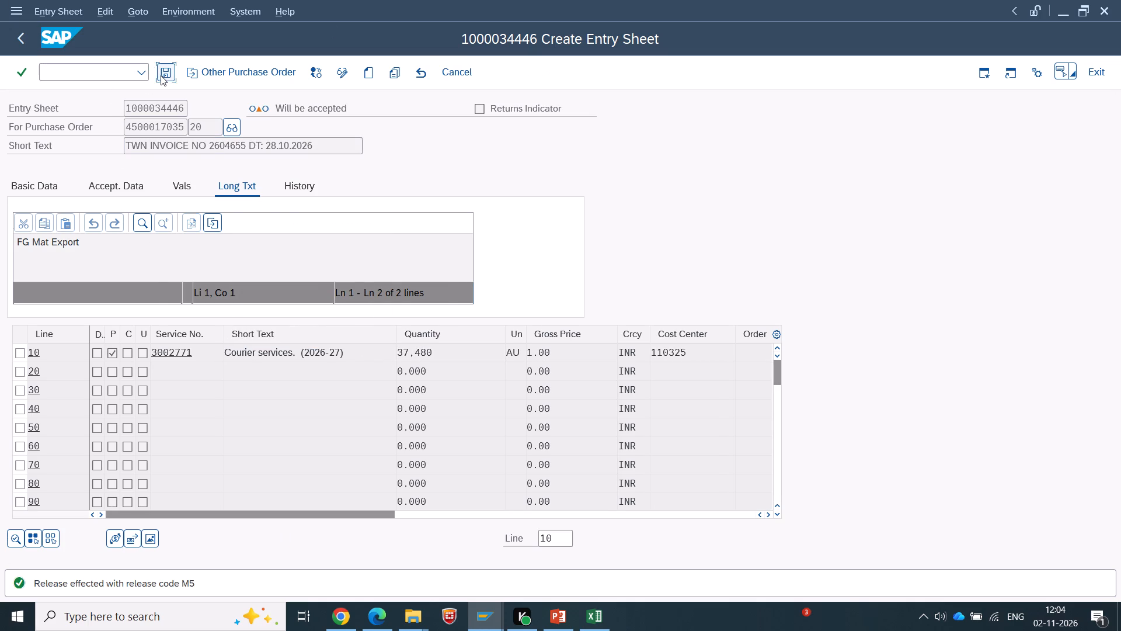
pyautogui.click(220, 362)
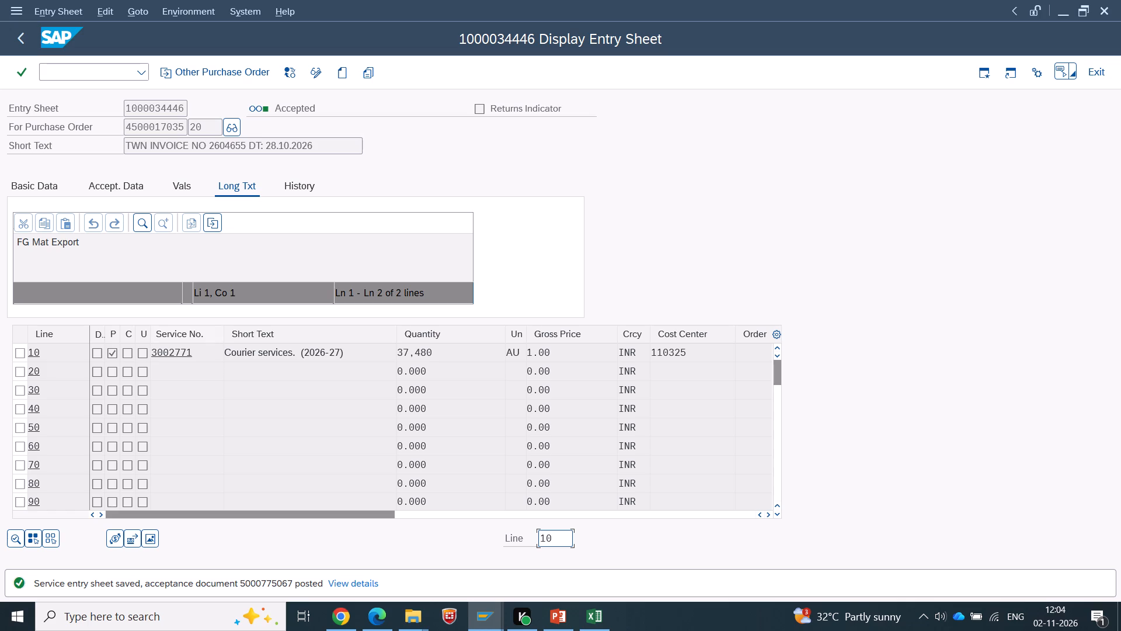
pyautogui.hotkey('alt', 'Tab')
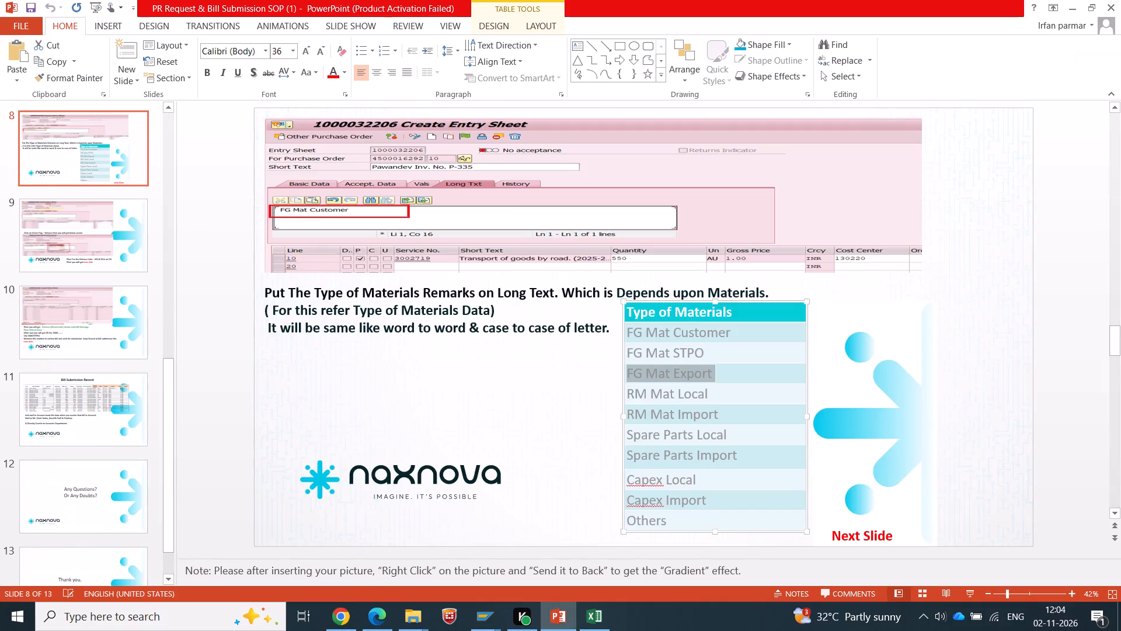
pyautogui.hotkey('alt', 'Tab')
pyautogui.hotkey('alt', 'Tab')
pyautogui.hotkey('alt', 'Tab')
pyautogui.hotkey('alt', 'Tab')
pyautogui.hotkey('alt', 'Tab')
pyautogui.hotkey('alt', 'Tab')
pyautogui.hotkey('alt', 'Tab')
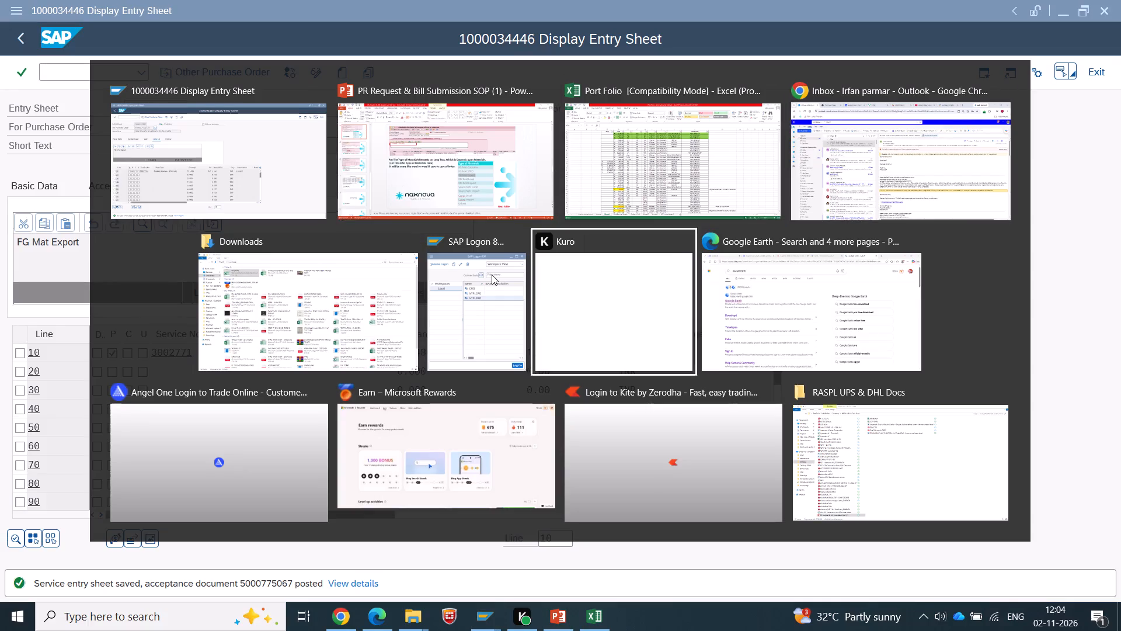
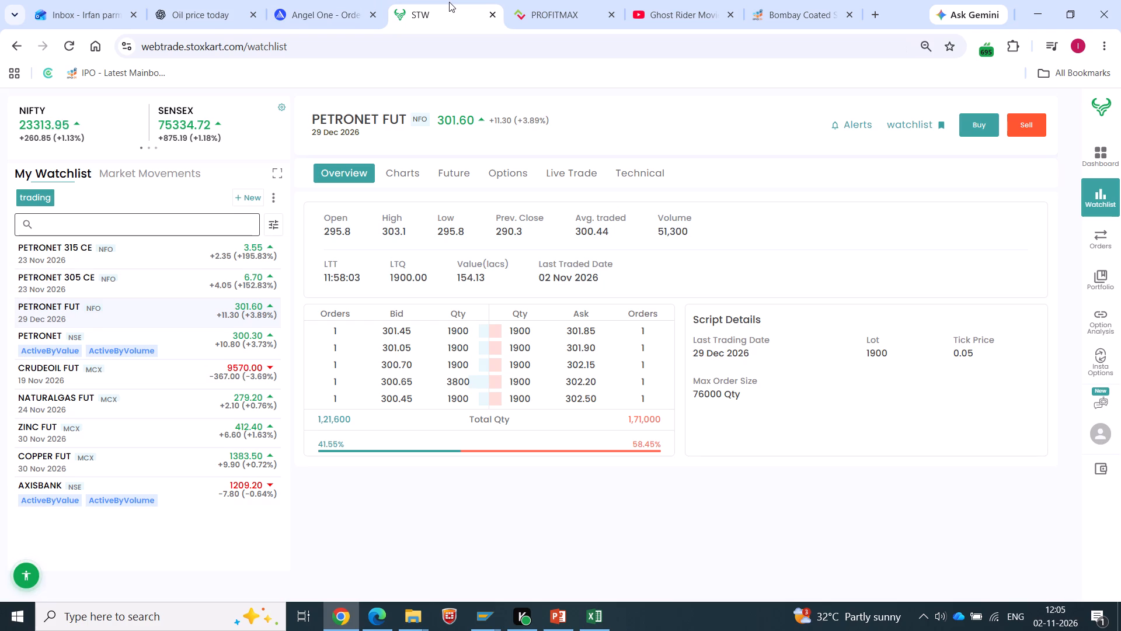
# Open the orders list on the trading website and look through it.
pyautogui.click(1102, 251)
pyautogui.scroll(3, 1015, 279)
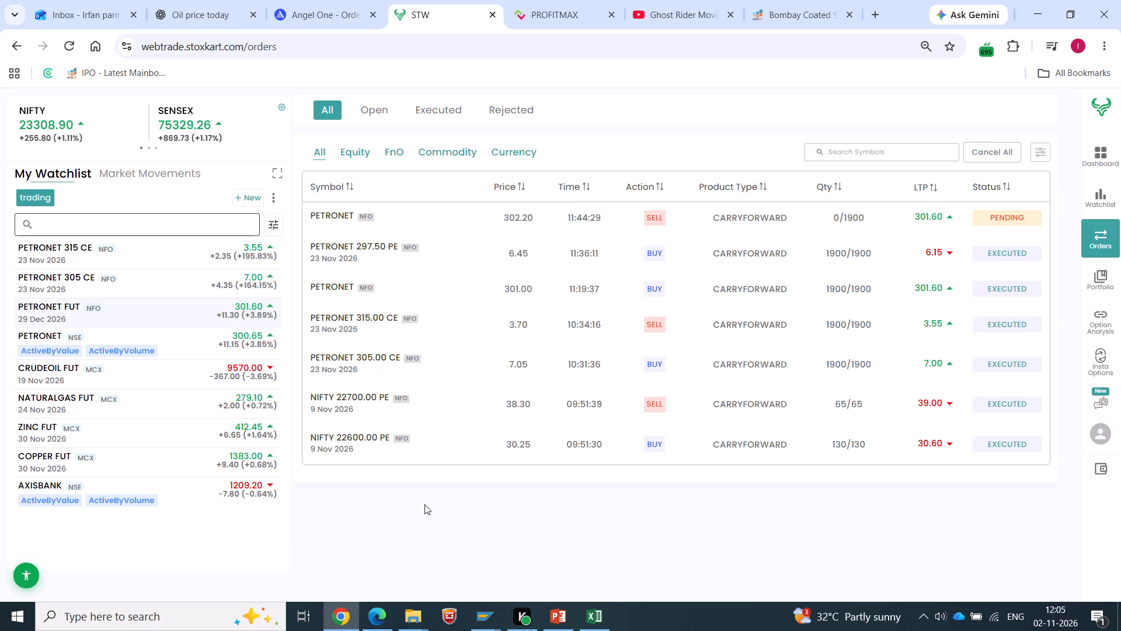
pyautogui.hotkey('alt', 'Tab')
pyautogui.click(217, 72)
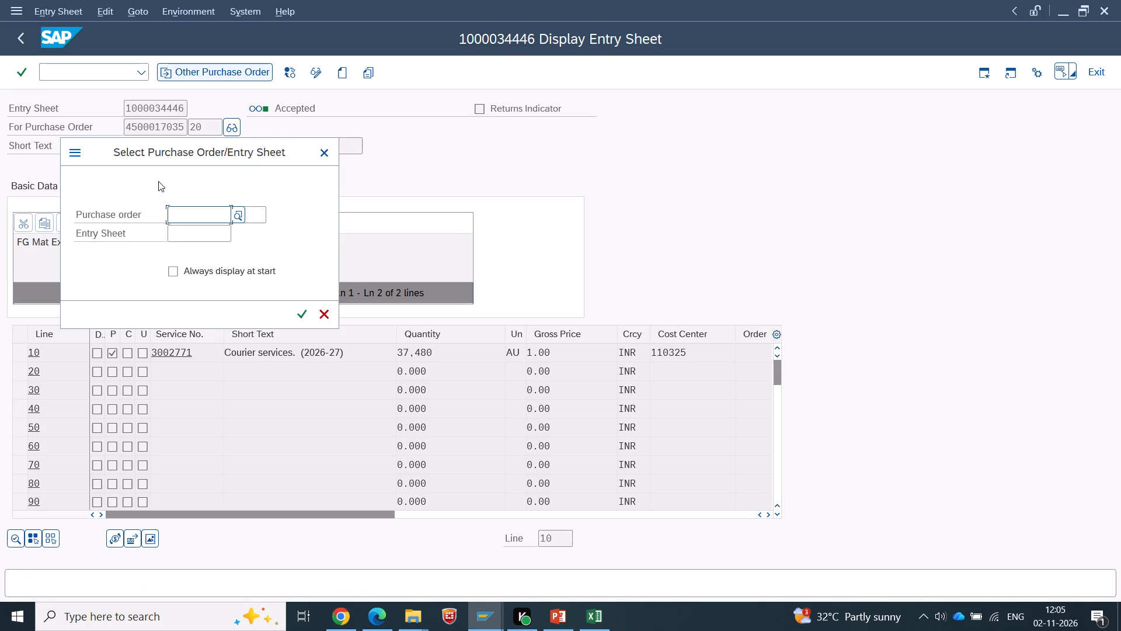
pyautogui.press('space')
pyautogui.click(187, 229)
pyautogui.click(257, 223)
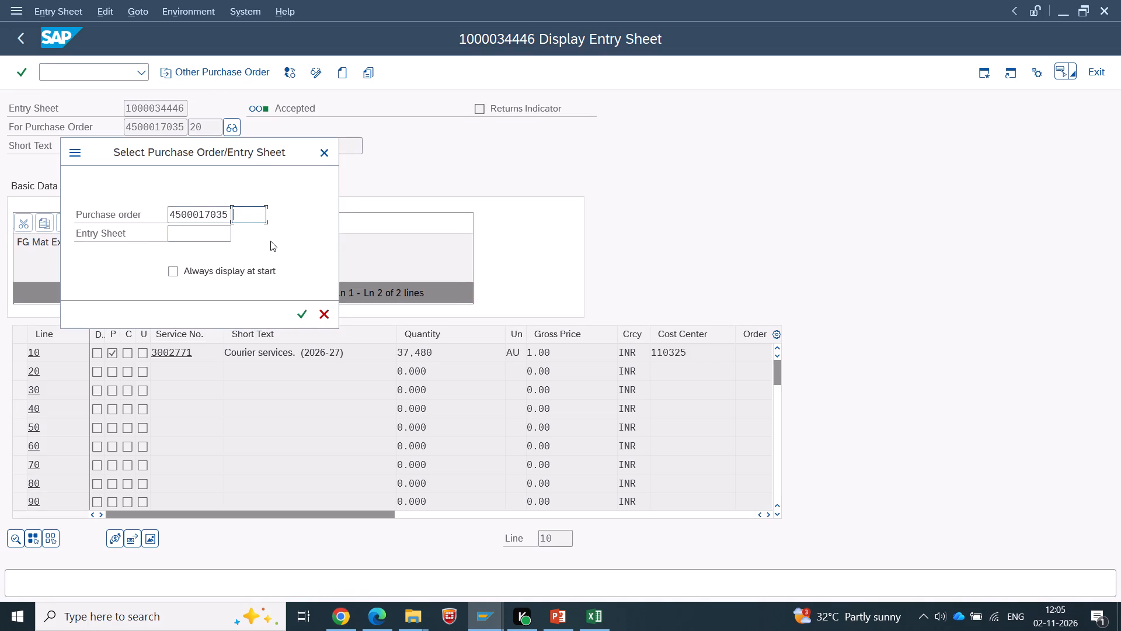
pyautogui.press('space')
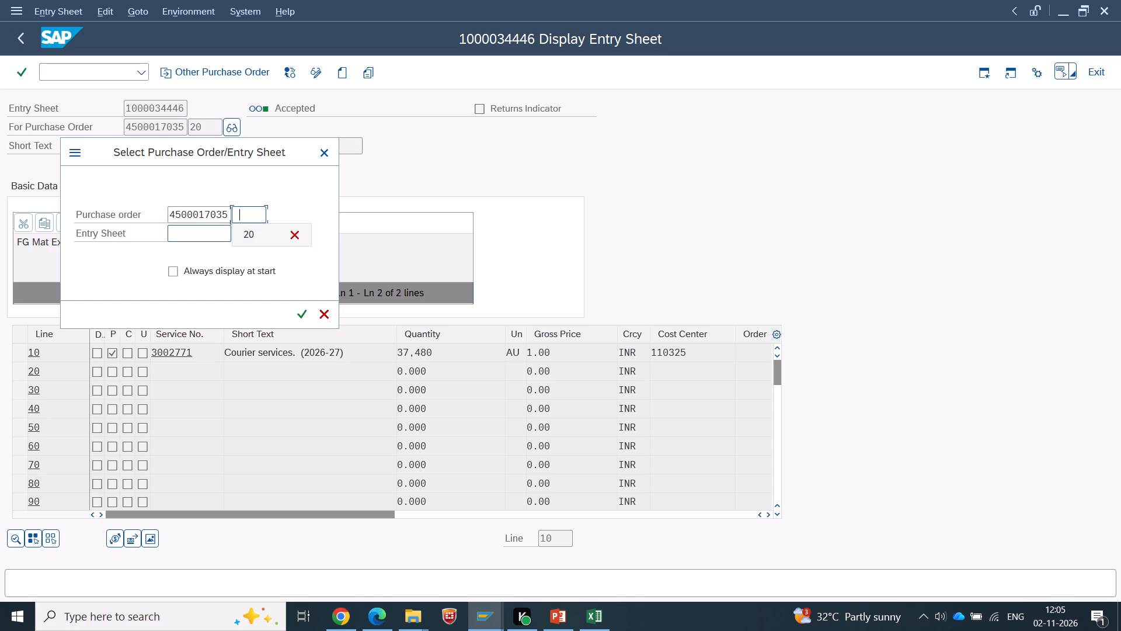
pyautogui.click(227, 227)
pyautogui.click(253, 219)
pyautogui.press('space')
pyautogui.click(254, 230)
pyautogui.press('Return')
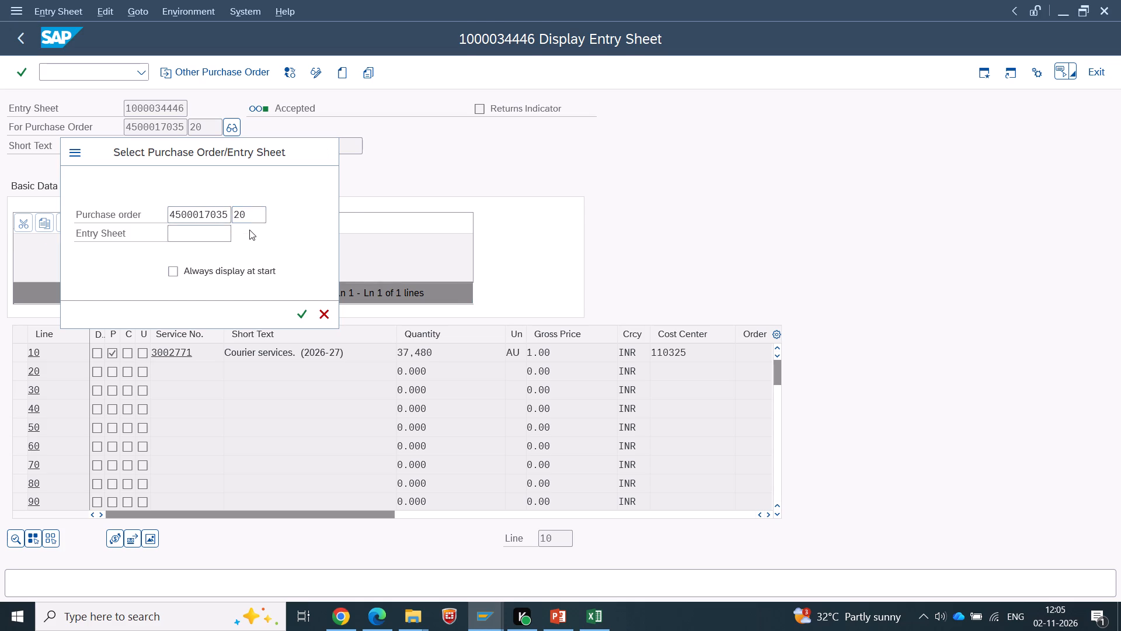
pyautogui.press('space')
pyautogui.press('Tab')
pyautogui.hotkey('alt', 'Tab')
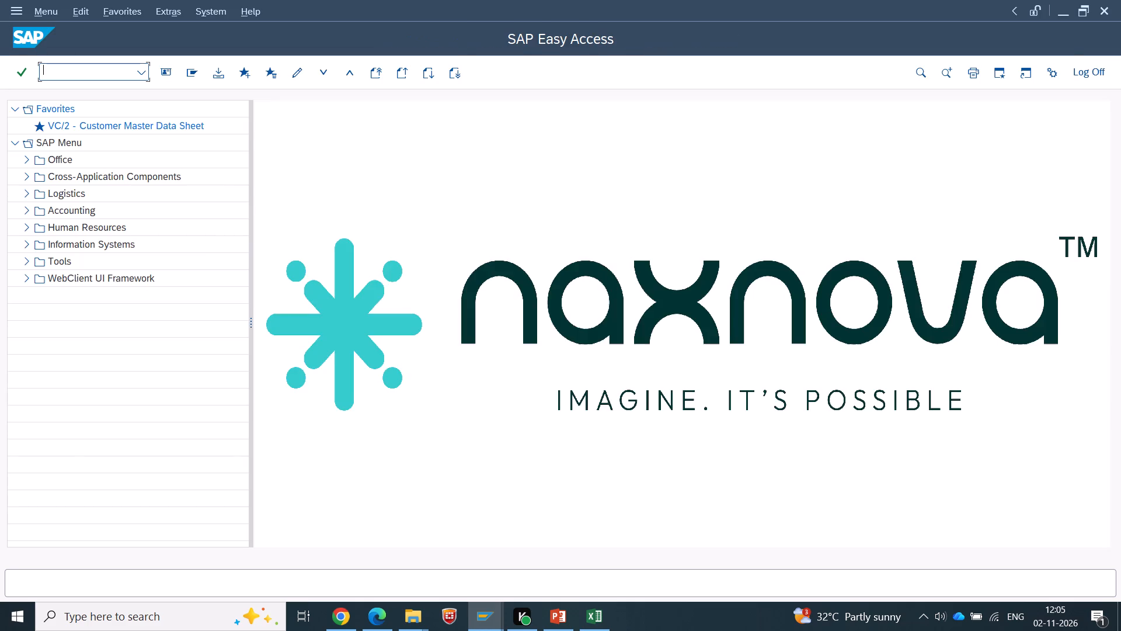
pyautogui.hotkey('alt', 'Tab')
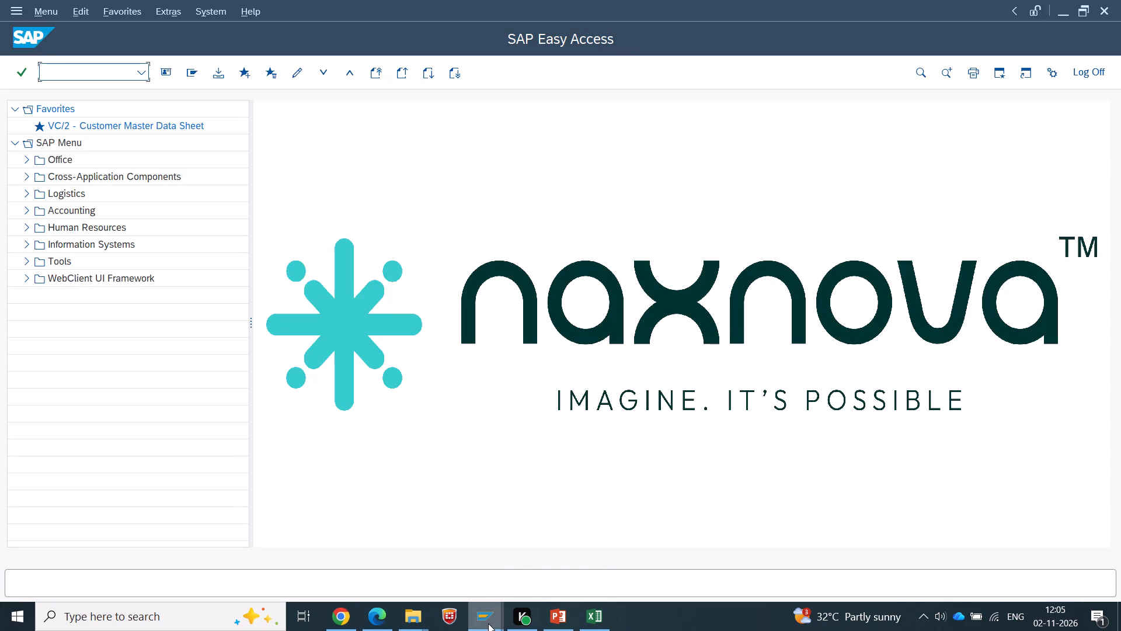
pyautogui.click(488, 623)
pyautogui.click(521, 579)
# Start the service entry sheet transaction ML81N.
pyautogui.click(77, 77)
pyautogui.click(148, 74)
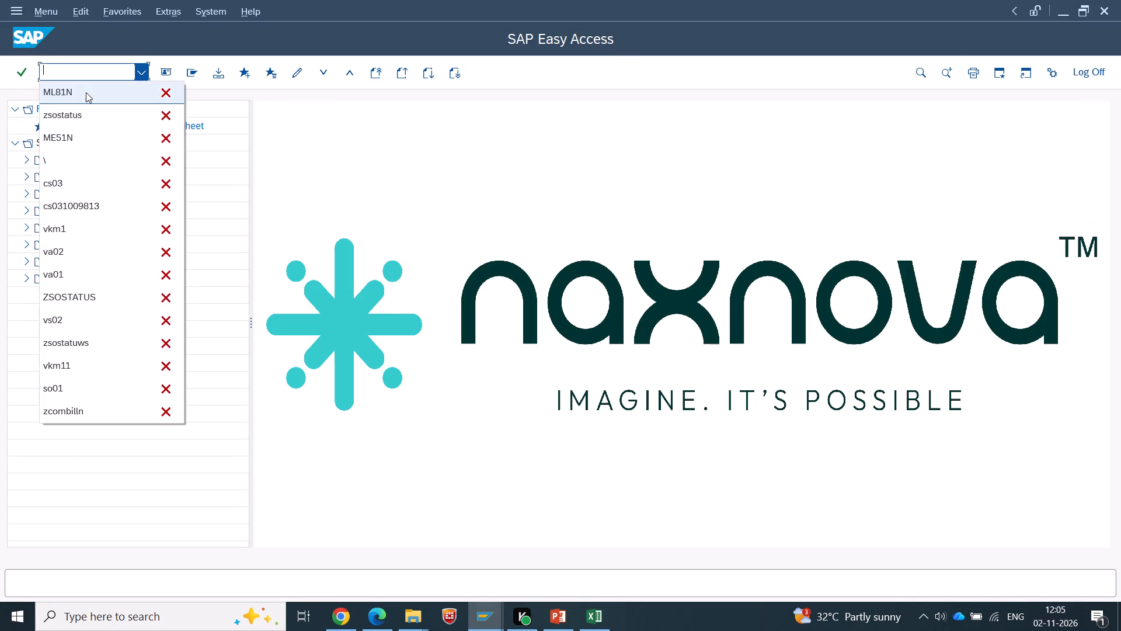
pyautogui.click(85, 92)
pyautogui.press('Return')
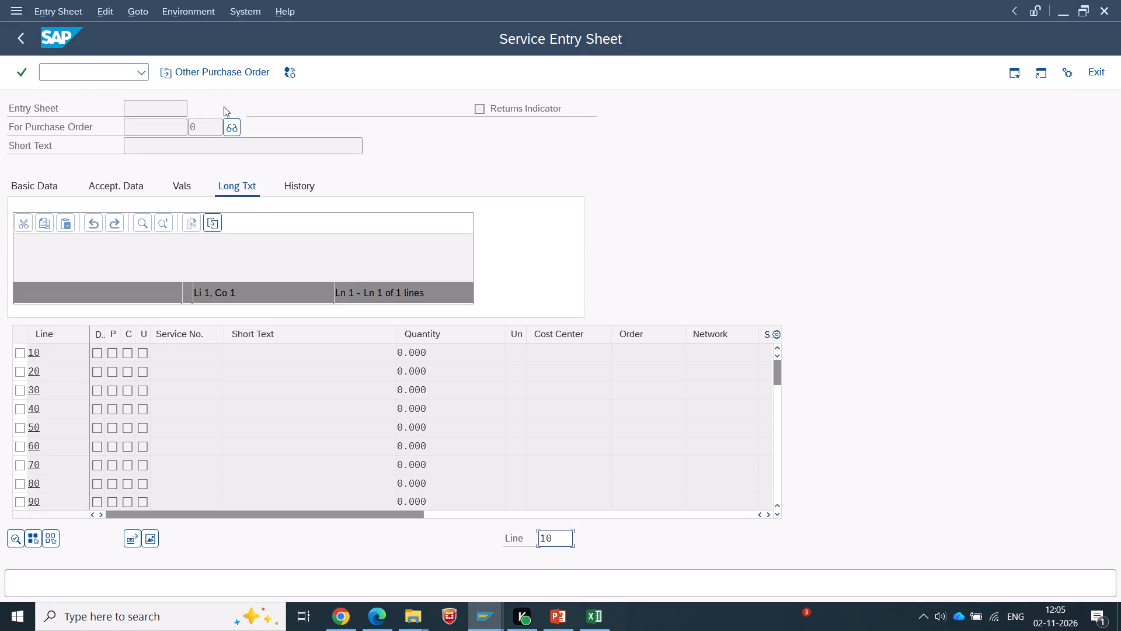
pyautogui.click(211, 71)
pyautogui.press('space')
pyautogui.click(206, 234)
pyautogui.click(255, 209)
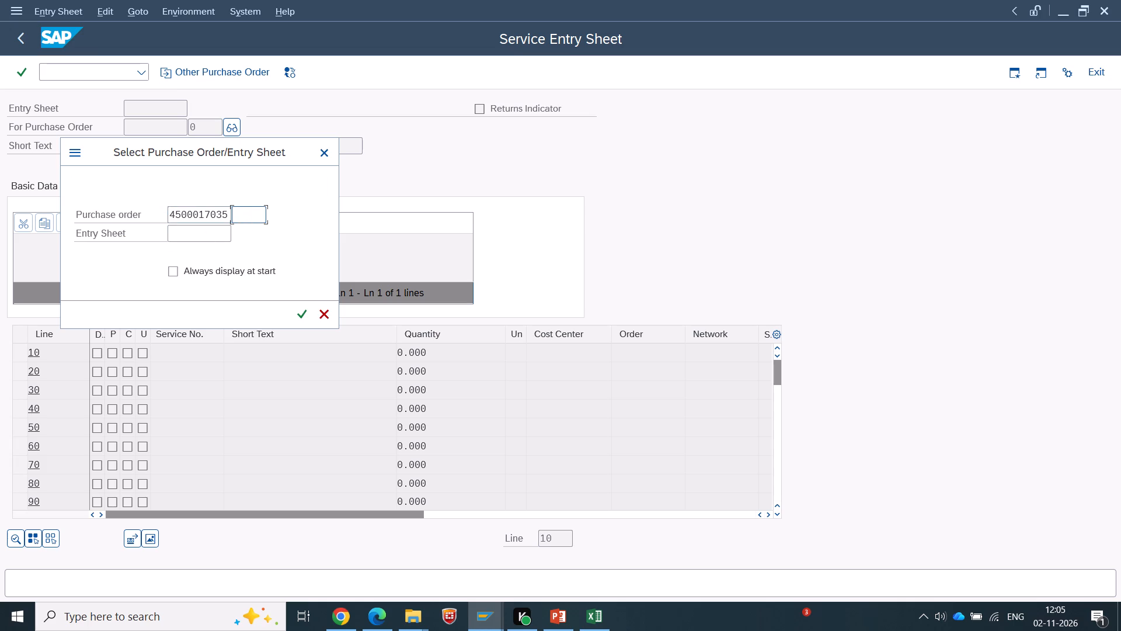
pyautogui.press('space')
pyautogui.click(258, 231)
pyautogui.press('Return')
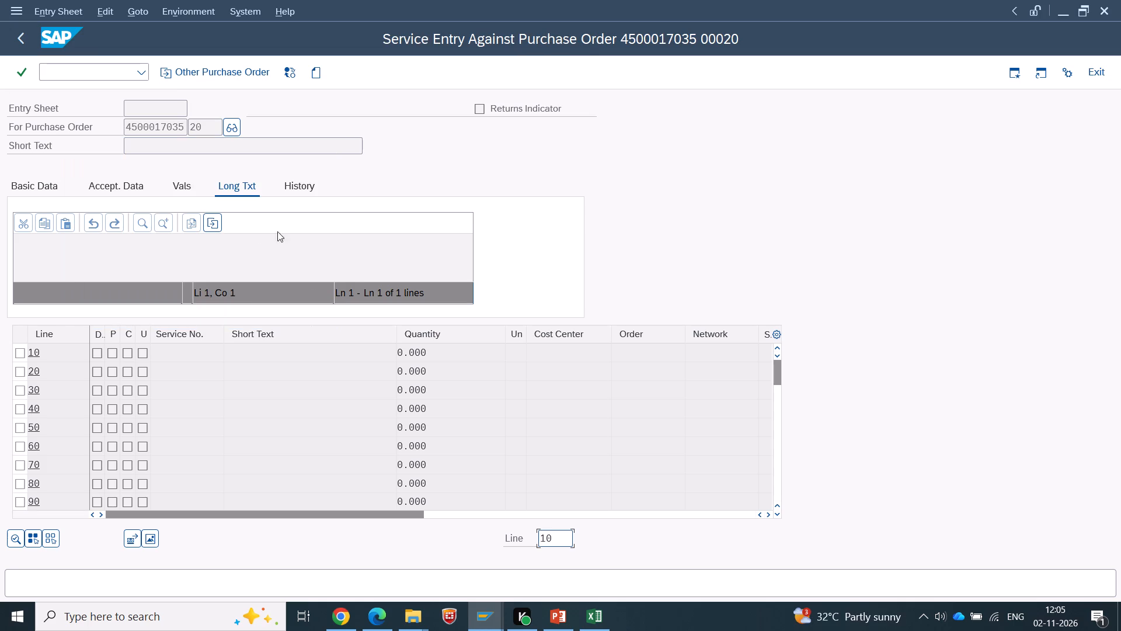
# Switch to the Port Folio workbook in Excel, enter invoice number 2604654 in the row for MH-32003229, and save it.
pyautogui.hotkey('alt', 'Tab')
pyautogui.hotkey('alt', 'Tab')
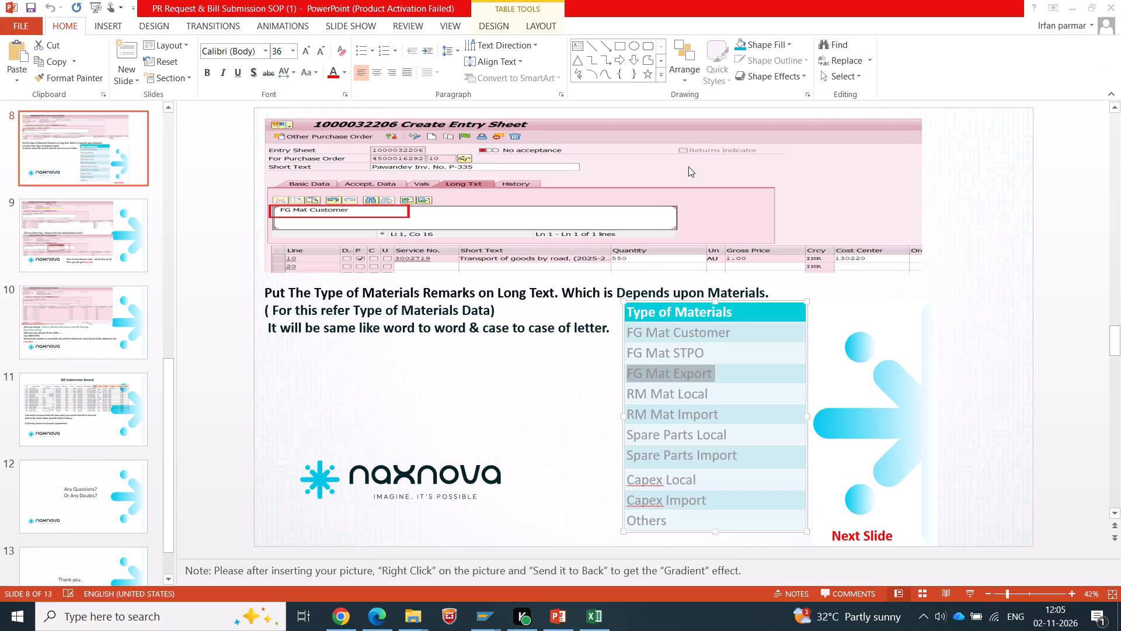
pyautogui.hotkey('alt', 'Tab')
pyautogui.hotkey('alt', 'Tab')
pyautogui.hotkey('alt', 'Tab')
pyautogui.hotkey('alt', 'Tab')
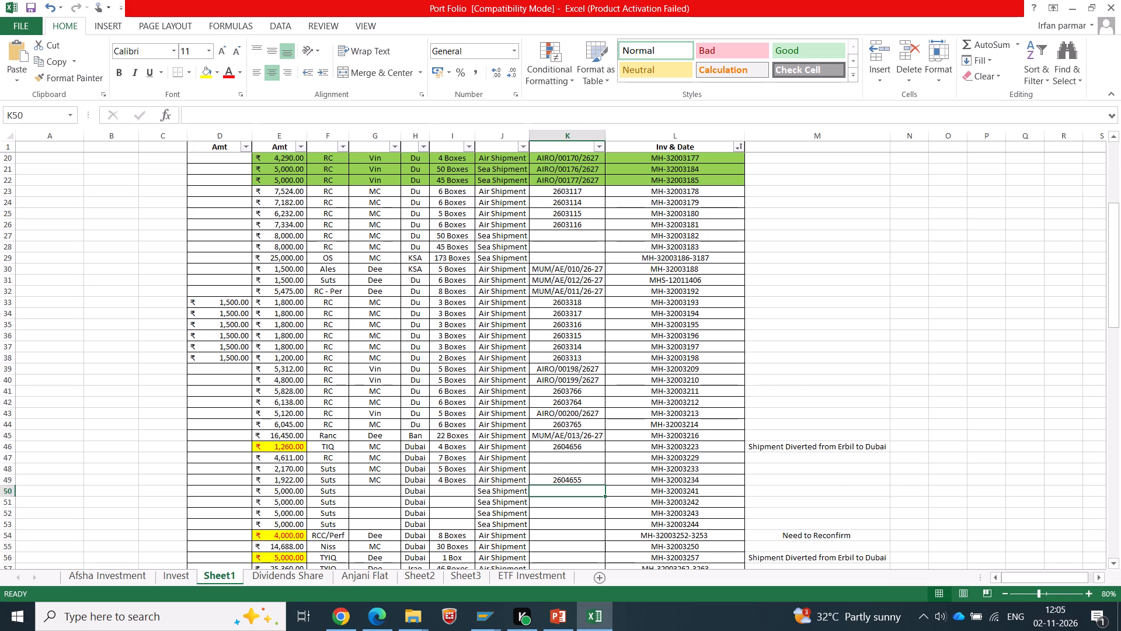
pyautogui.moveTo(688, 453); pyautogui.dragTo(570, 453)
pyautogui.click(570, 456)
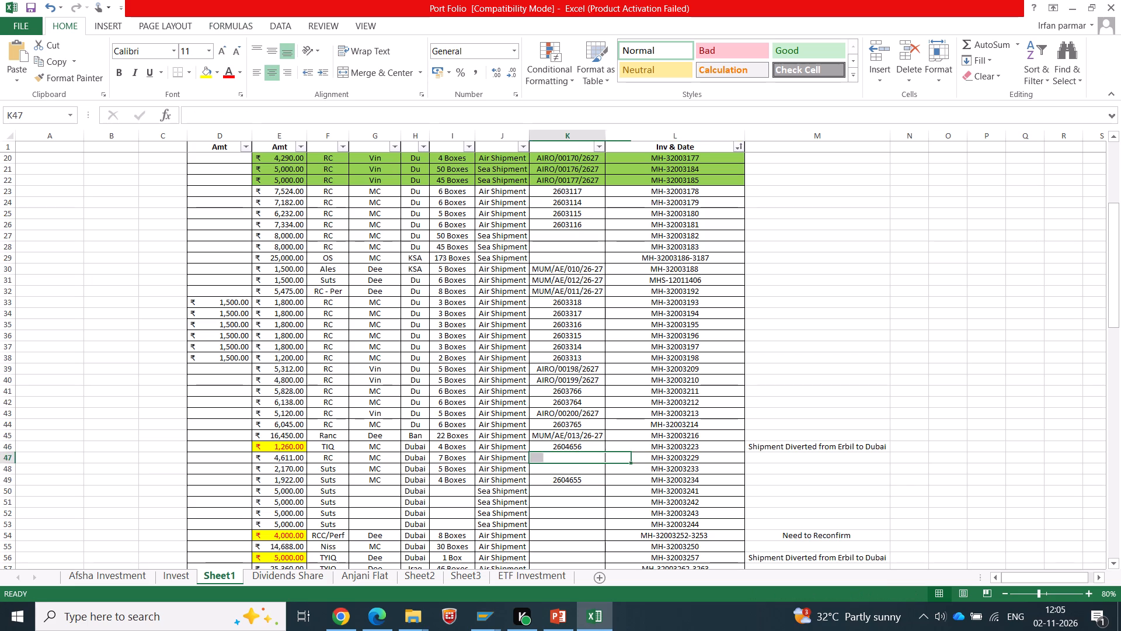
pyautogui.hotkey('ctrl', 'd')
pyautogui.press('F2')
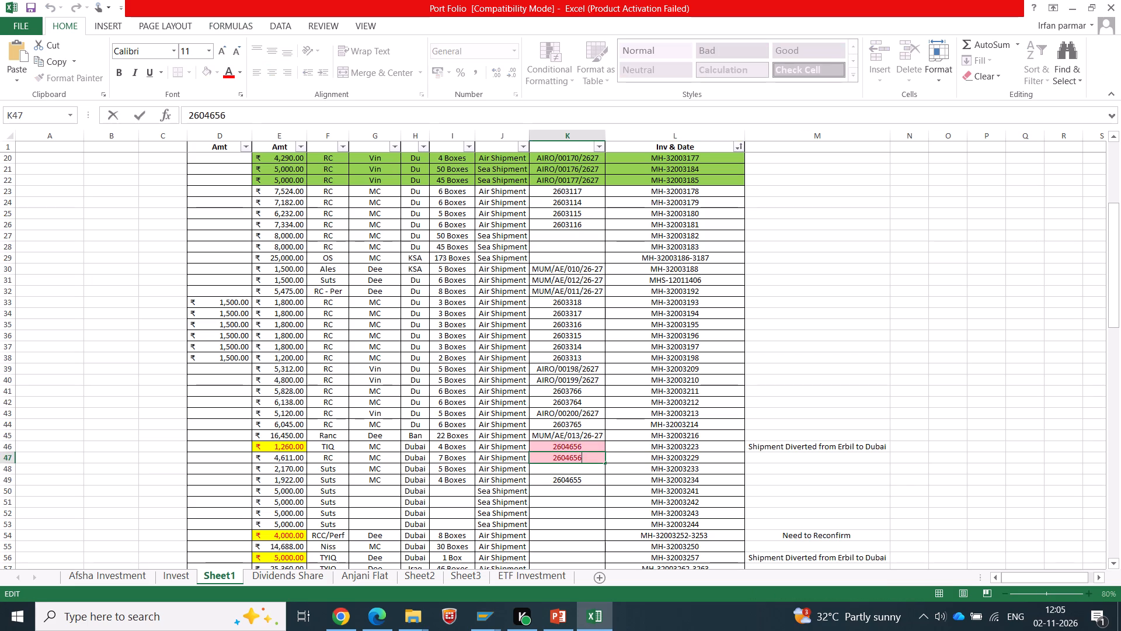
pyautogui.press('BackSpace')
pyautogui.press('4')
pyautogui.press('Return')
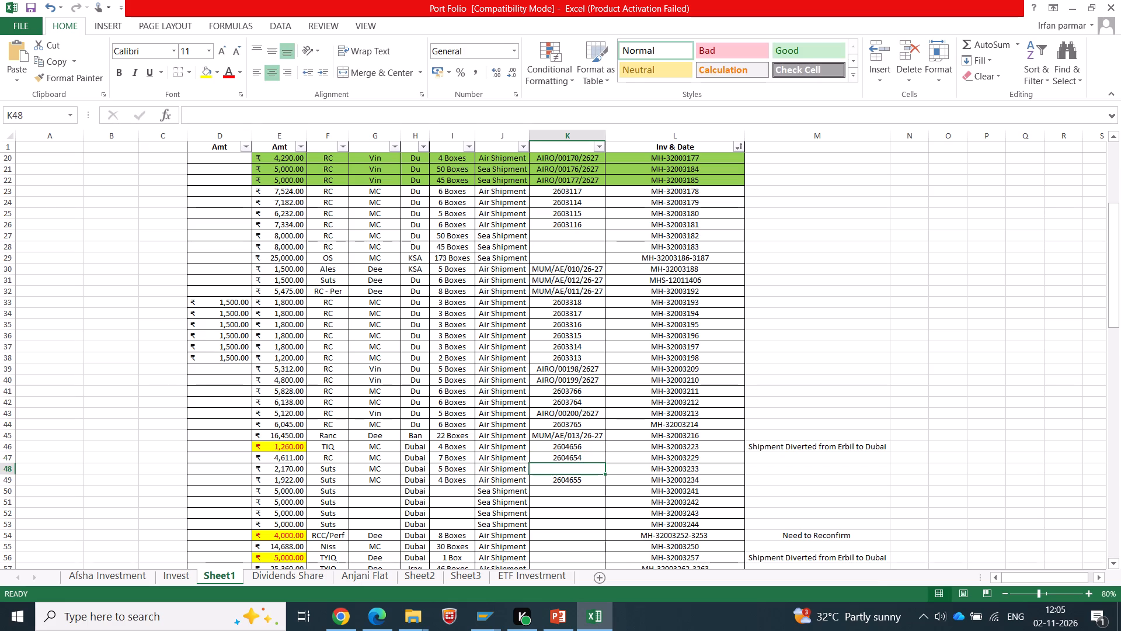
pyautogui.hotkey('ctrl', 's')
# Back in SAP, create a new entry sheet with the short text "TWN INVOICE NO 2604654 DT: 28.10.2026".
pyautogui.hotkey('alt', 'Tab')
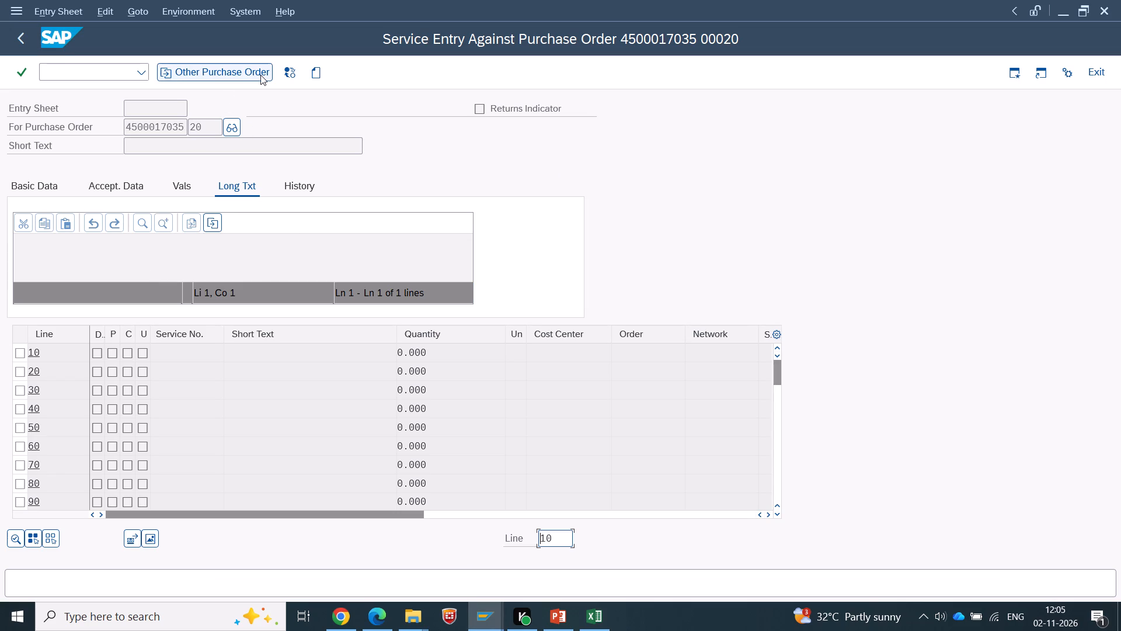
pyautogui.click(313, 71)
pyautogui.press('space')
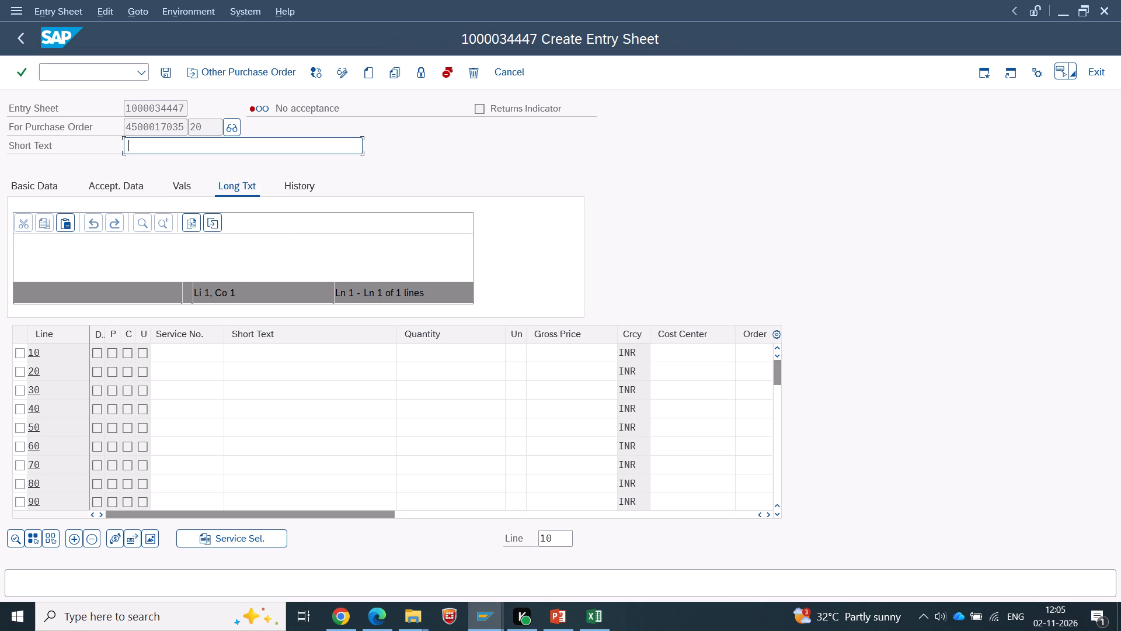
pyautogui.click(162, 160)
pyautogui.click(240, 145)
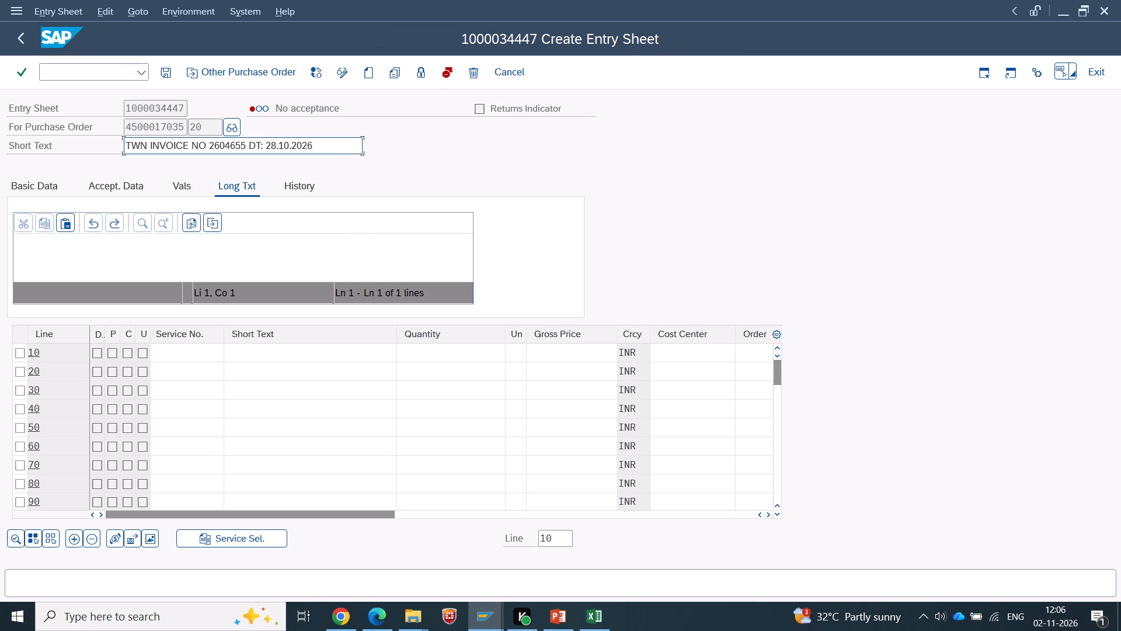
pyautogui.press('4')
# Set the service period in the basic data to 01.10.2026 - 30.11.2026.
pyautogui.click(28, 184)
pyautogui.click(141, 274)
pyautogui.press('space')
pyautogui.click(144, 289)
pyautogui.click(241, 280)
pyautogui.press('space')
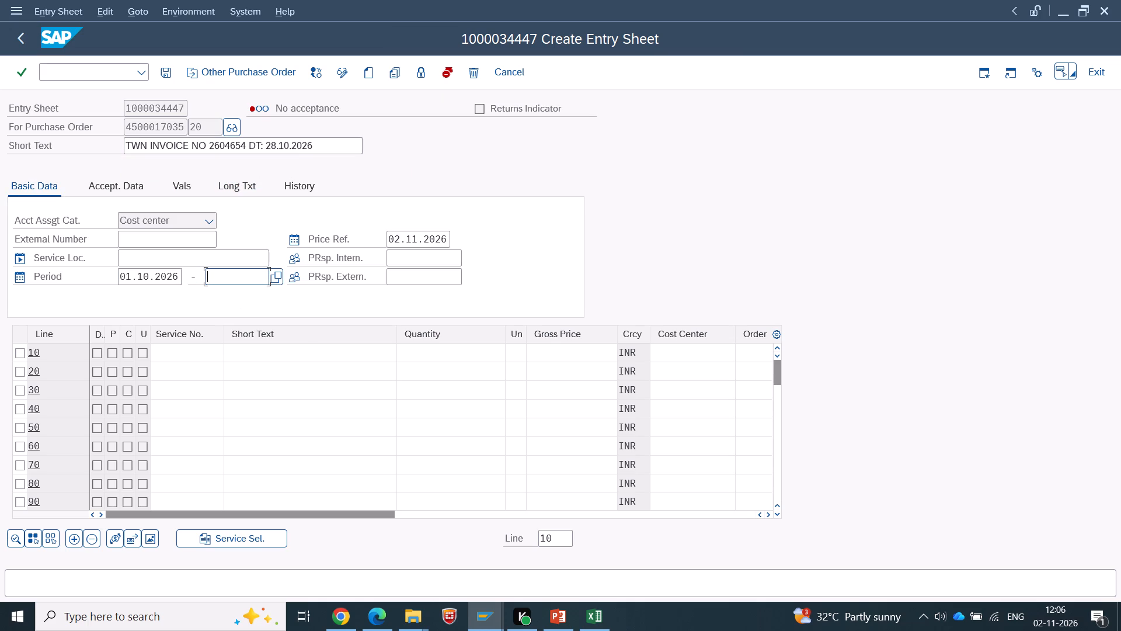
pyautogui.click(239, 293)
# Enter reference 2604654 and document text "Air Freight Export" in the acceptance data.
pyautogui.click(103, 188)
pyautogui.click(117, 265)
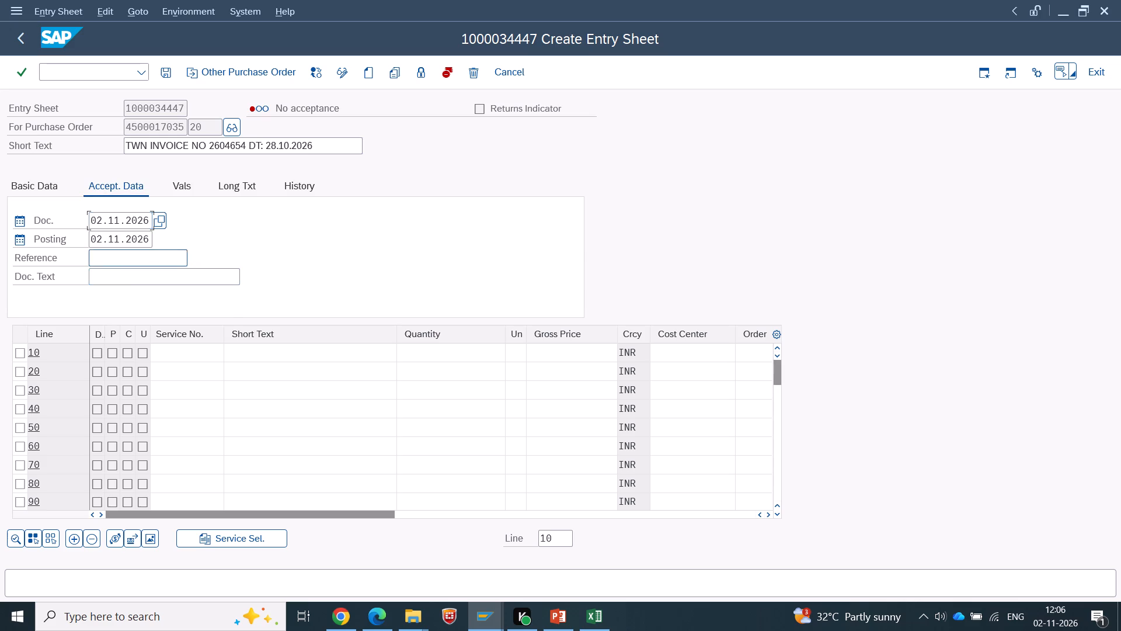
pyautogui.press('space')
pyautogui.click(117, 276)
pyautogui.click(126, 260)
pyautogui.press('4')
pyautogui.press('Down')
pyautogui.press('space')
pyautogui.press('Down')
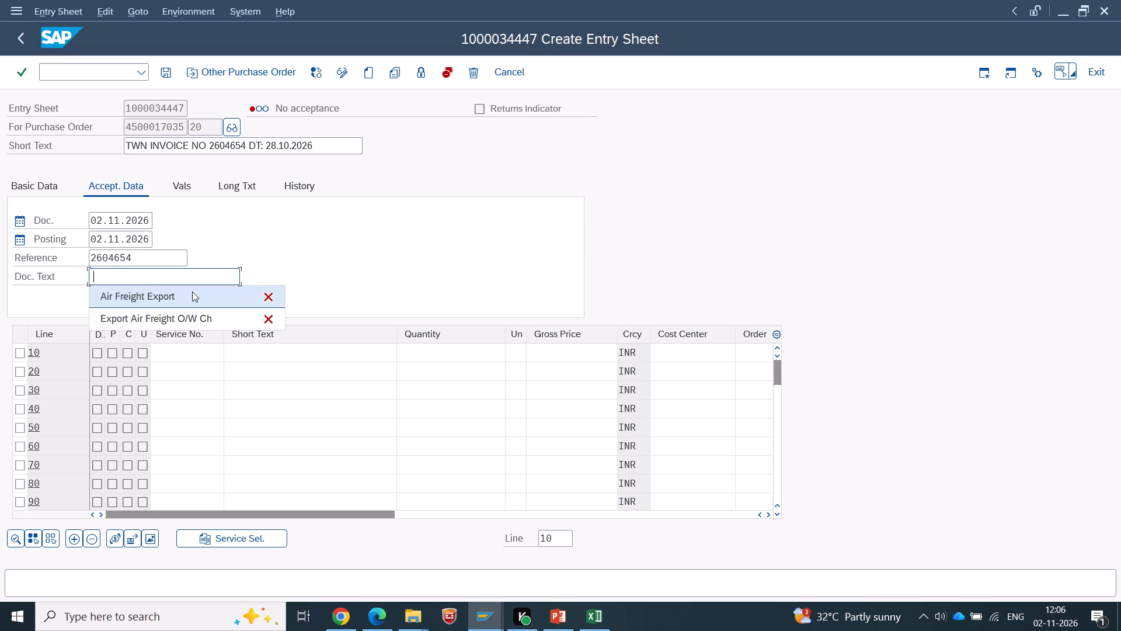
pyautogui.press('Return')
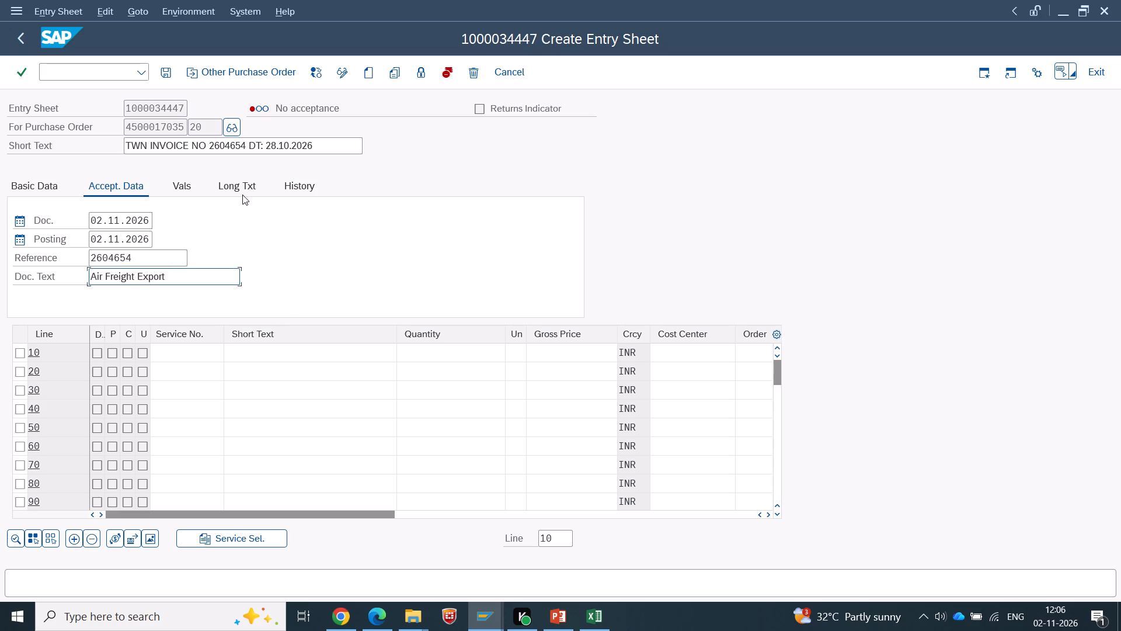
# Copy the material type "FG Mat Export" from the SOP slides in PowerPoint into the SAP entry sheet's long text.
pyautogui.click(241, 190)
pyautogui.hotkey('alt', 'Tab')
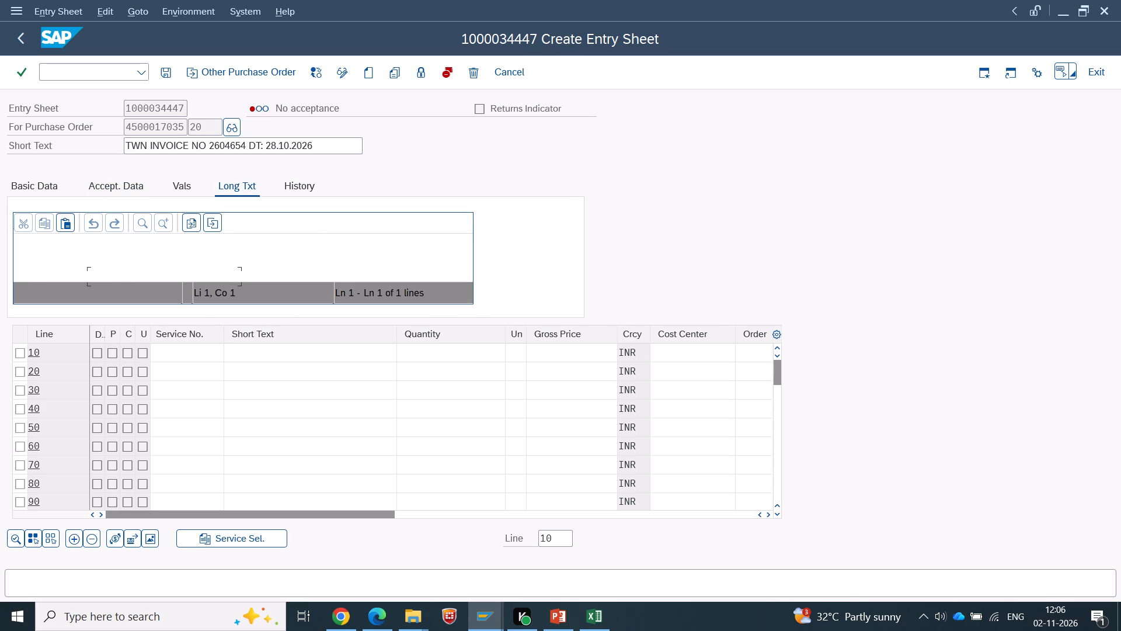
pyautogui.hotkey('alt', 'Tab')
pyautogui.hotkey('ctrl', 'c')
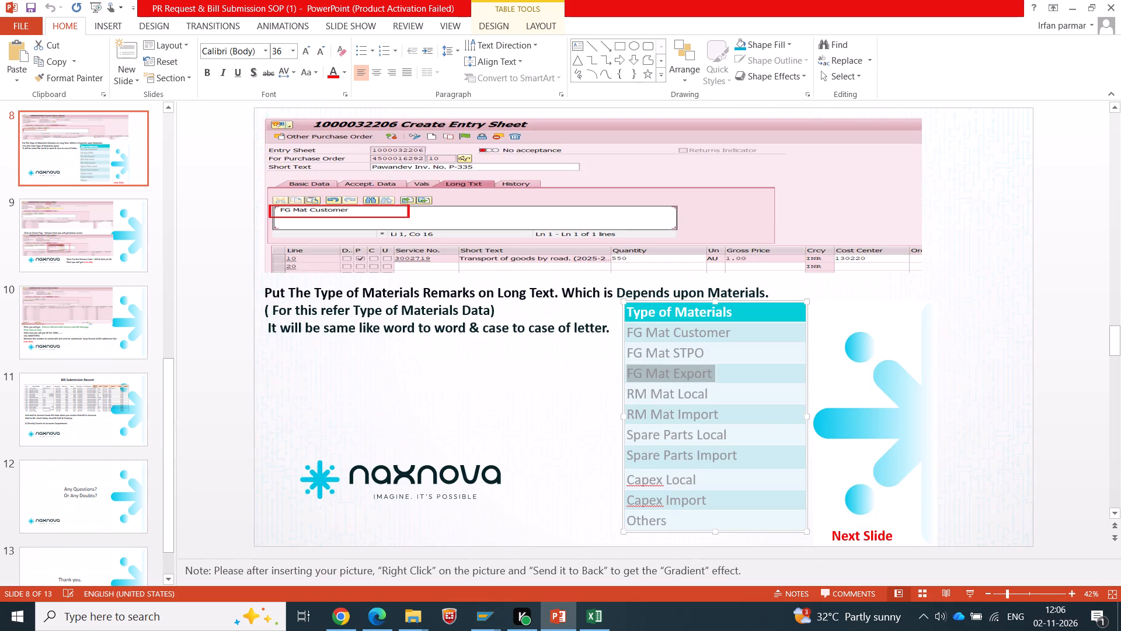
pyautogui.hotkey('alt', 'Tab')
pyautogui.click(88, 254)
pyautogui.hotkey('ctrl', 'v')
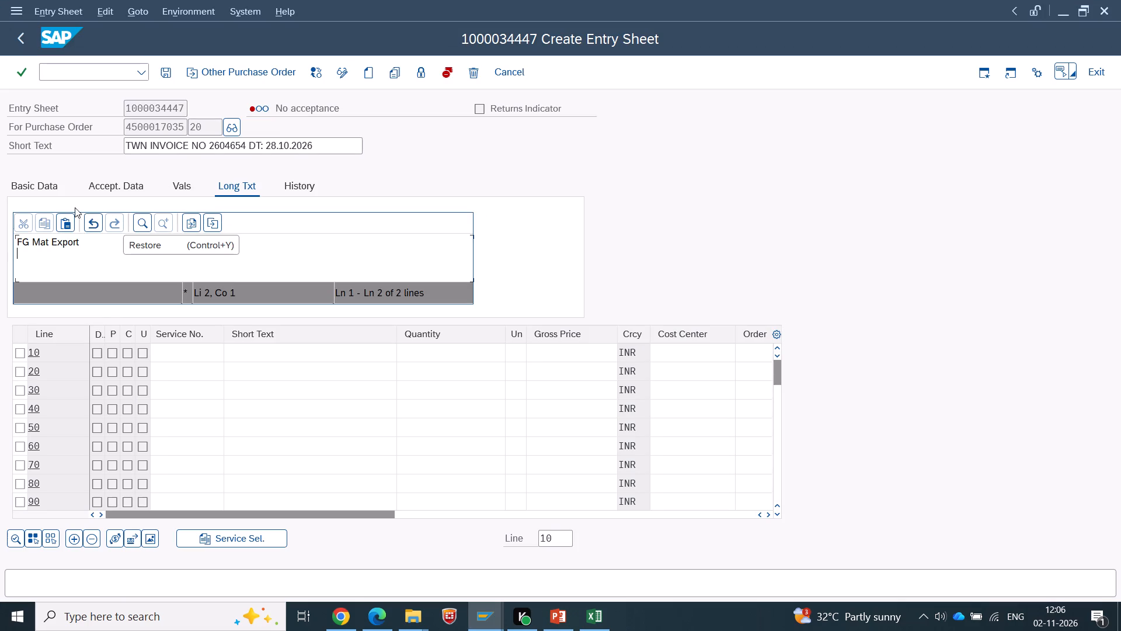
# Fill service line 10 with service number 3002771, quantity 59332, unit AU and gross price 1.00.
pyautogui.click(107, 190)
pyautogui.click(55, 183)
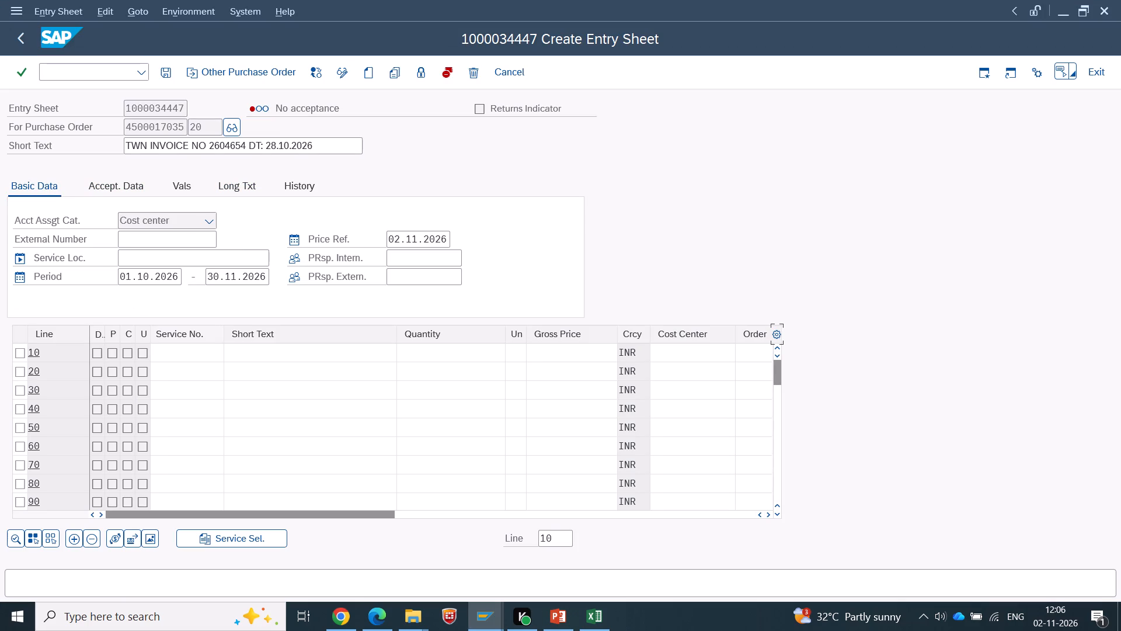
pyautogui.click(183, 355)
pyautogui.press('space')
pyautogui.click(197, 377)
pyautogui.click(445, 354)
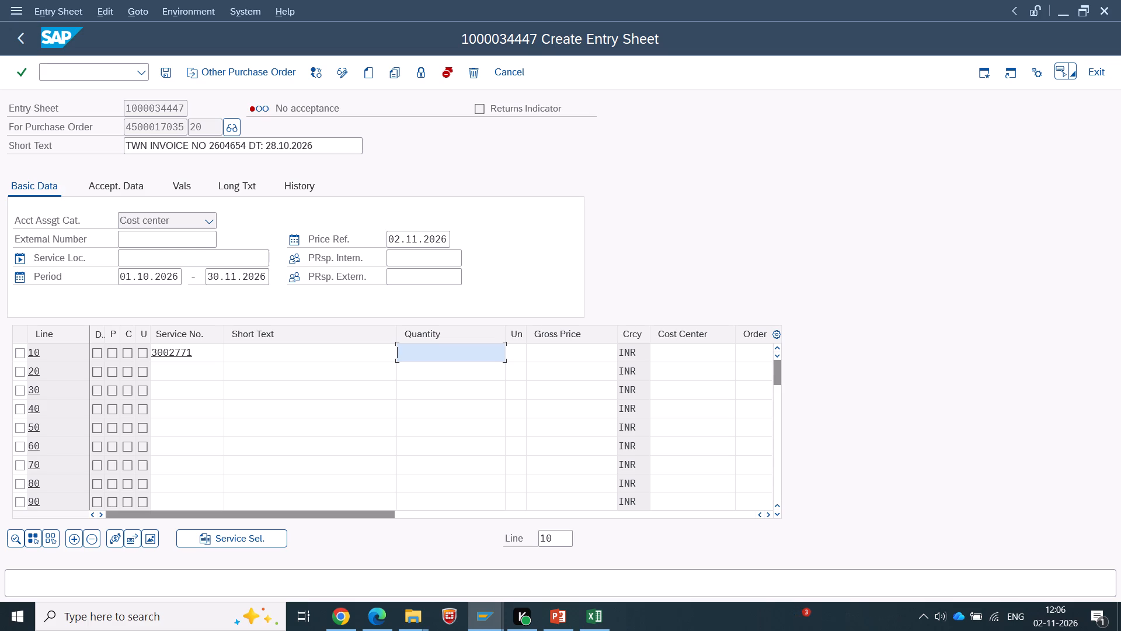
pyautogui.write('59332')
pyautogui.press('Tab')
pyautogui.press('space')
pyautogui.press('Down')
pyautogui.press('Tab')
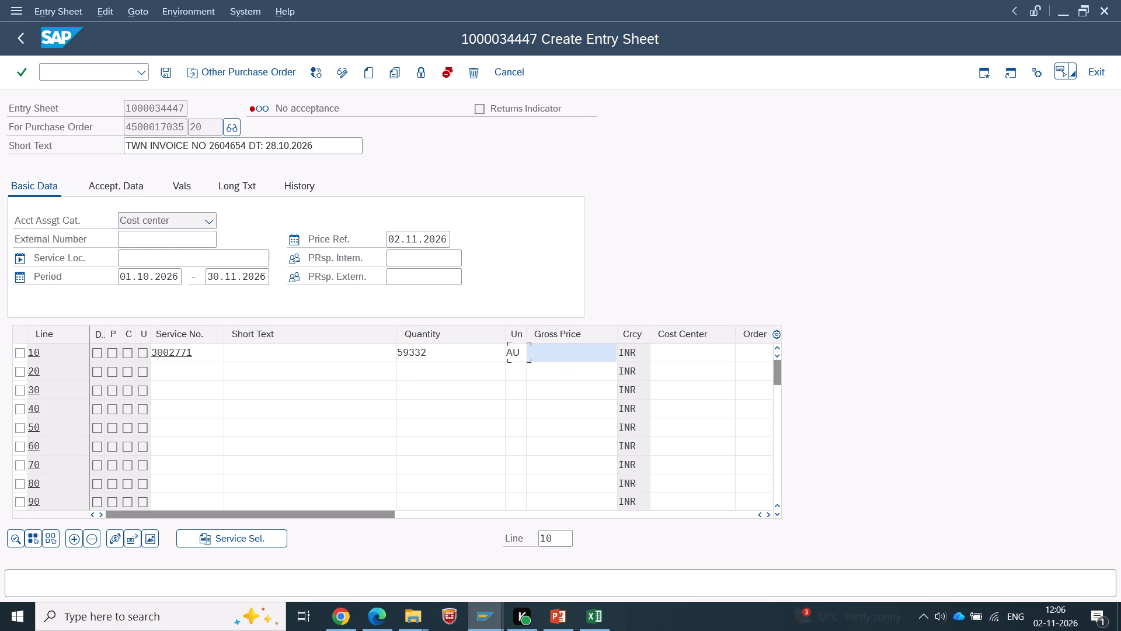
pyautogui.press('space')
pyautogui.press('Down')
pyautogui.press('Return')
pyautogui.press('Return')
pyautogui.press('Return')
pyautogui.press('Return')
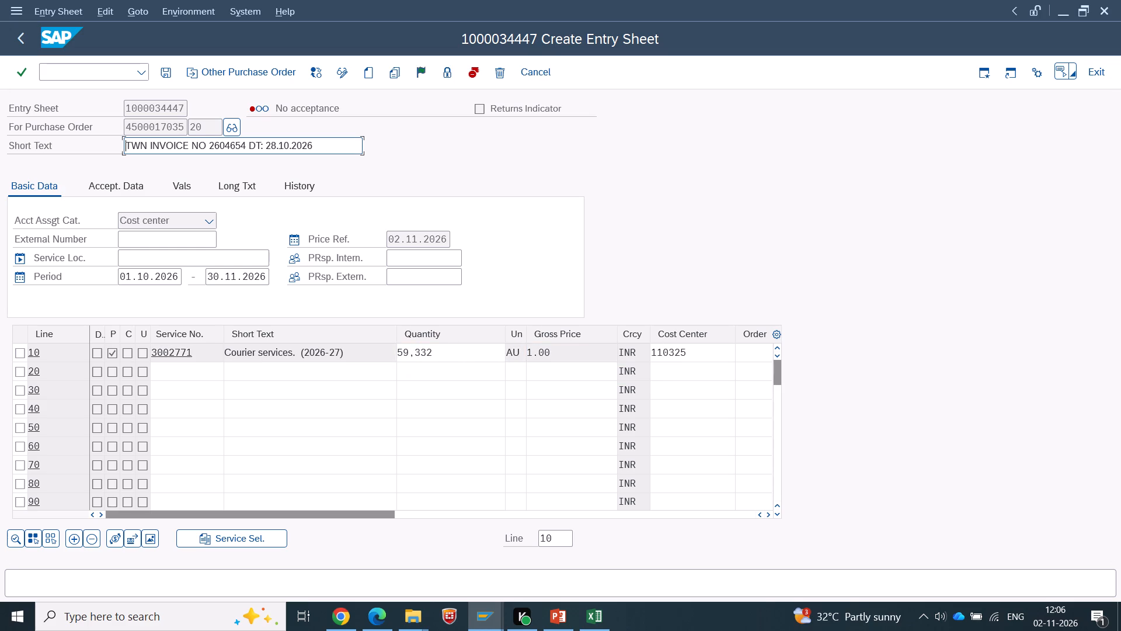
# Switch to the Port Folio workbook in Excel and save it.
pyautogui.press('Tab')
pyautogui.hotkey('alt', 'Tab')
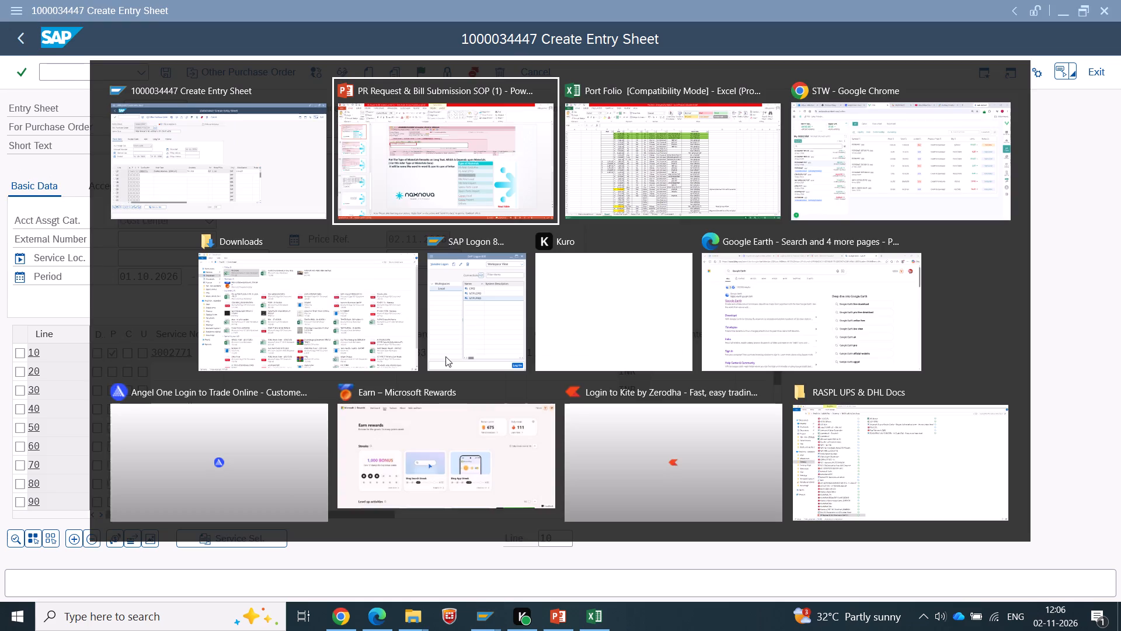
pyautogui.hotkey('alt', 'Tab')
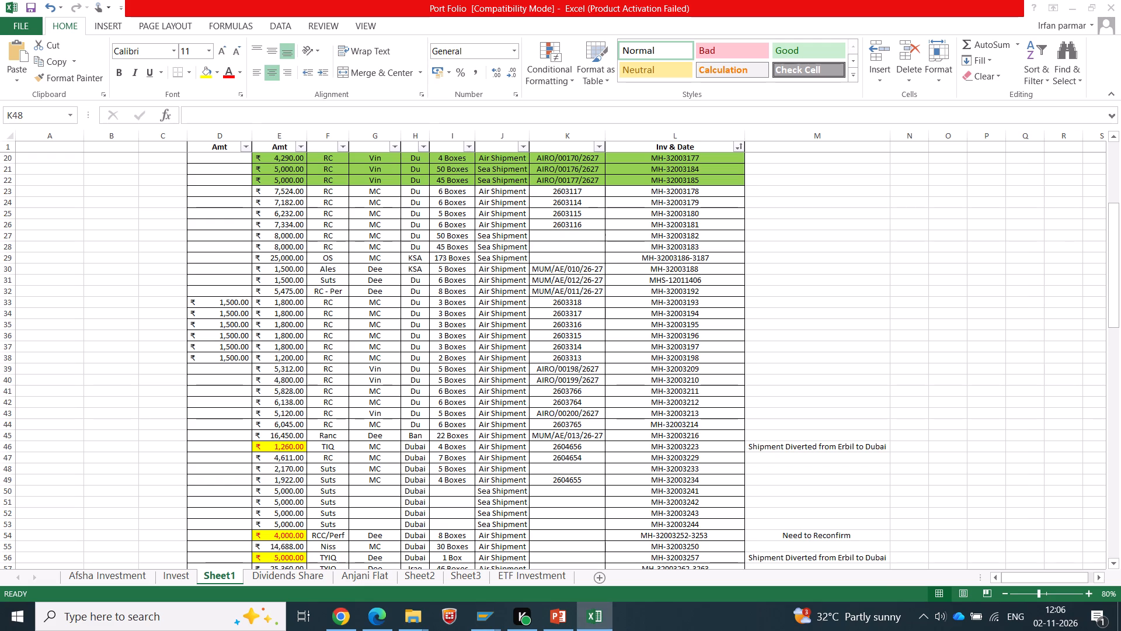
pyautogui.hotkey('ctrl', 's')
# Examine the Port Folio row for invoice 2604654 across its shipment detail columns.
pyautogui.press('Up')
pyautogui.press('Left')
pyautogui.press('Left')
pyautogui.press('Left')
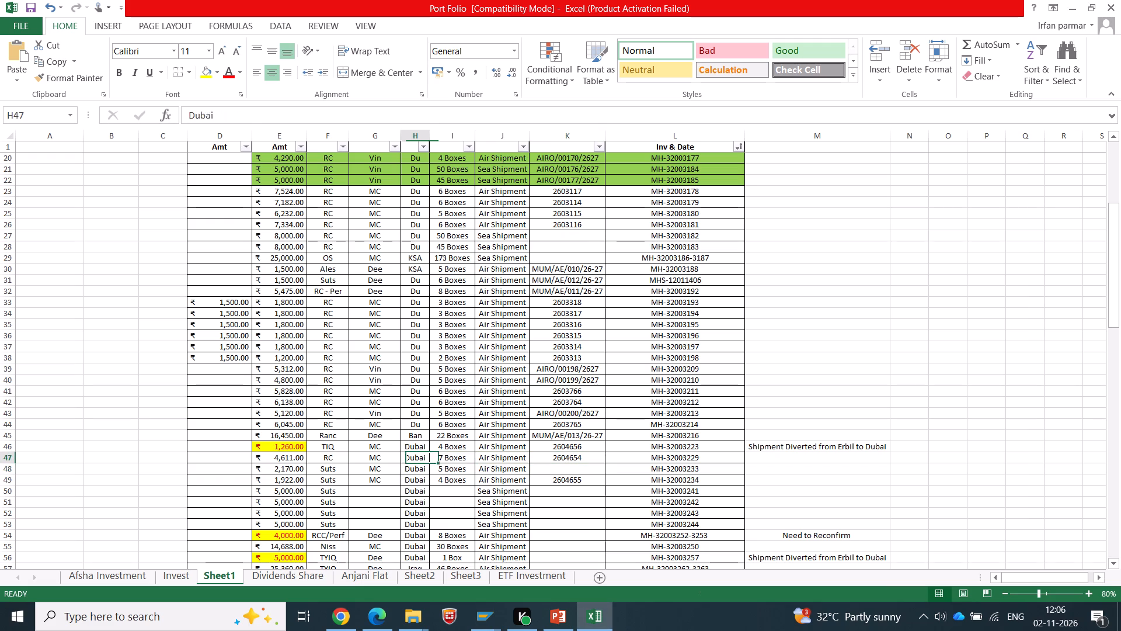
pyautogui.press('Left')
pyautogui.press('Left')
pyautogui.press('Right')
pyautogui.press('Right')
pyautogui.press('Right')
pyautogui.press('Left')
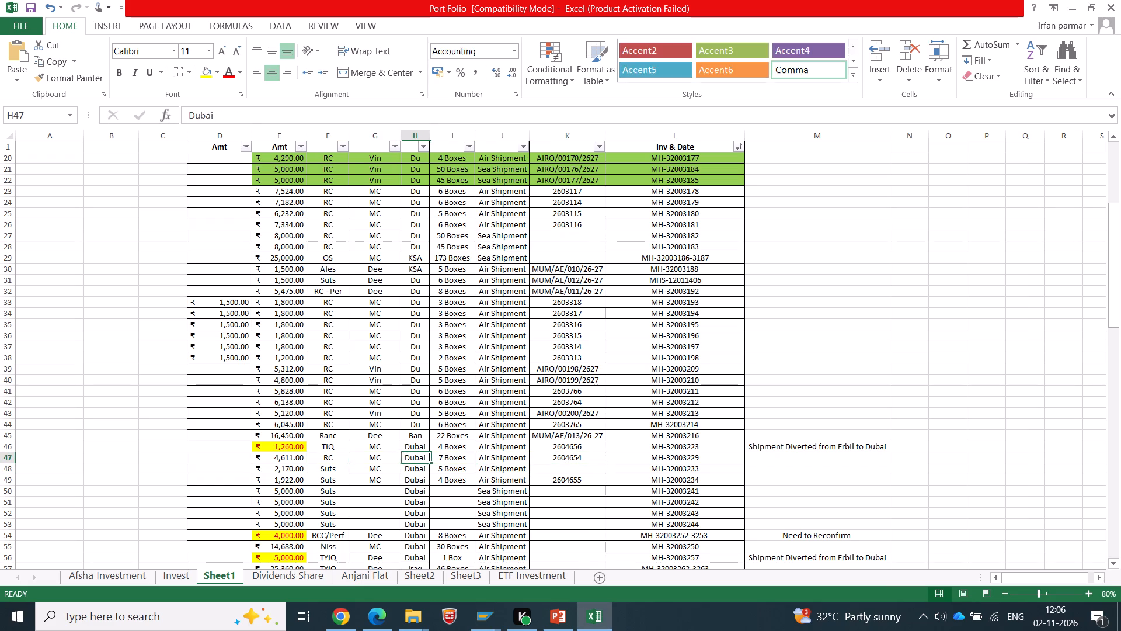
pyautogui.press('Left')
# Back in SAP, release the 2604654 entry sheet with release code M5 and save it, accepting the missing message record.
pyautogui.hotkey('alt', 'Tab')
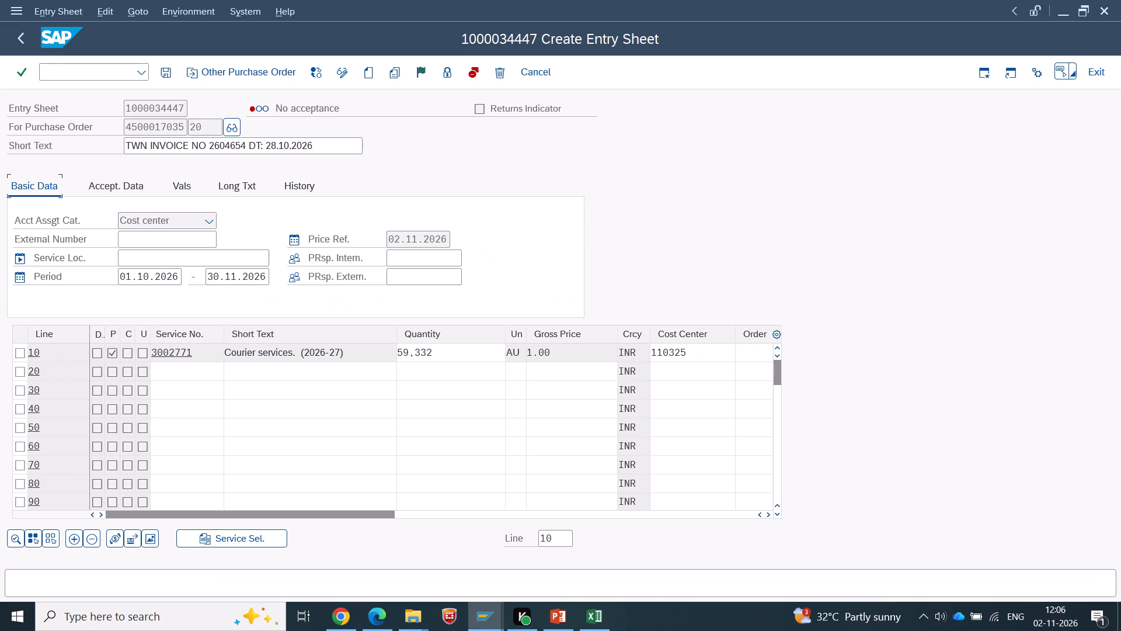
pyautogui.click(420, 74)
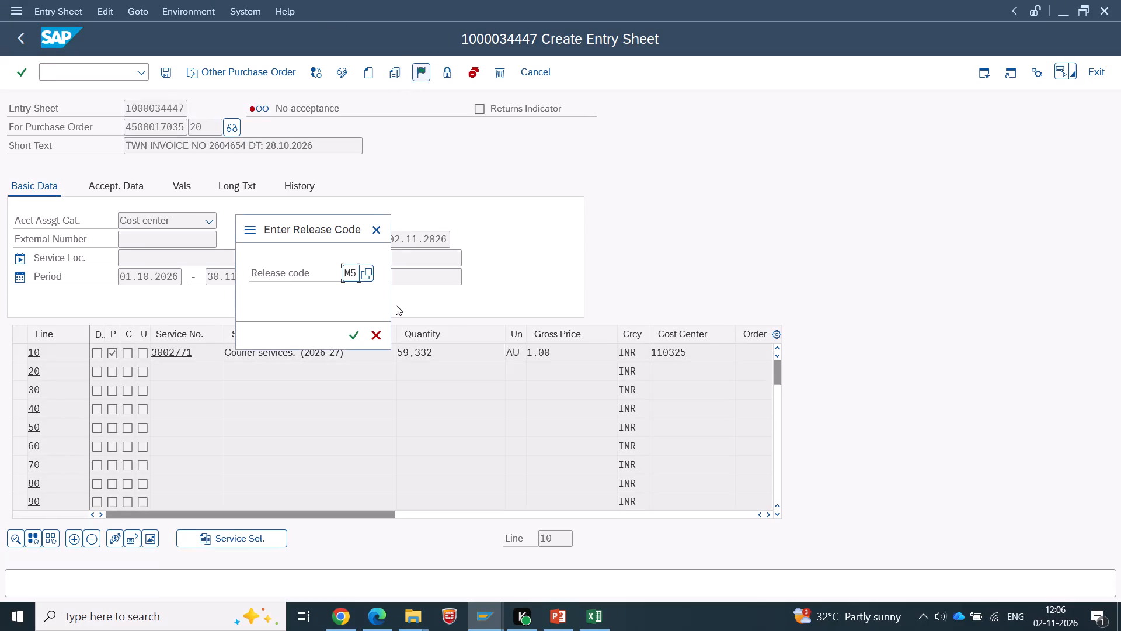
pyautogui.click(355, 336)
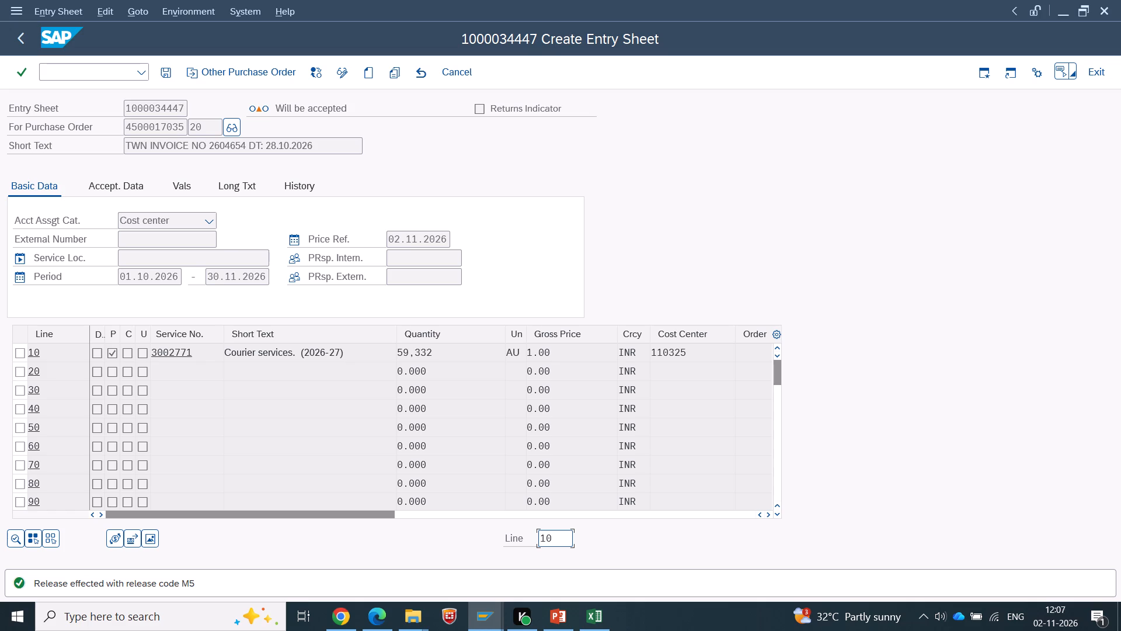
pyautogui.click(167, 67)
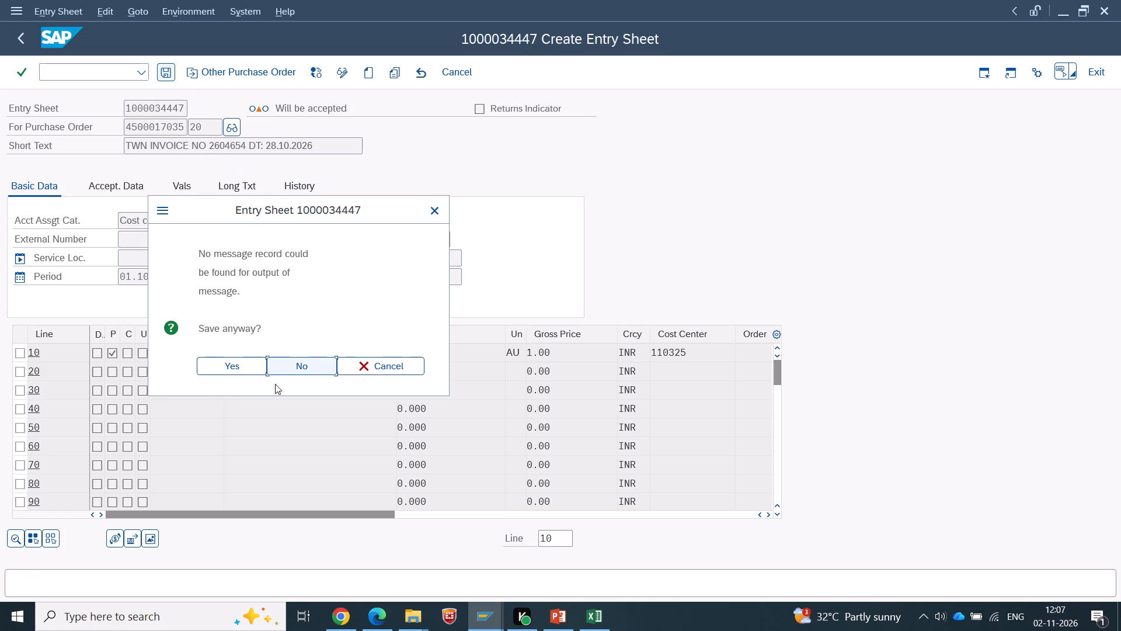
pyautogui.click(227, 362)
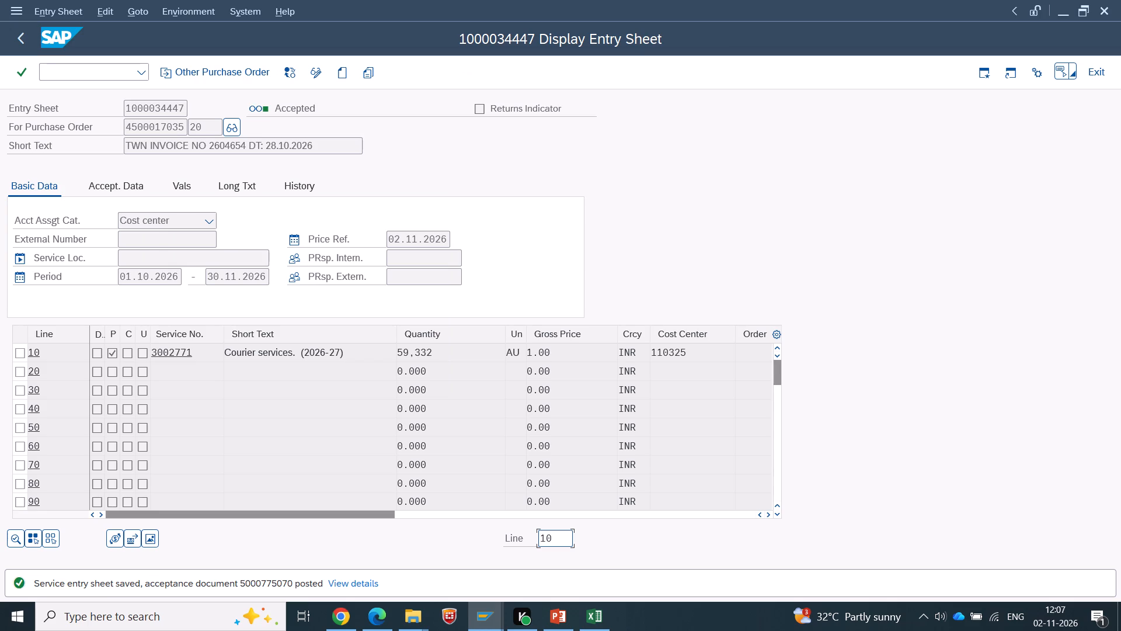
pyautogui.hotkey('ctrl', 's')
pyautogui.click(228, 81)
pyautogui.press('space')
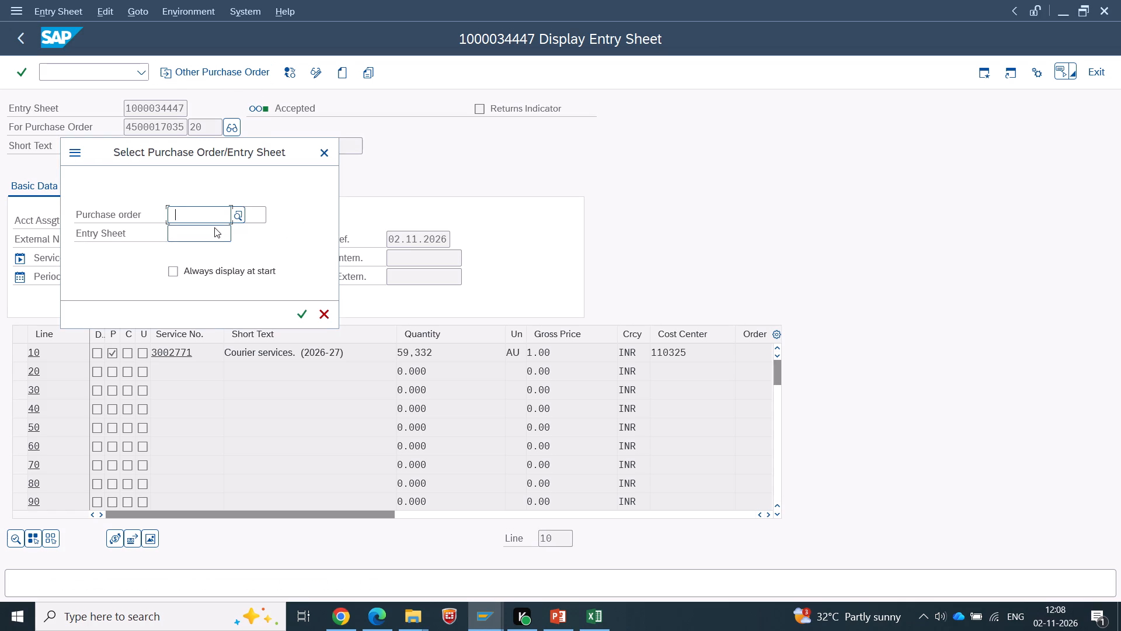
pyautogui.click(213, 228)
pyautogui.click(253, 219)
pyautogui.press('space')
pyautogui.click(259, 231)
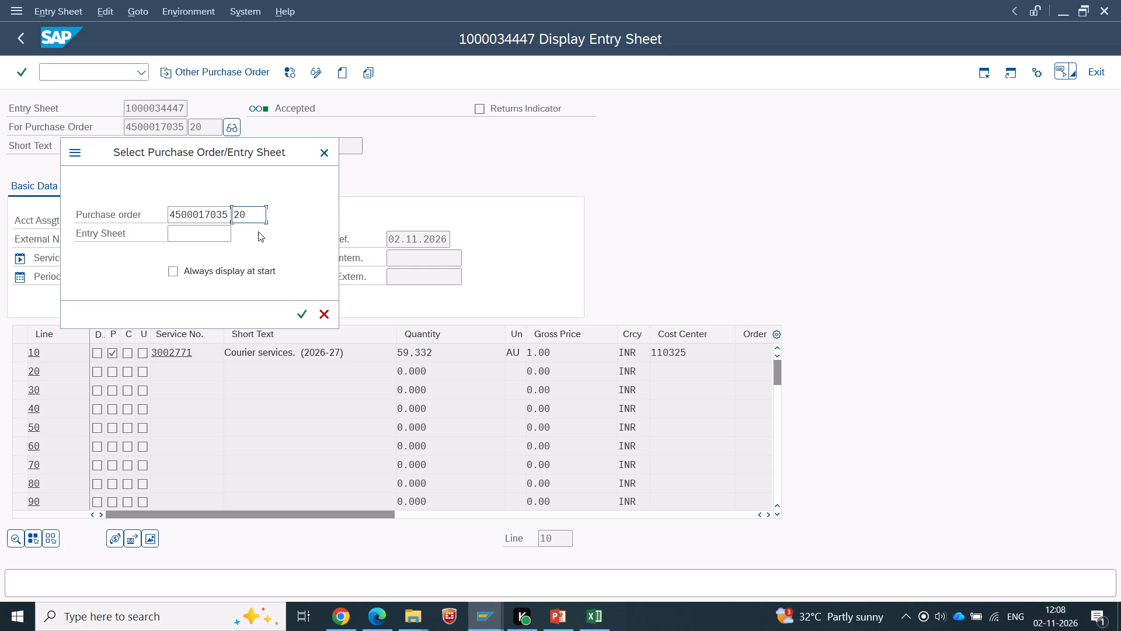
pyautogui.press('Return')
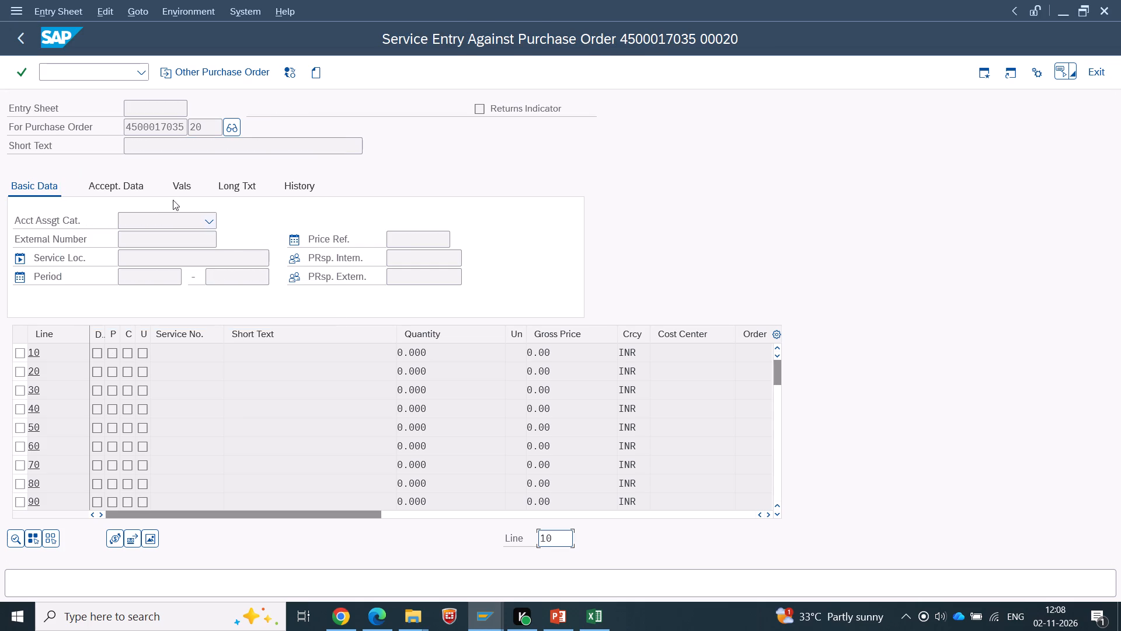
# Create a new entry sheet with the short text "TWN INVOICE NO 2604653 DT: 28.10.2026".
pyautogui.click(315, 74)
pyautogui.press('space')
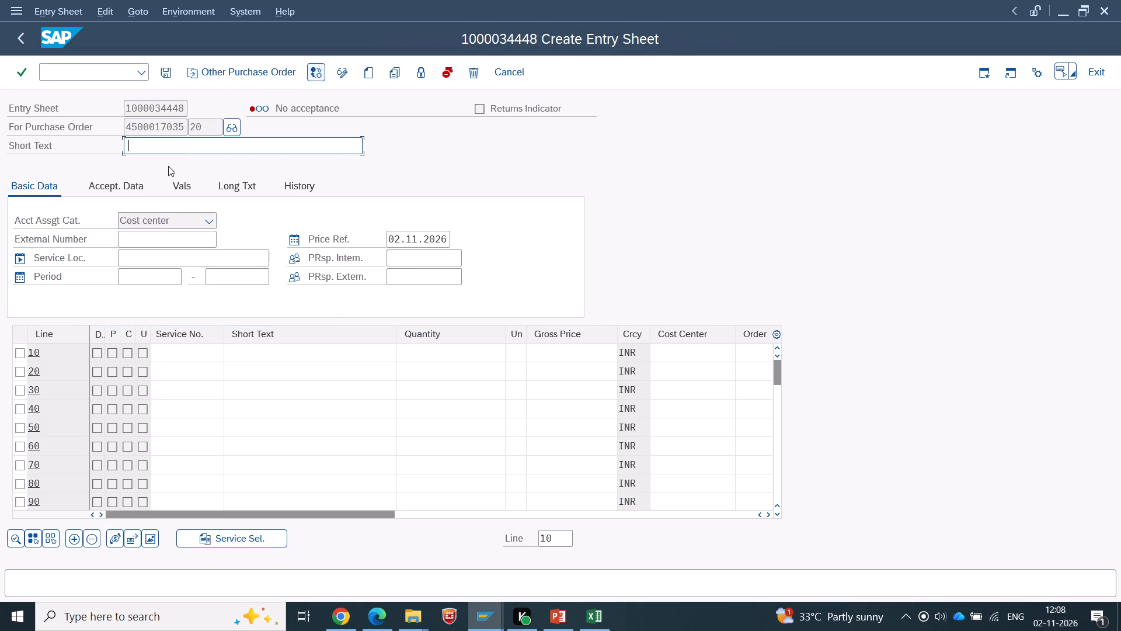
pyautogui.click(168, 166)
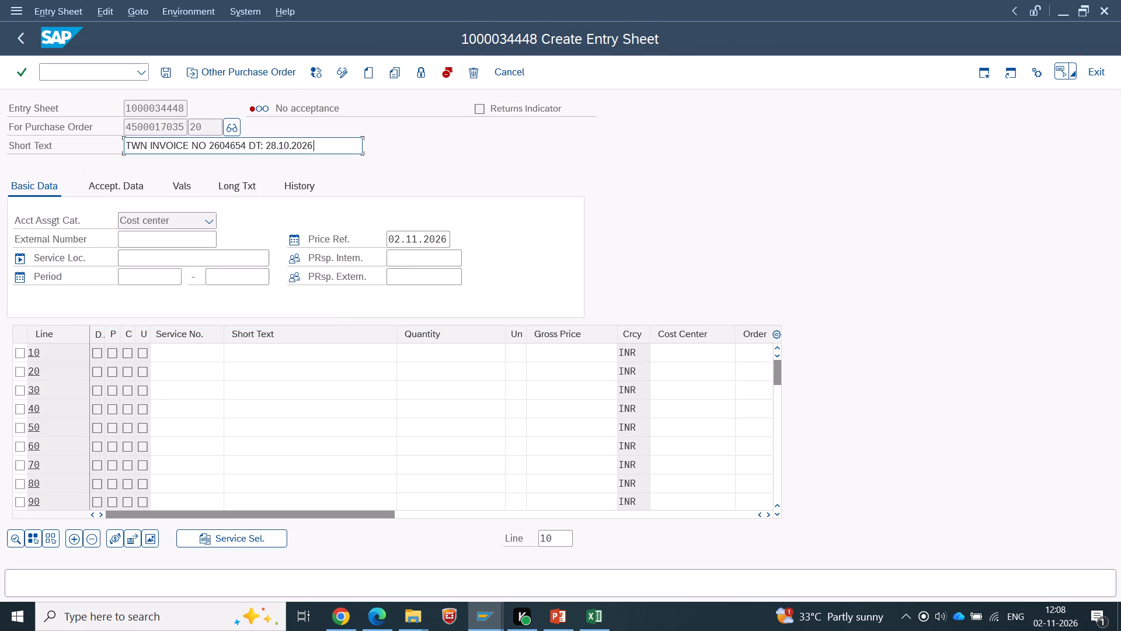
pyautogui.click(237, 147)
pyautogui.click(239, 146)
pyautogui.press('3')
# Set the start and end dates of the service period in the basic data, starting from 01.10.2026.
pyautogui.click(152, 266)
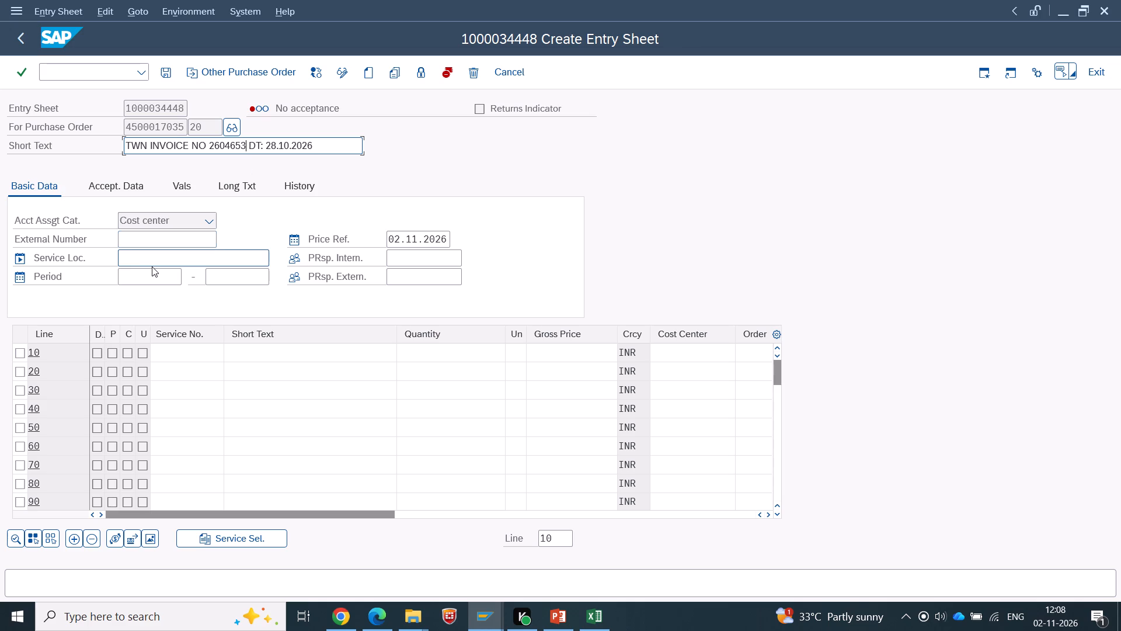
pyautogui.click(142, 274)
pyautogui.press('space')
pyautogui.click(142, 291)
pyautogui.click(256, 271)
pyautogui.press('space')
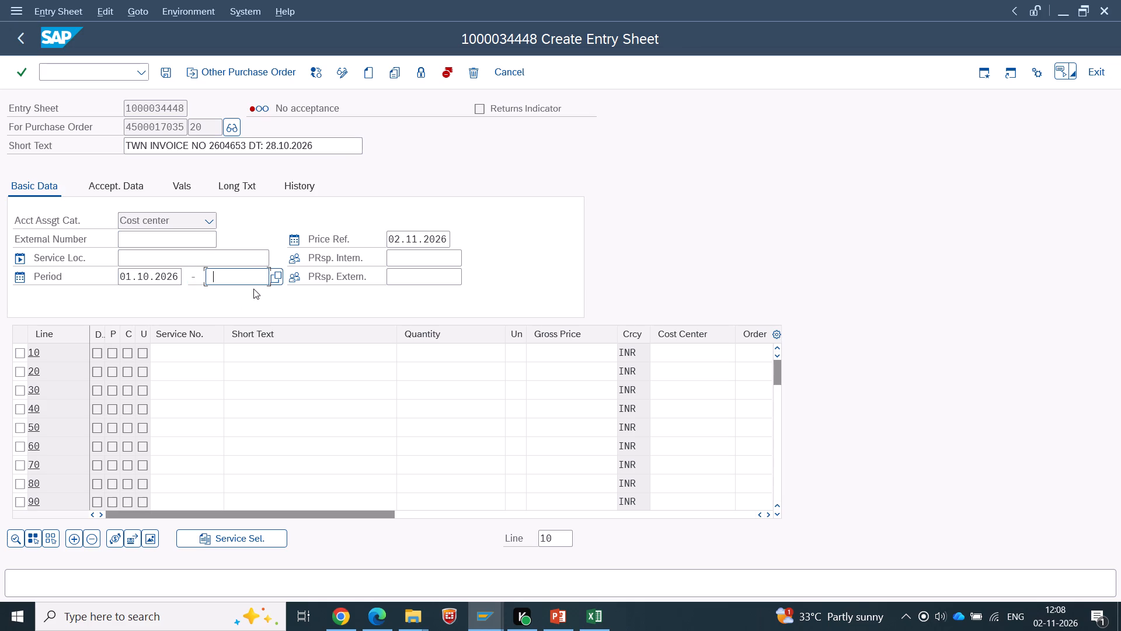
pyautogui.click(250, 286)
pyautogui.click(248, 293)
# Enter reference 2604653 and document text "Air Freight Export" in the acceptance data.
pyautogui.click(103, 199)
pyautogui.click(107, 193)
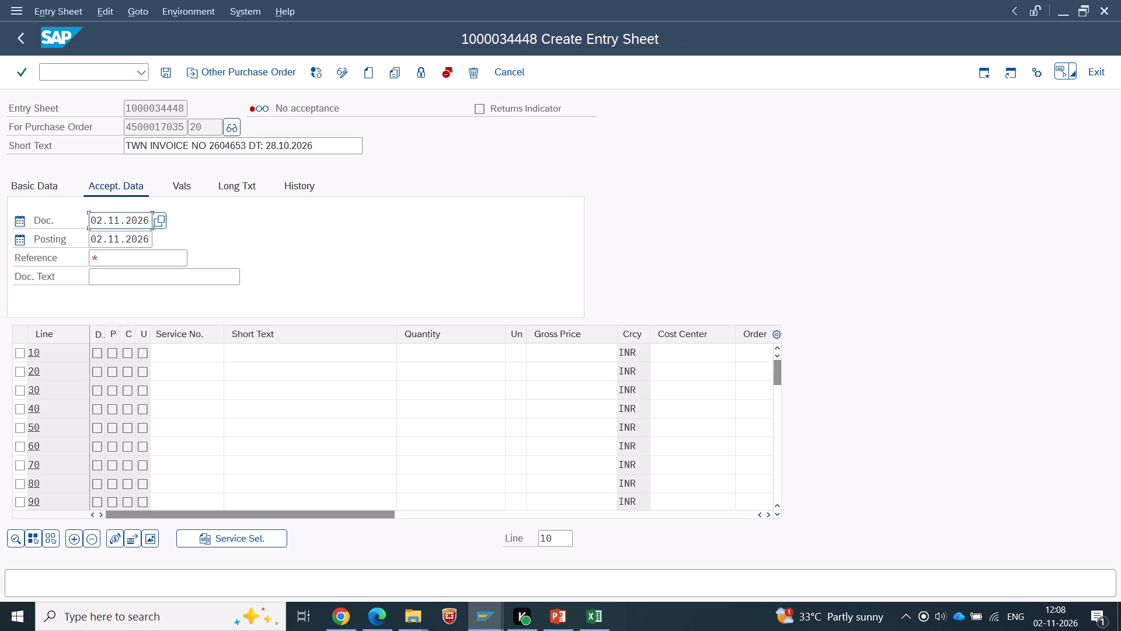
pyautogui.click(113, 261)
pyautogui.press('space')
pyautogui.click(115, 278)
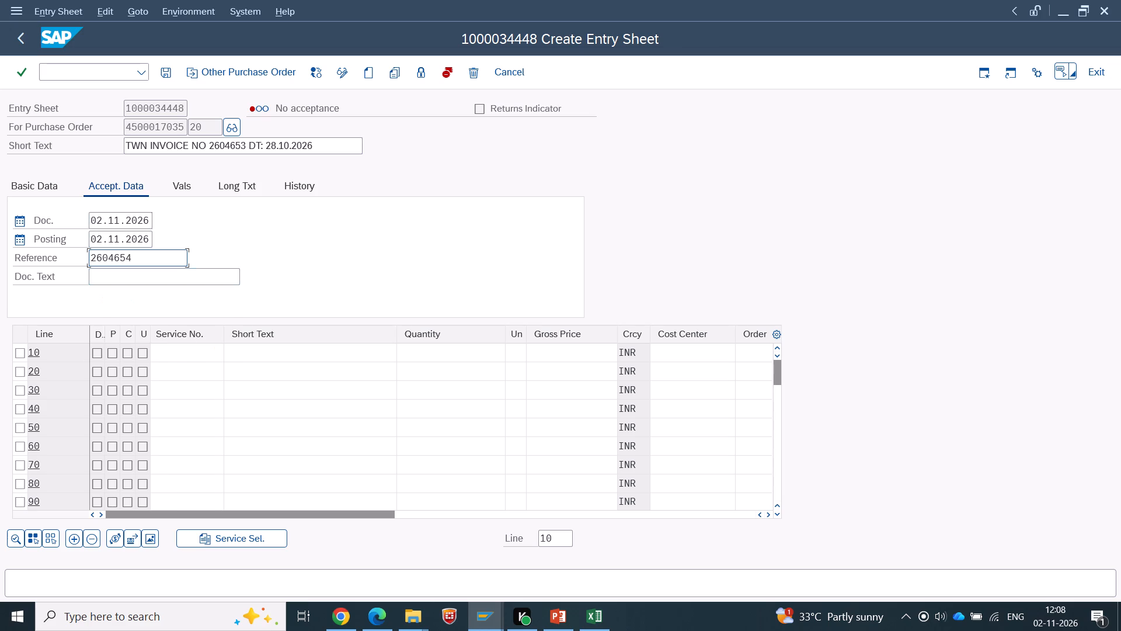
pyautogui.click(123, 257)
pyautogui.press('3')
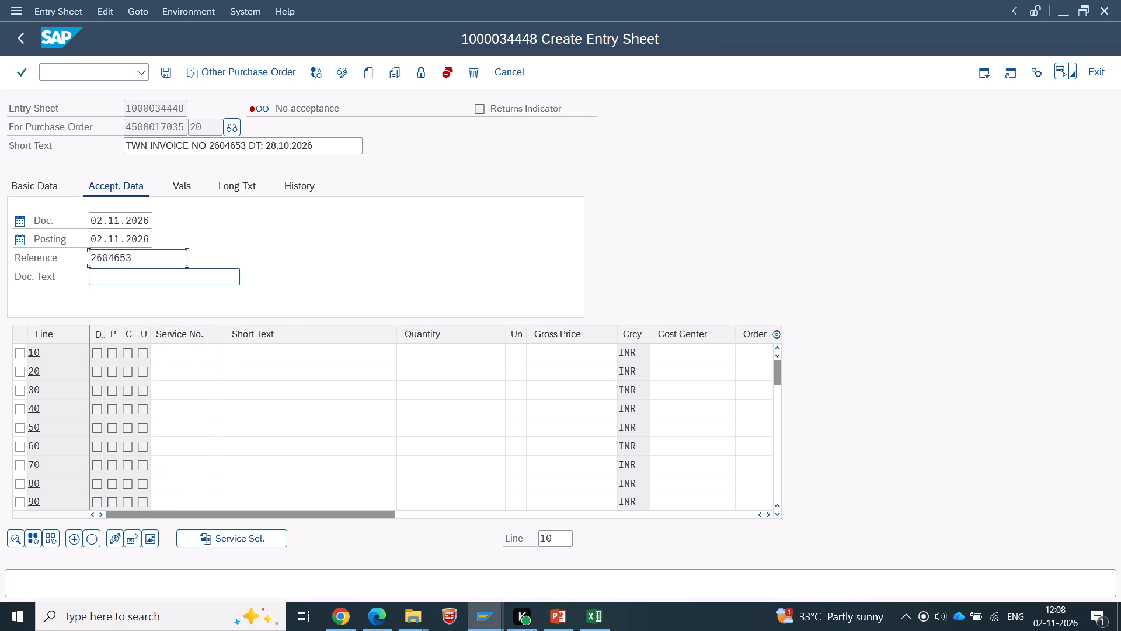
pyautogui.click(142, 273)
pyautogui.press('space')
pyautogui.click(143, 292)
# Fill service line 10 with service number 3002771, quantity 2883, unit AU and gross price 1.00.
pyautogui.click(161, 352)
pyautogui.press('space')
pyautogui.click(187, 374)
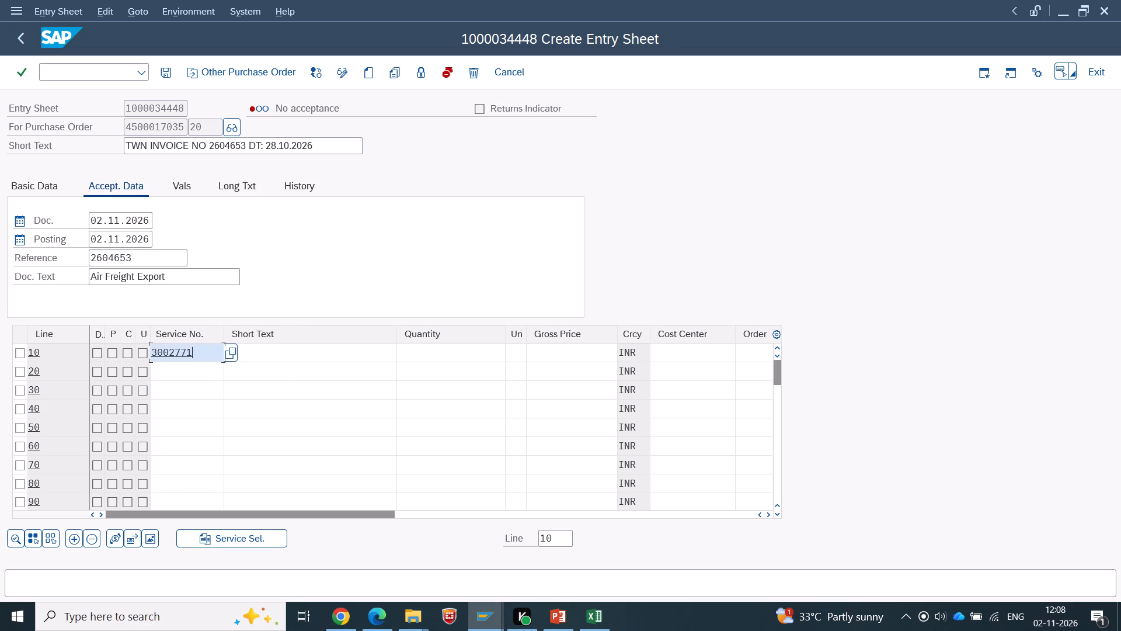
pyautogui.click(471, 345)
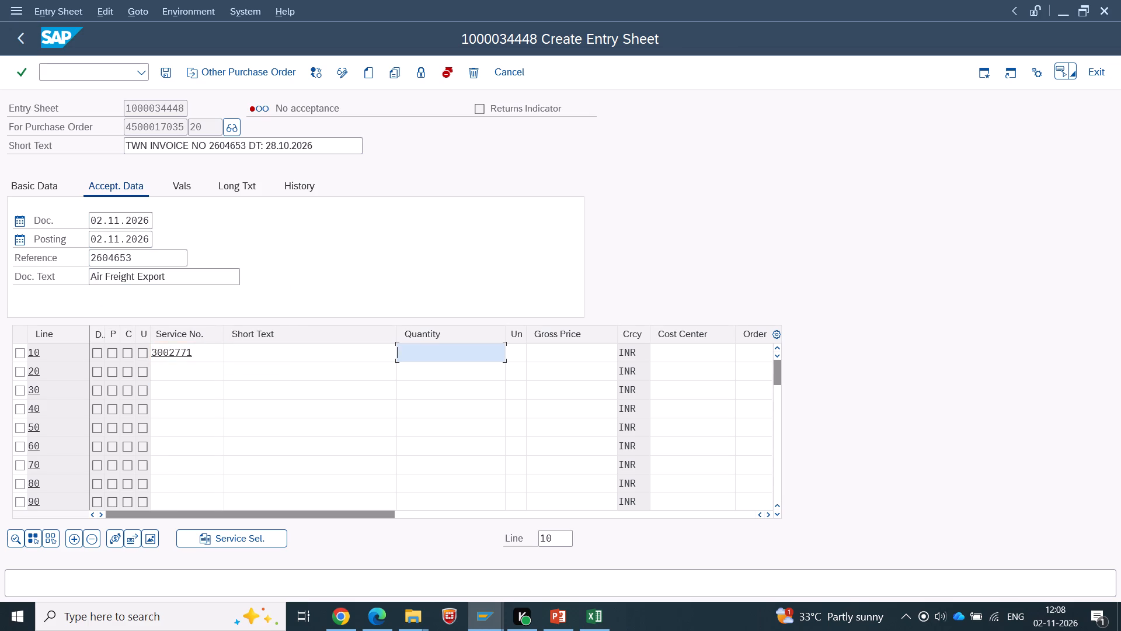
pyautogui.write('2883')
pyautogui.press('Tab')
pyautogui.press('space')
pyautogui.press('Tab')
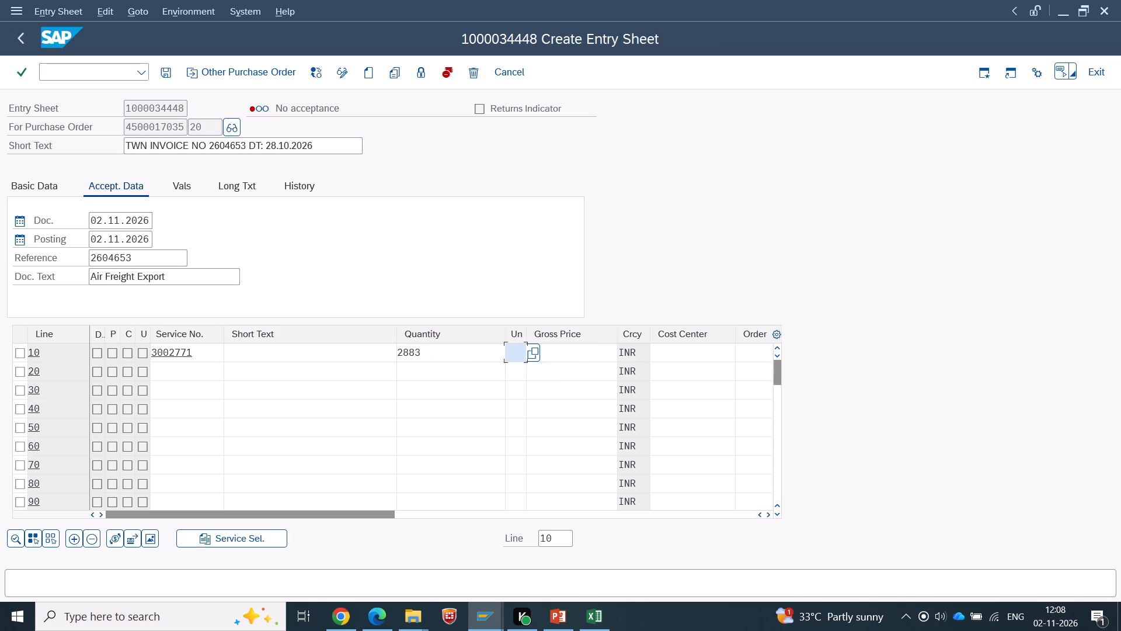
pyautogui.hotkey('shift', 'Tab')
pyautogui.press('space')
pyautogui.press('Down')
pyautogui.press('Tab')
pyautogui.press('space')
pyautogui.press('Down')
pyautogui.press('Return')
pyautogui.press('Return')
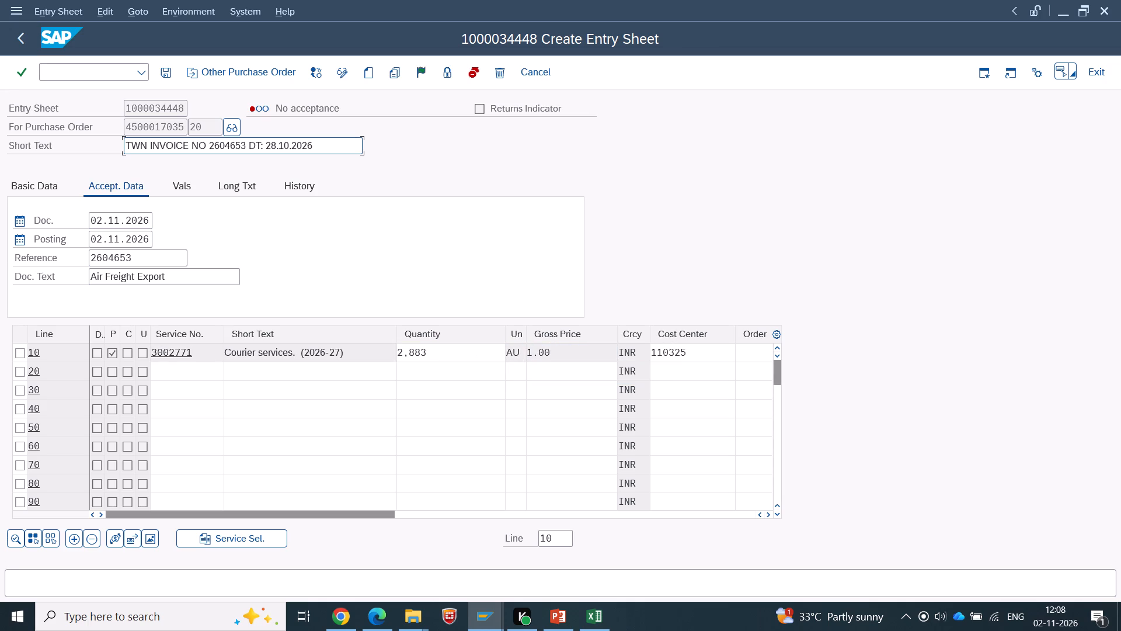
# Release the 2604653 entry sheet with release code M5 and save it, accepting the missing message record.
pyautogui.click(419, 70)
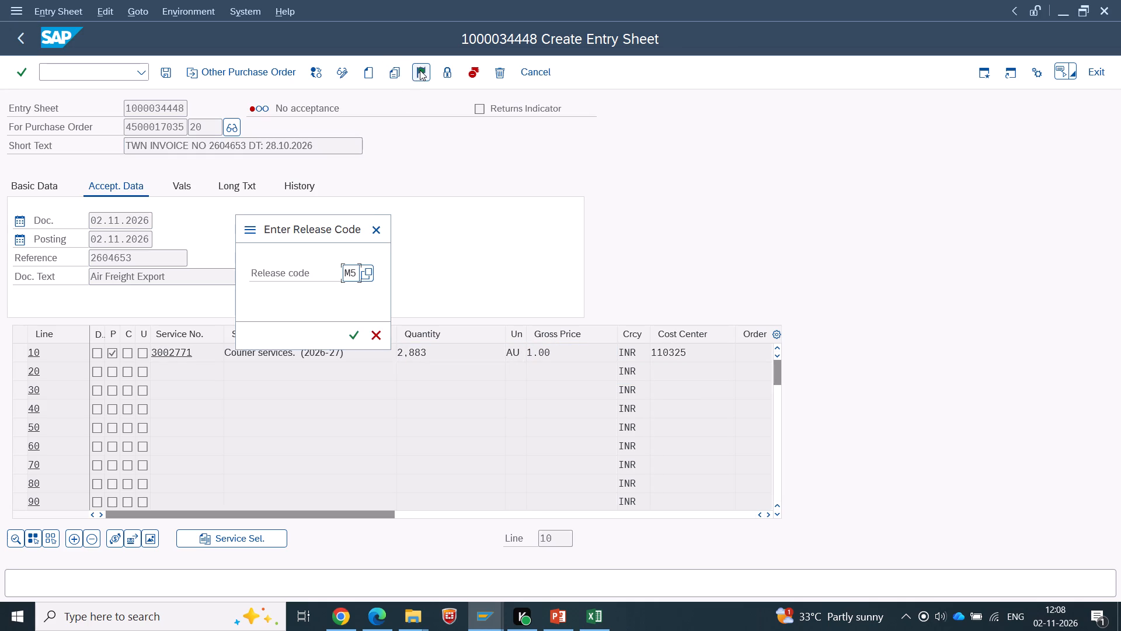
pyautogui.click(358, 332)
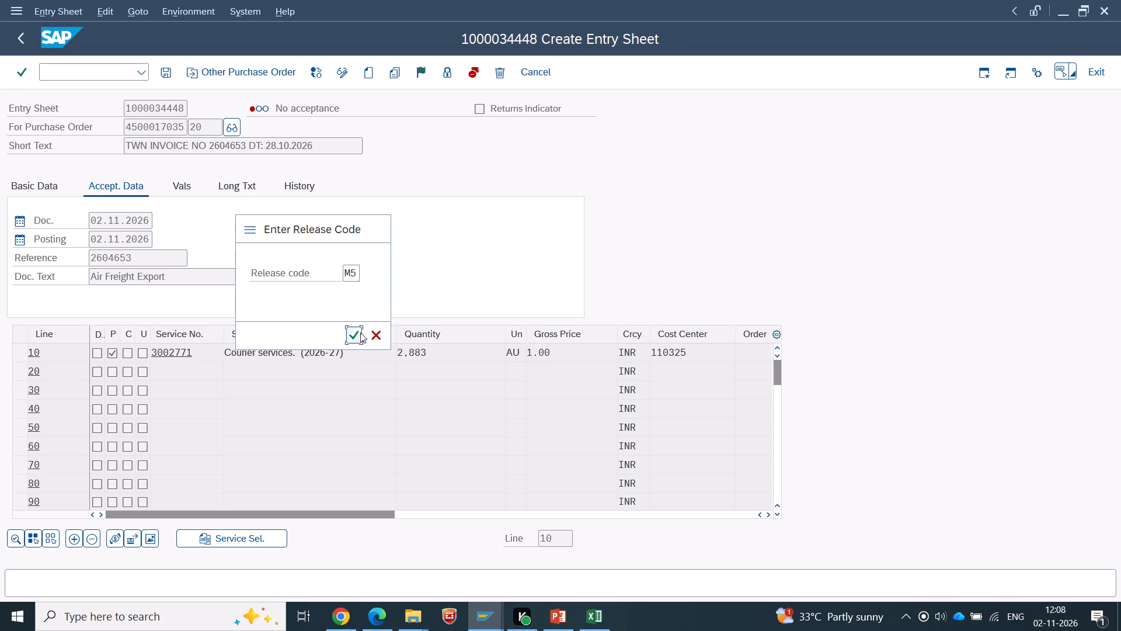
pyautogui.click(168, 74)
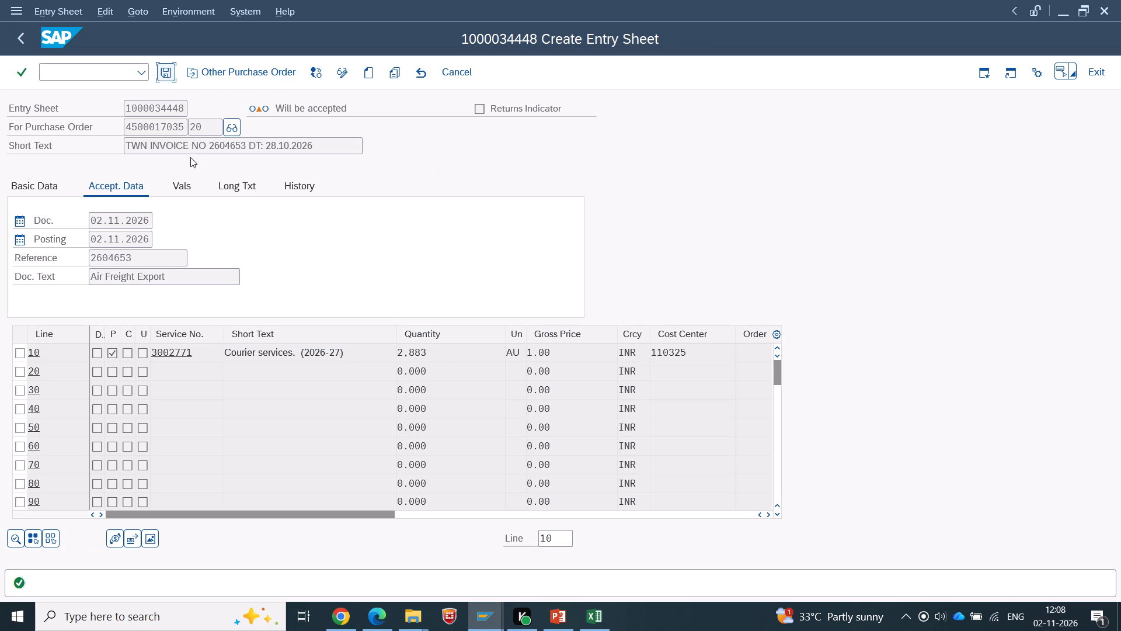
pyautogui.click(238, 365)
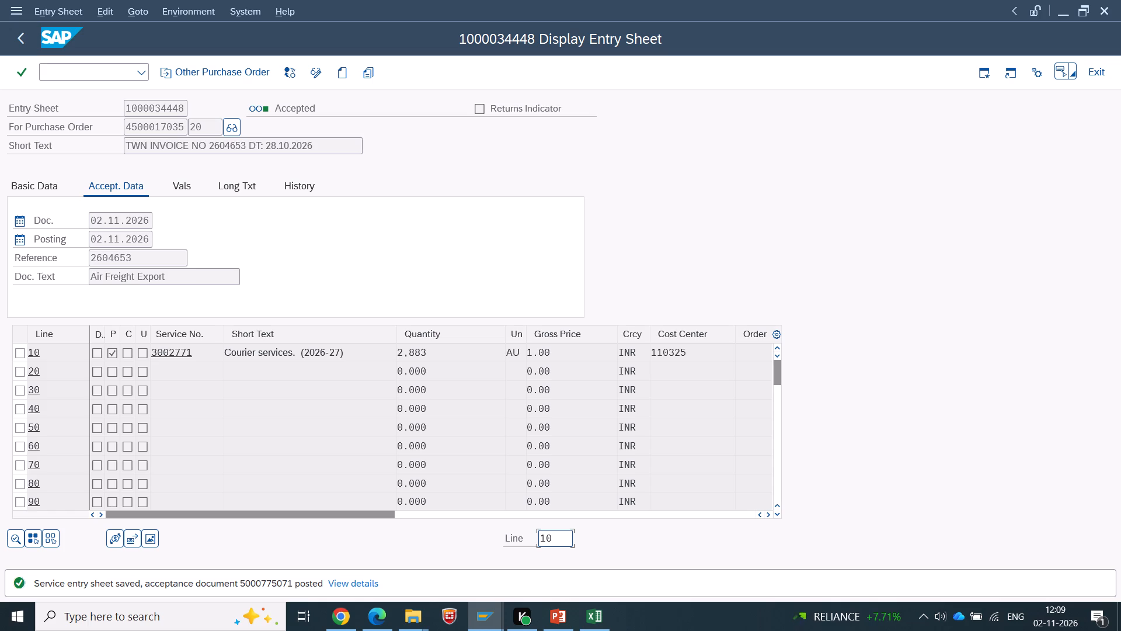
pyautogui.click(232, 68)
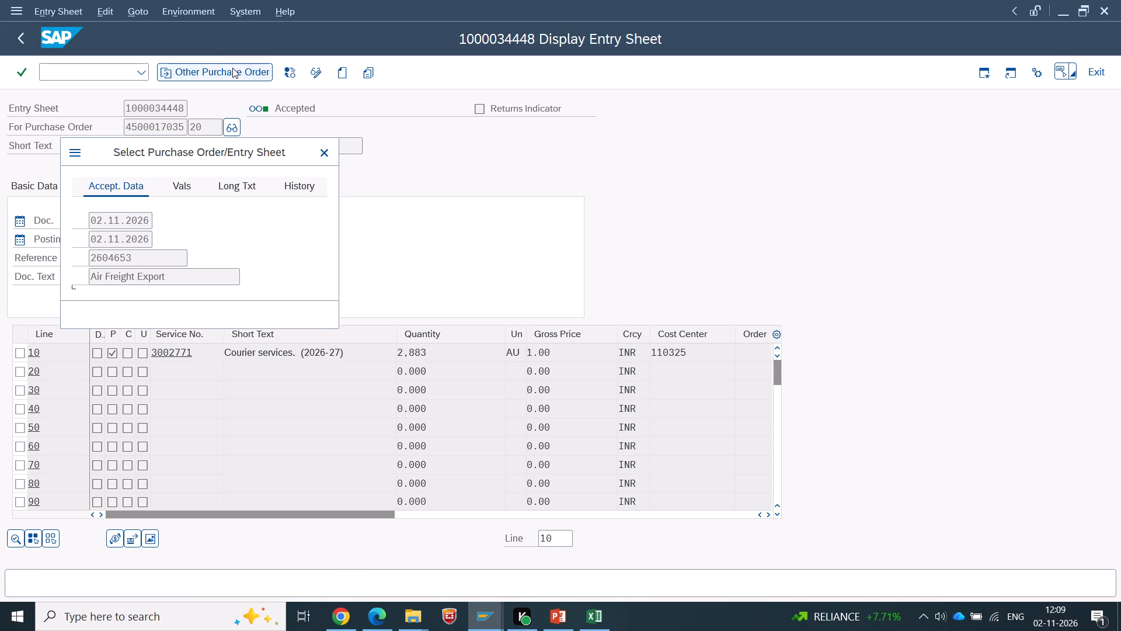
pyautogui.press('space')
pyautogui.click(194, 230)
pyautogui.click(260, 216)
pyautogui.press('space')
pyautogui.click(264, 230)
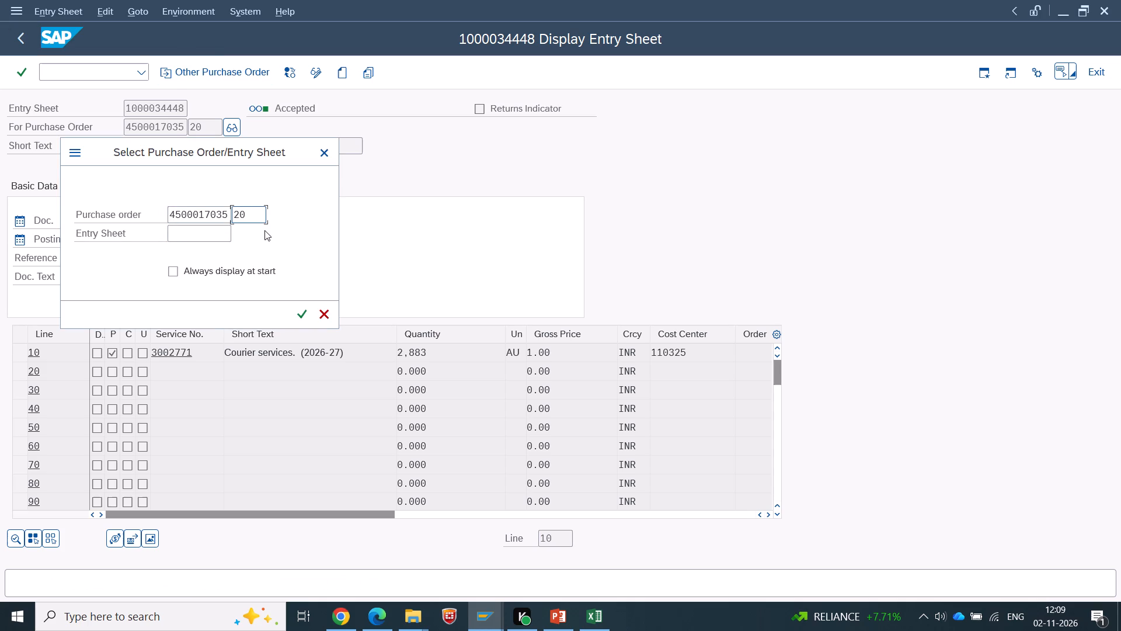
pyautogui.press('Return')
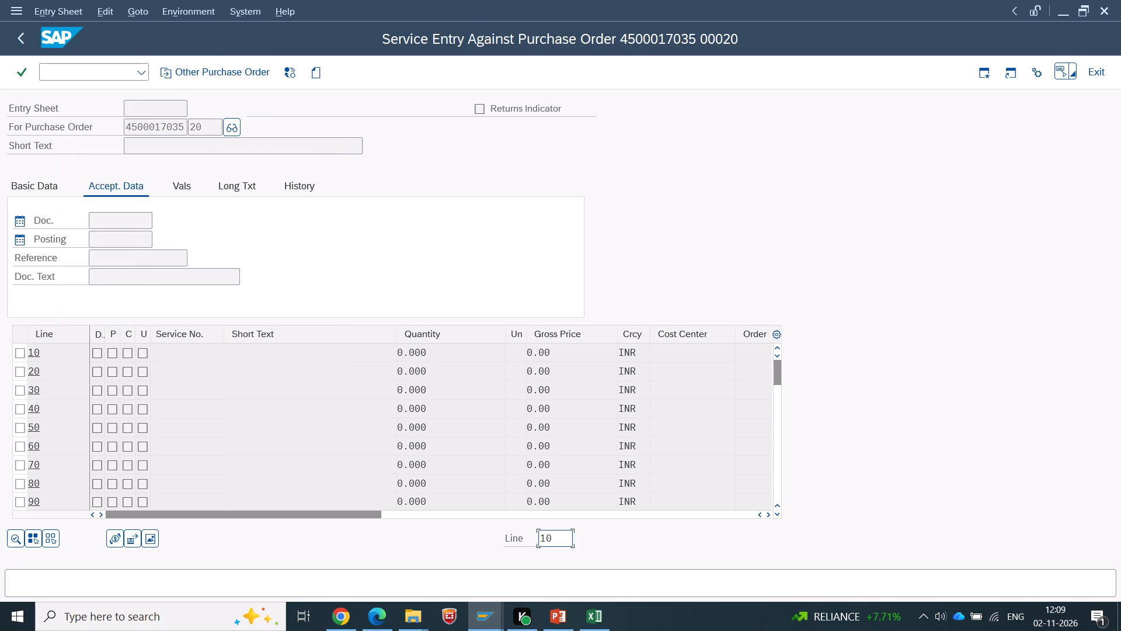
pyautogui.click(317, 70)
# Enter the short text "TWN INVOICE NO 2604652 DT: 28.10.2026" for the new entry sheet.
pyautogui.press('space')
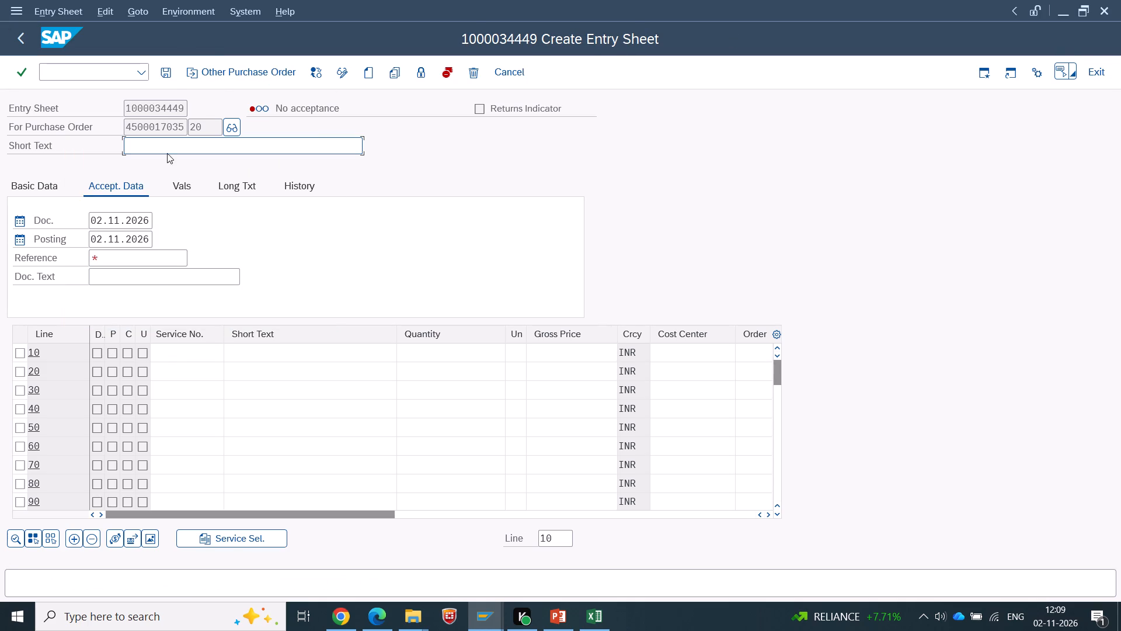
pyautogui.click(173, 160)
pyautogui.click(232, 147)
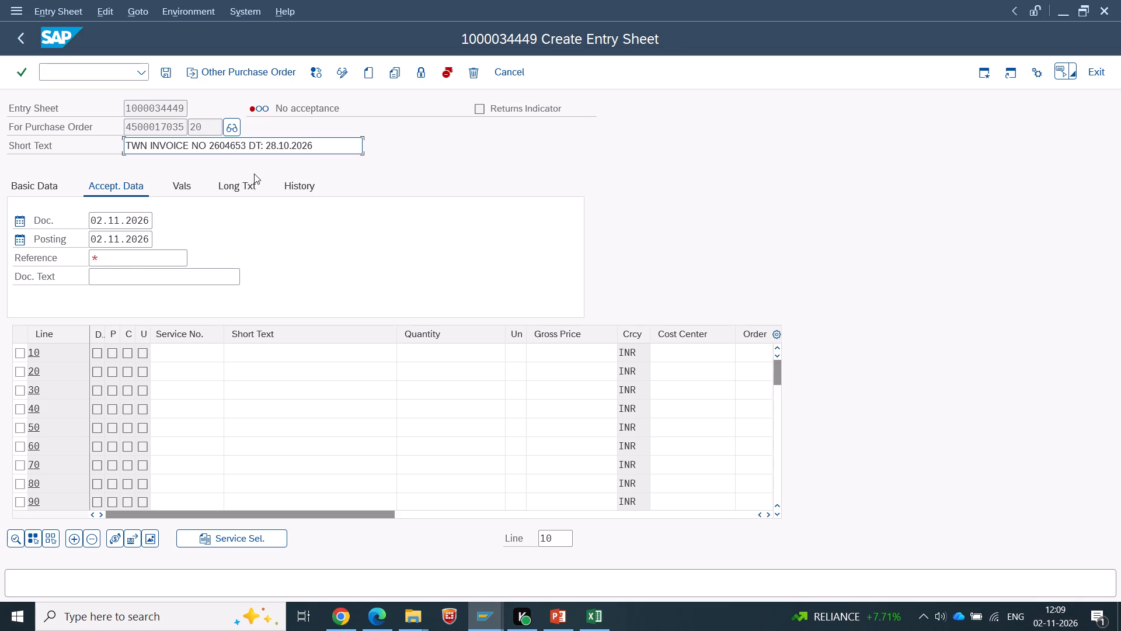
pyautogui.press('Right')
pyautogui.press('Right')
pyautogui.press('2')
# Enter document text "Air Freight Export" and reference 2604652 in the acceptance data.
pyautogui.click(152, 283)
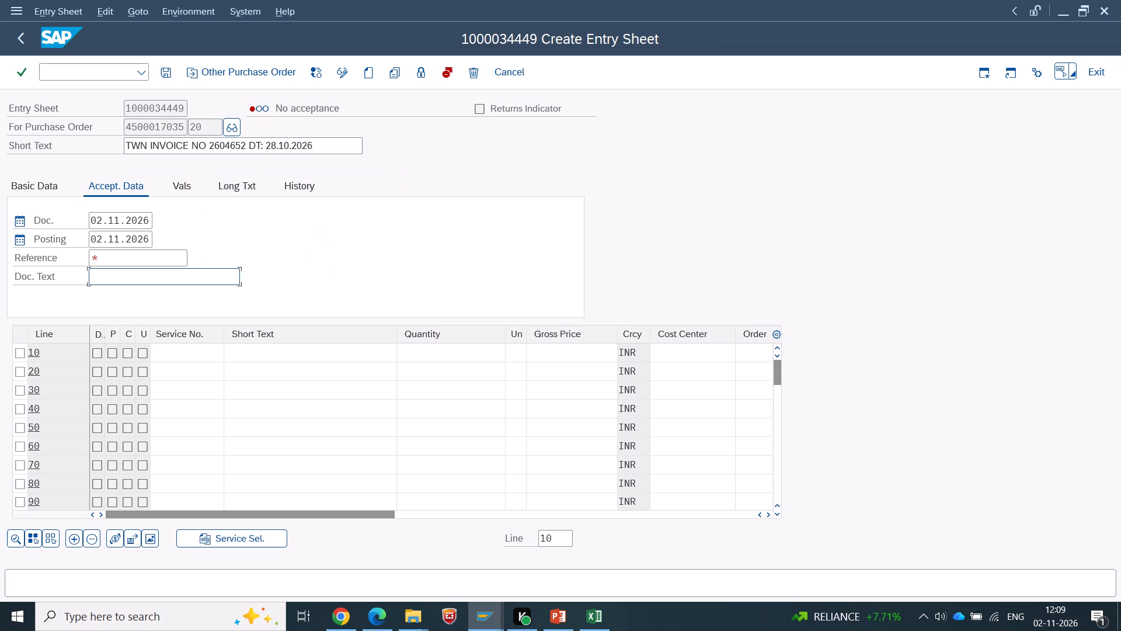
pyautogui.press('space')
pyautogui.click(151, 300)
pyautogui.click(121, 256)
pyautogui.press('space')
pyautogui.click(124, 275)
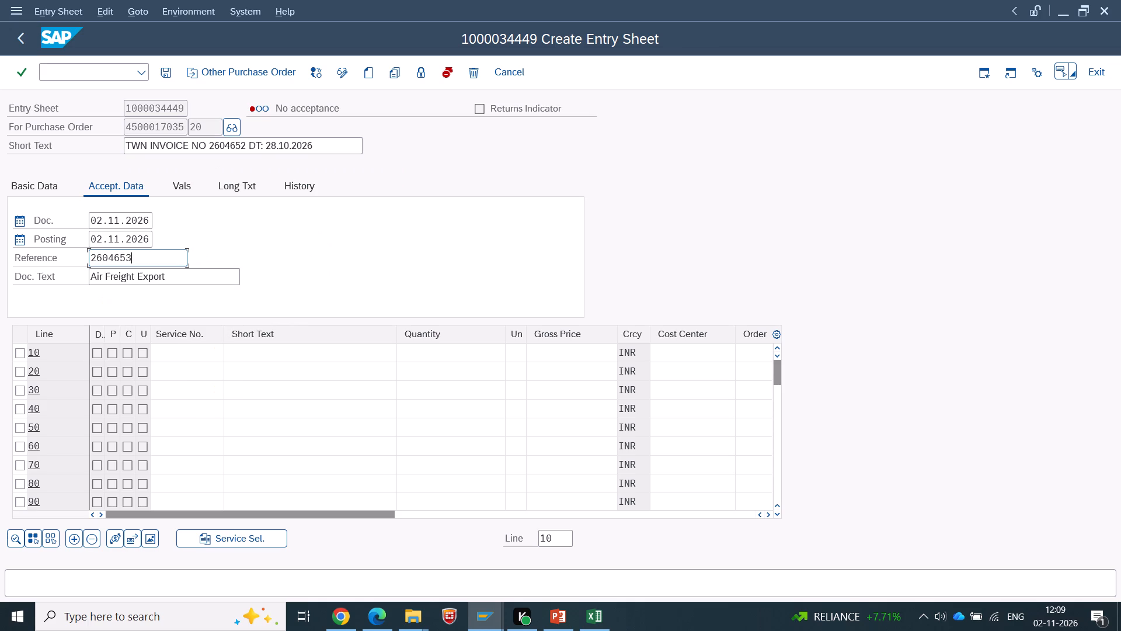
pyautogui.click(124, 257)
pyautogui.press('2')
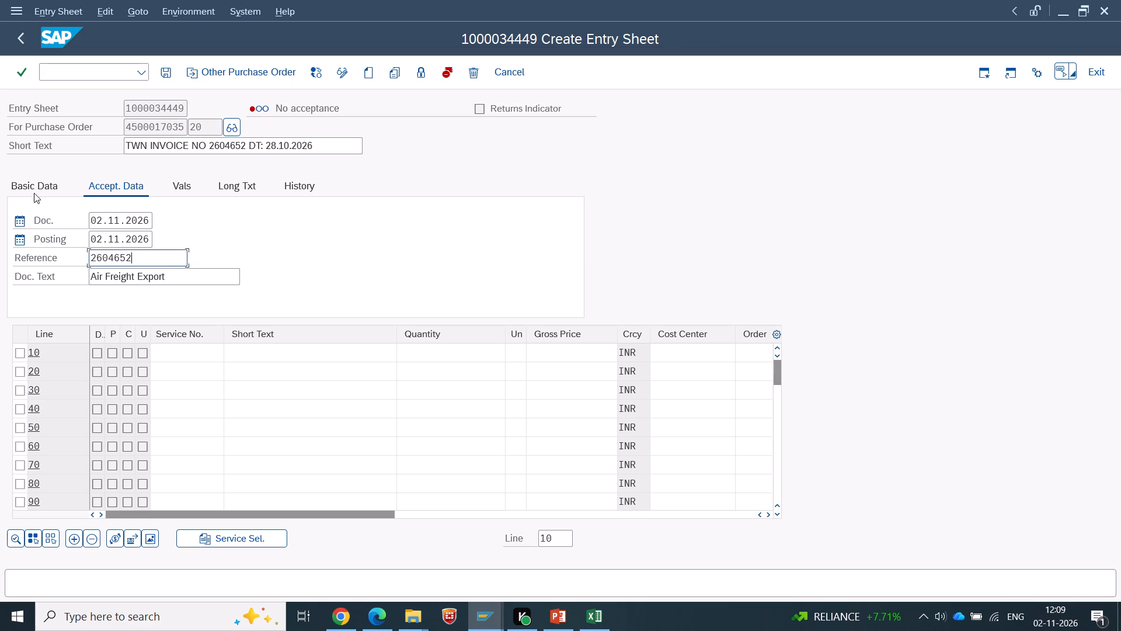
# Set the service period in the basic data from 01.10.2026 to 30.11.2026.
pyautogui.click(34, 185)
pyautogui.click(124, 284)
pyautogui.press('space')
pyautogui.click(138, 296)
pyautogui.click(231, 278)
pyautogui.press('space')
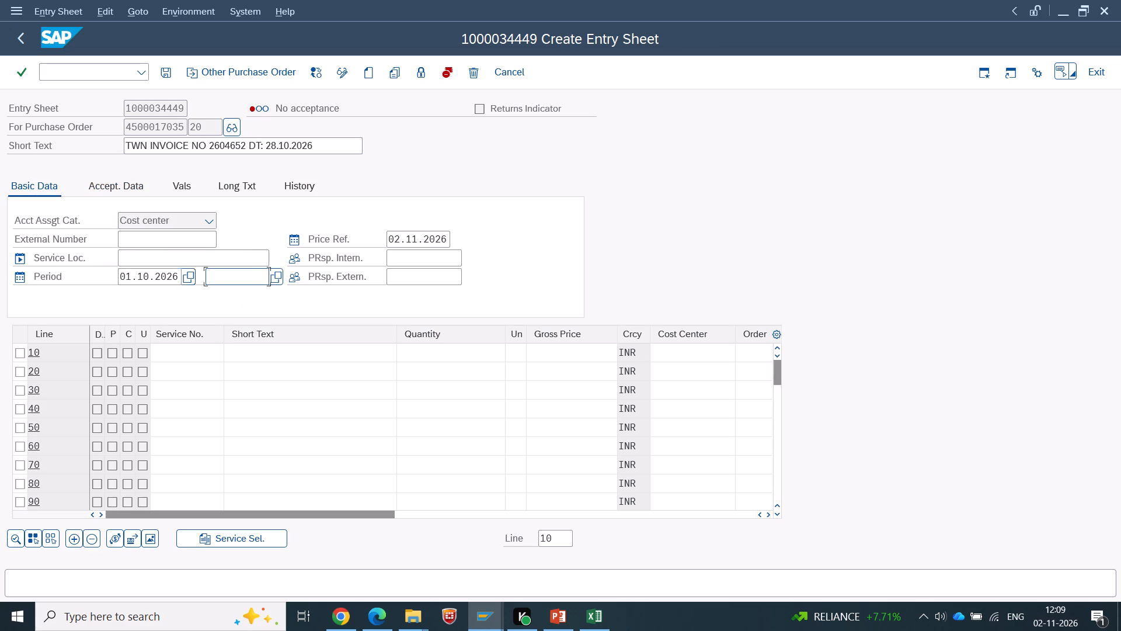
pyautogui.click(233, 292)
# Copy the material type "FG Mat Export" from the SOP presentation into the entry sheet's long text.
pyautogui.click(228, 184)
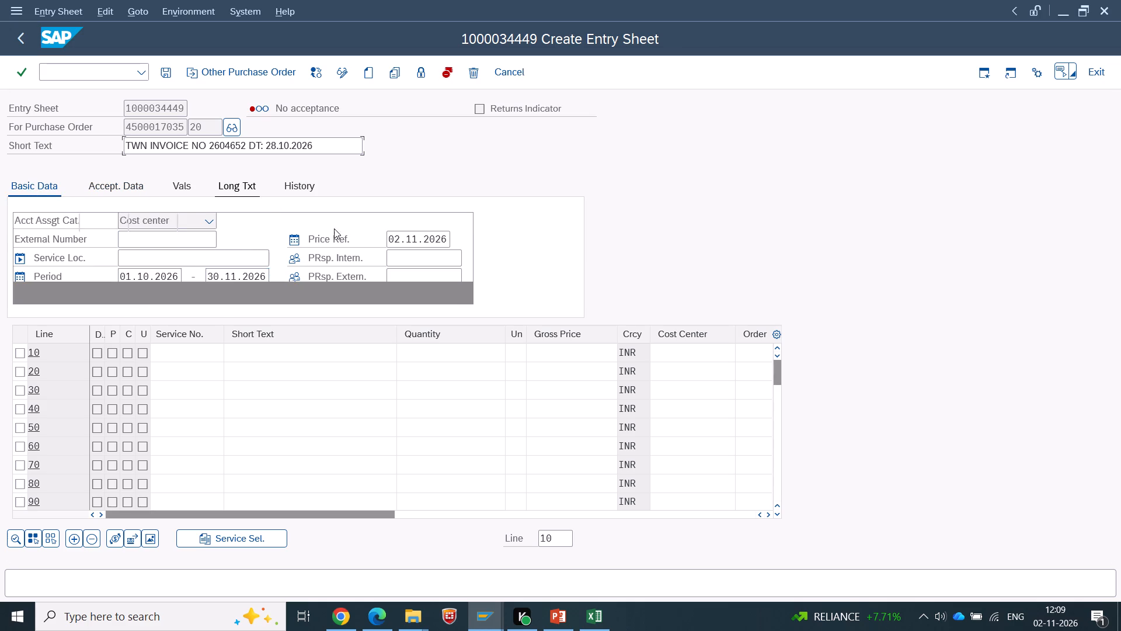
pyautogui.hotkey('alt', 'Tab')
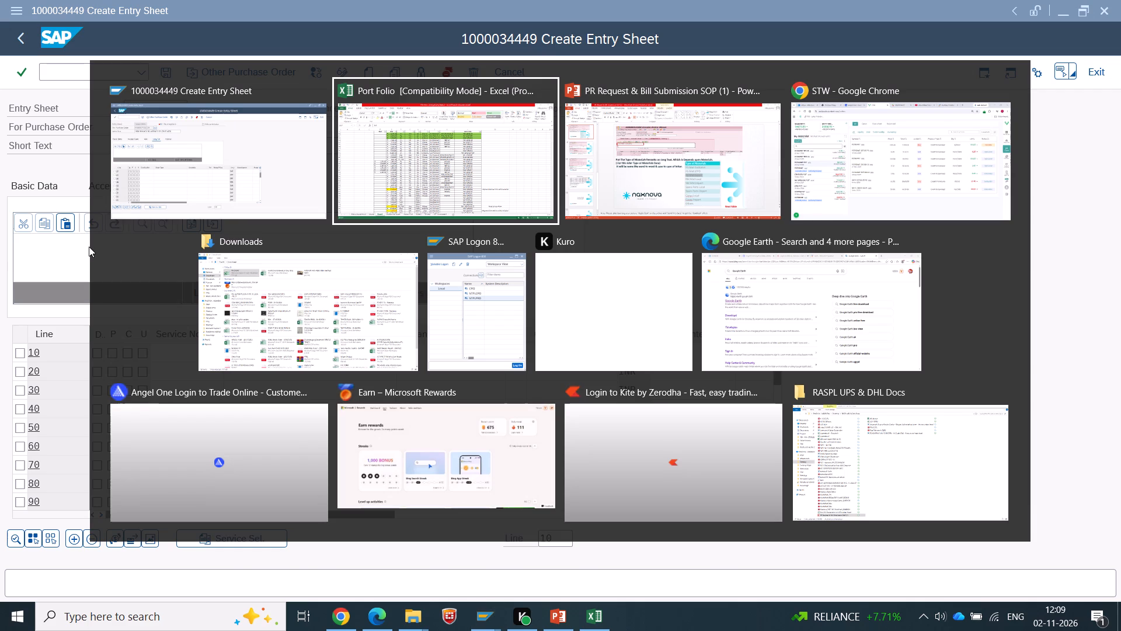
pyautogui.hotkey('alt', 'Tab')
pyautogui.hotkey('ctrl', 'c')
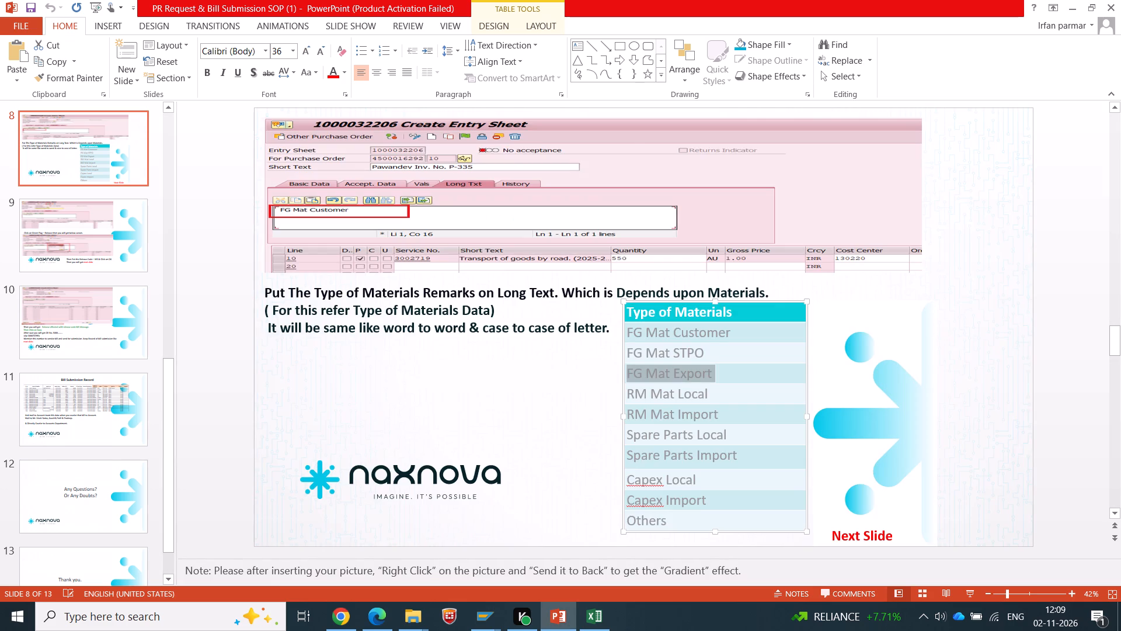
pyautogui.hotkey('alt', 'Tab')
pyautogui.click(141, 244)
pyautogui.hotkey('ctrl', 'v')
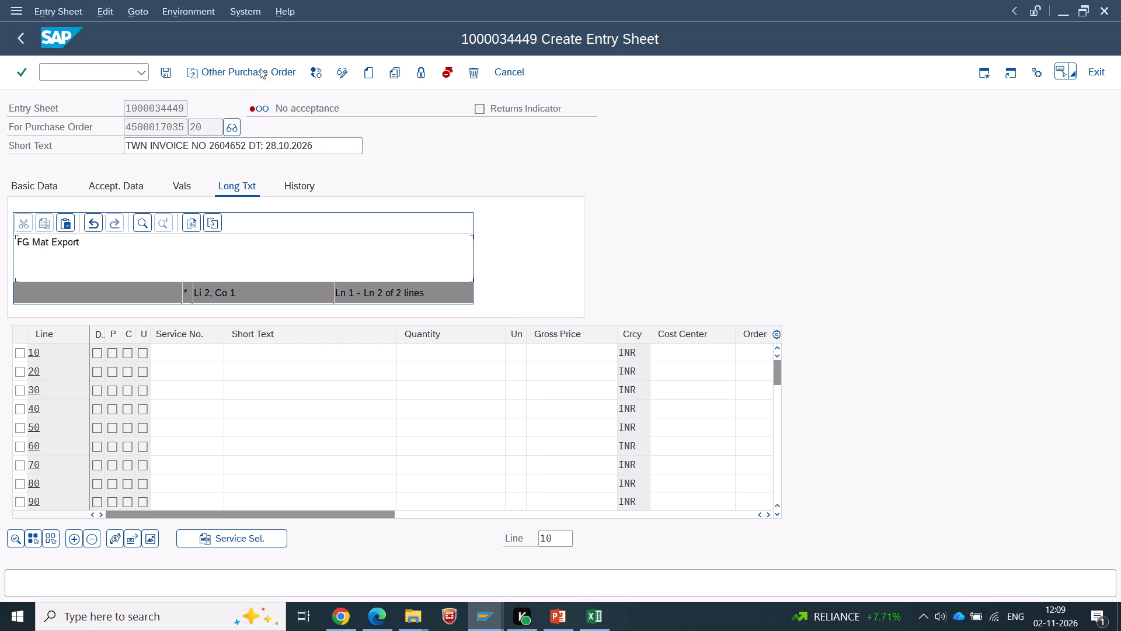
# Fill service line 10 with service number 3002771, quantity 2532, unit AU and gross price 1.00.
pyautogui.click(195, 356)
pyautogui.press('space')
pyautogui.click(194, 372)
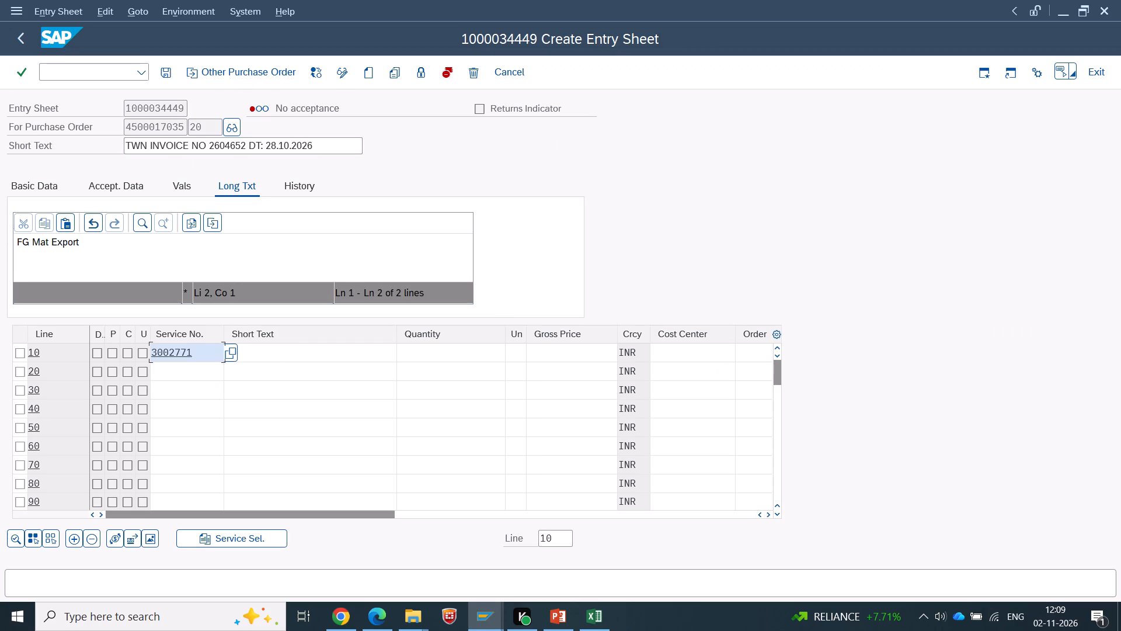
pyautogui.click(426, 353)
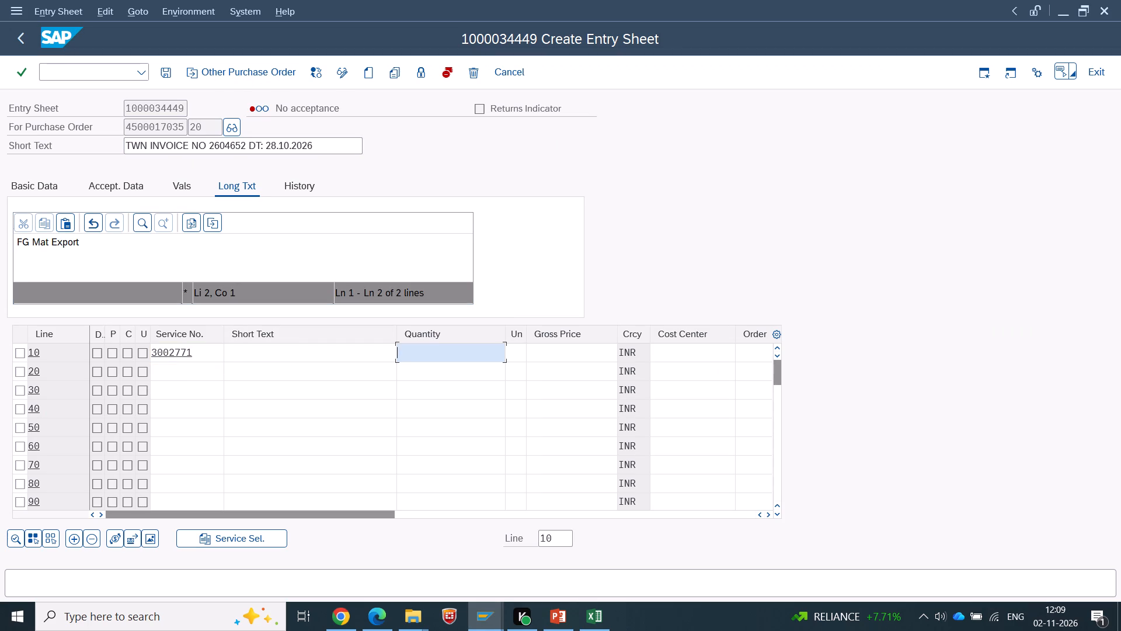
pyautogui.write('2532')
pyautogui.press('Tab')
pyautogui.press('space')
pyautogui.press('Down')
pyautogui.press('Tab')
pyautogui.press('space')
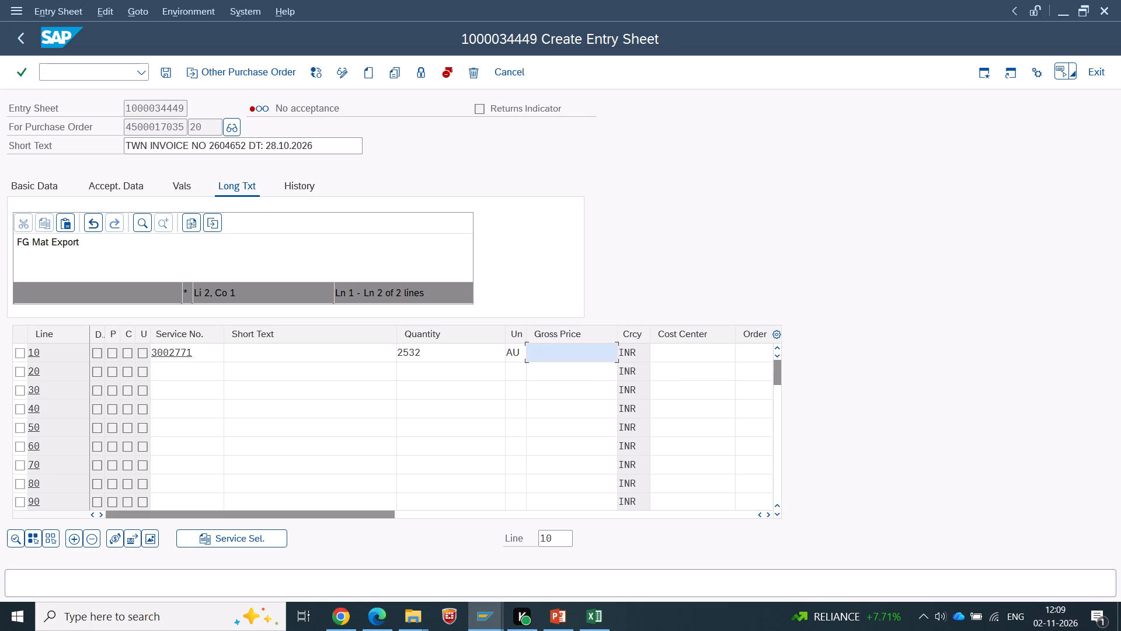
pyautogui.press('Down')
pyautogui.press('Return')
pyautogui.press('Return')
pyautogui.press('Return')
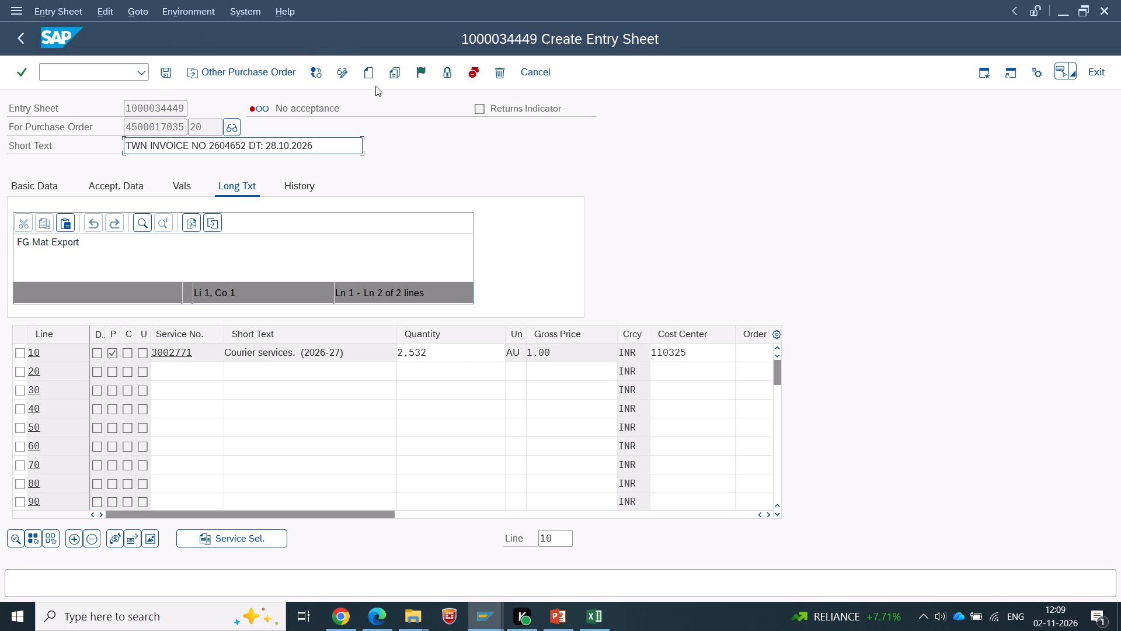
# Release the 2604652 entry sheet with release code M5 and save it despite the missing message record.
pyautogui.click(417, 72)
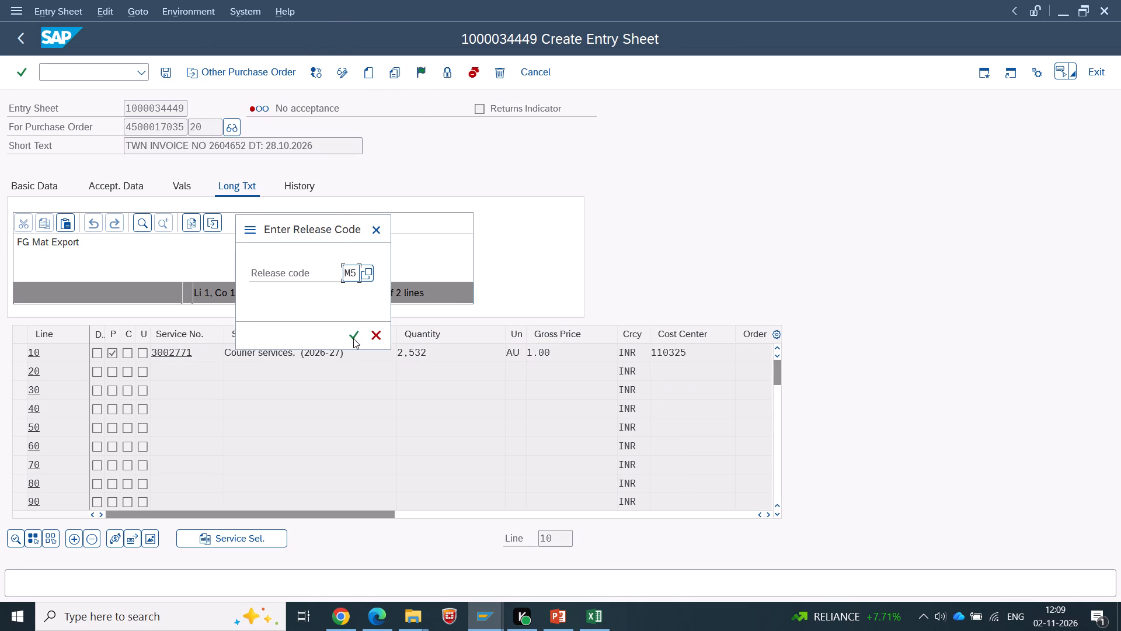
pyautogui.click(353, 338)
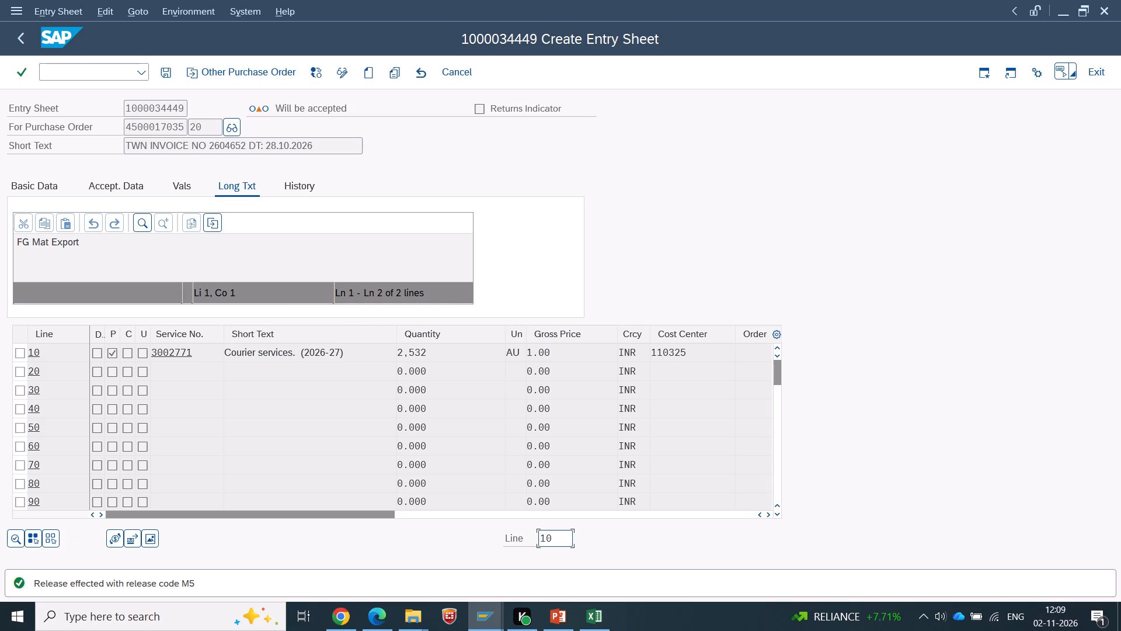
pyautogui.click(173, 74)
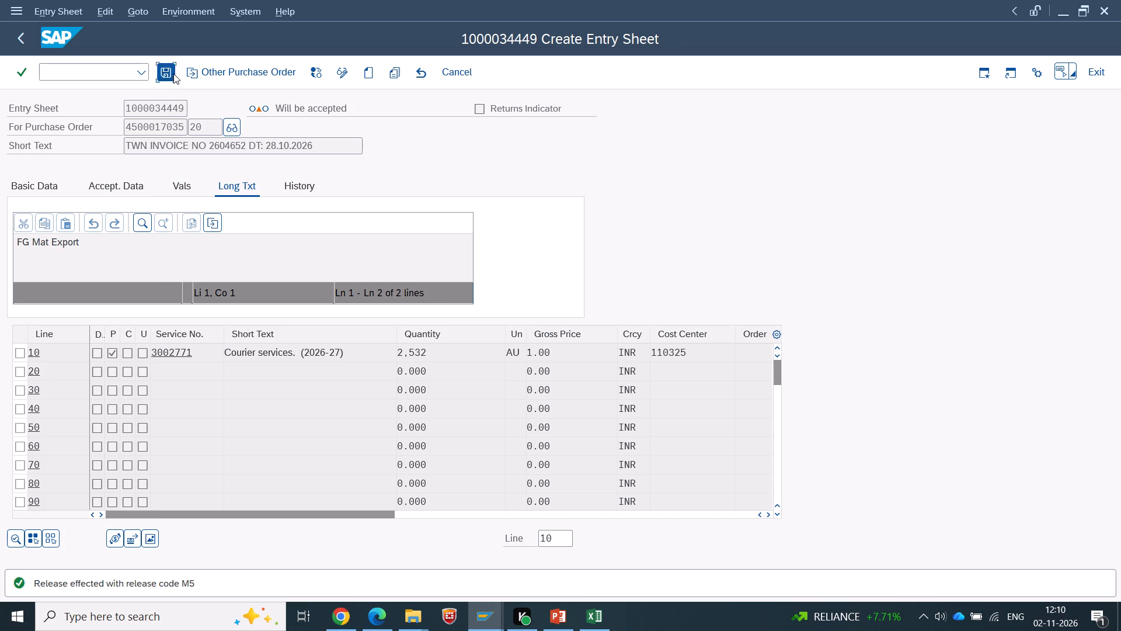
pyautogui.click(235, 361)
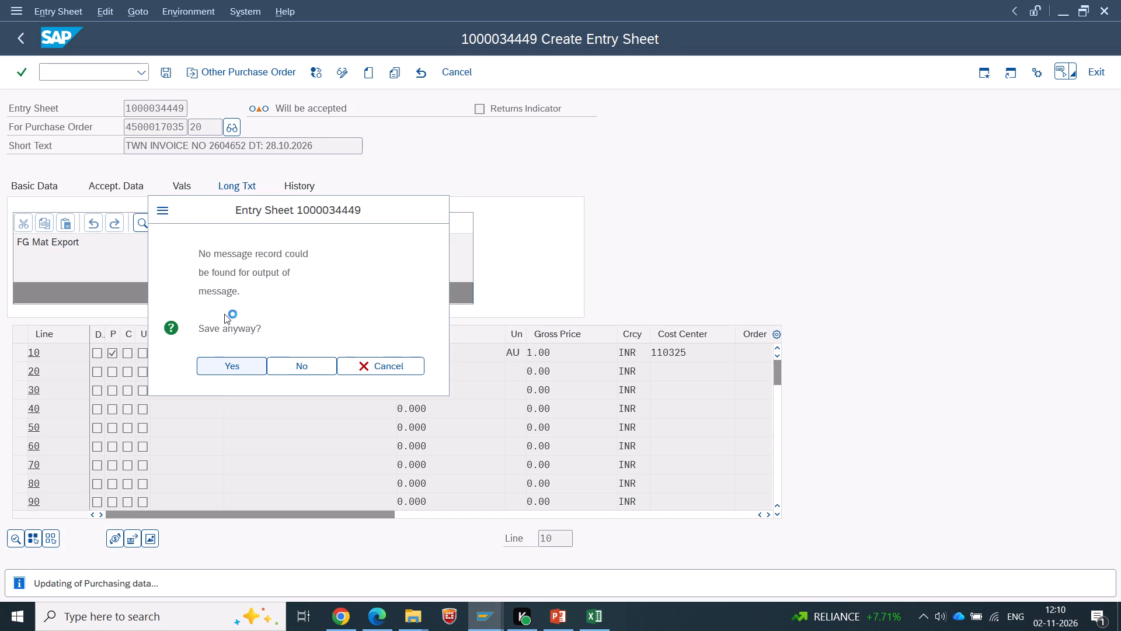
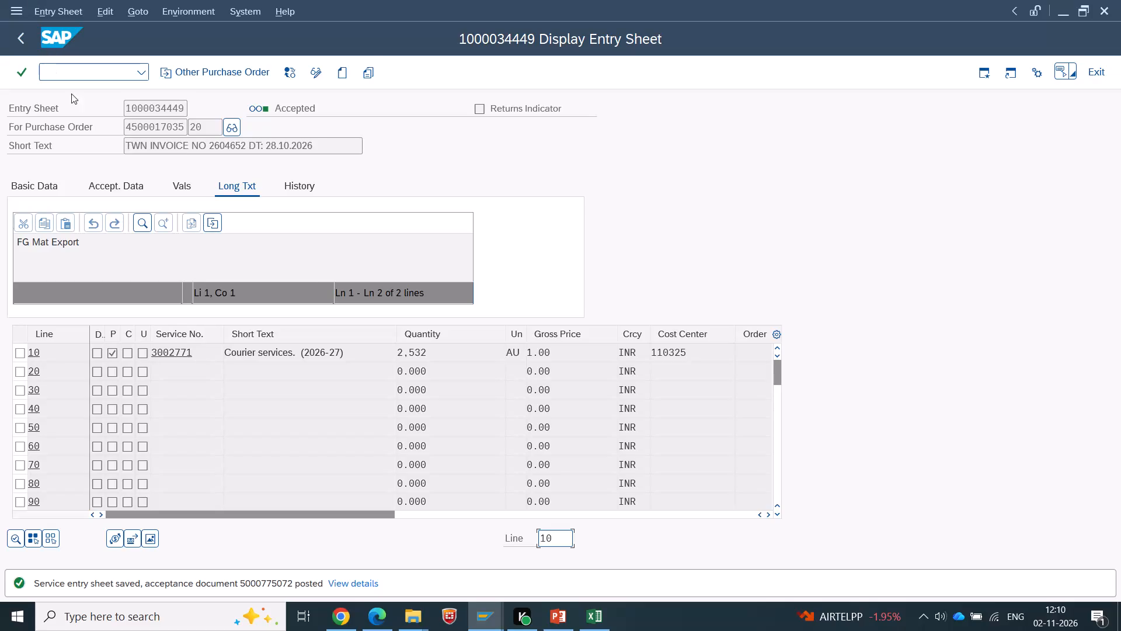
pyautogui.click(214, 73)
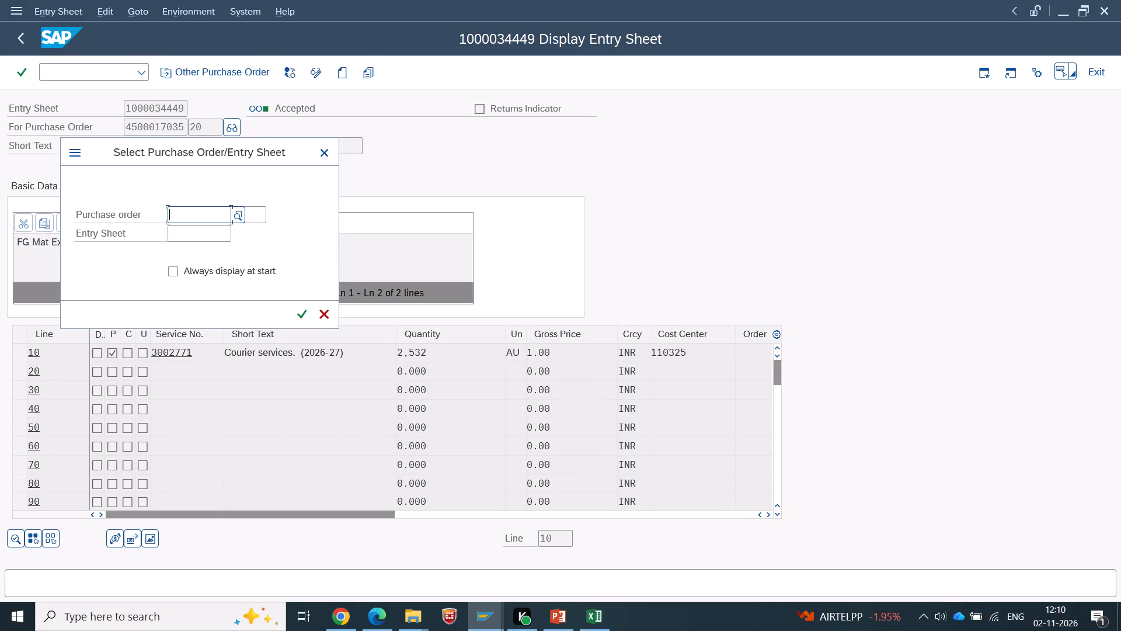
pyautogui.press('space')
pyautogui.click(203, 233)
pyautogui.click(262, 218)
pyautogui.press('space')
pyautogui.click(260, 233)
pyautogui.press('Return')
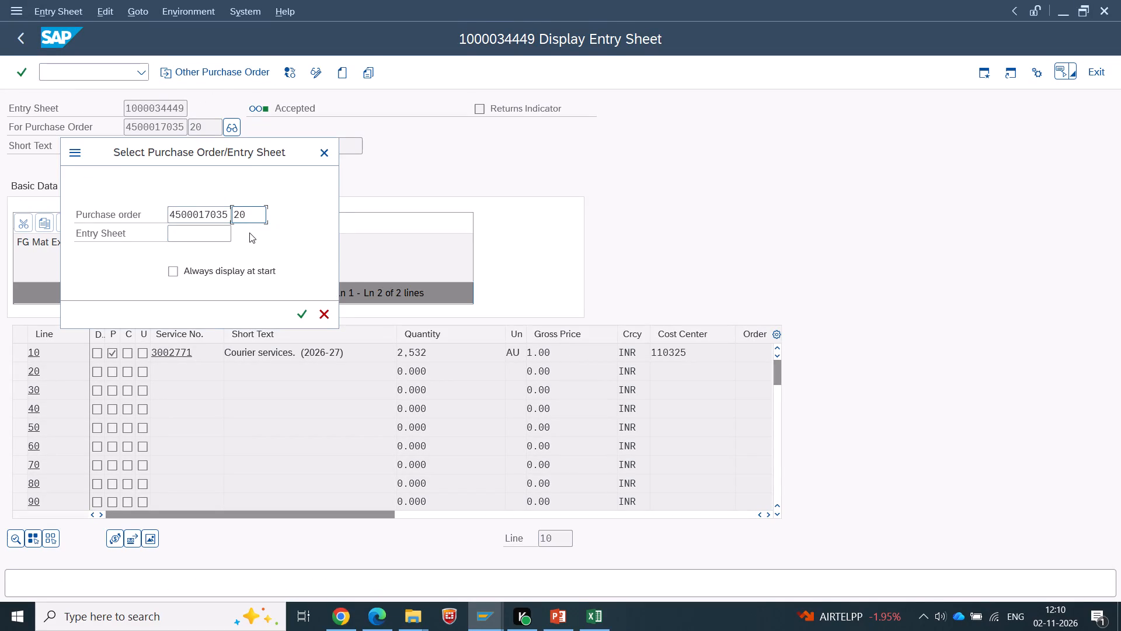
pyautogui.click(320, 71)
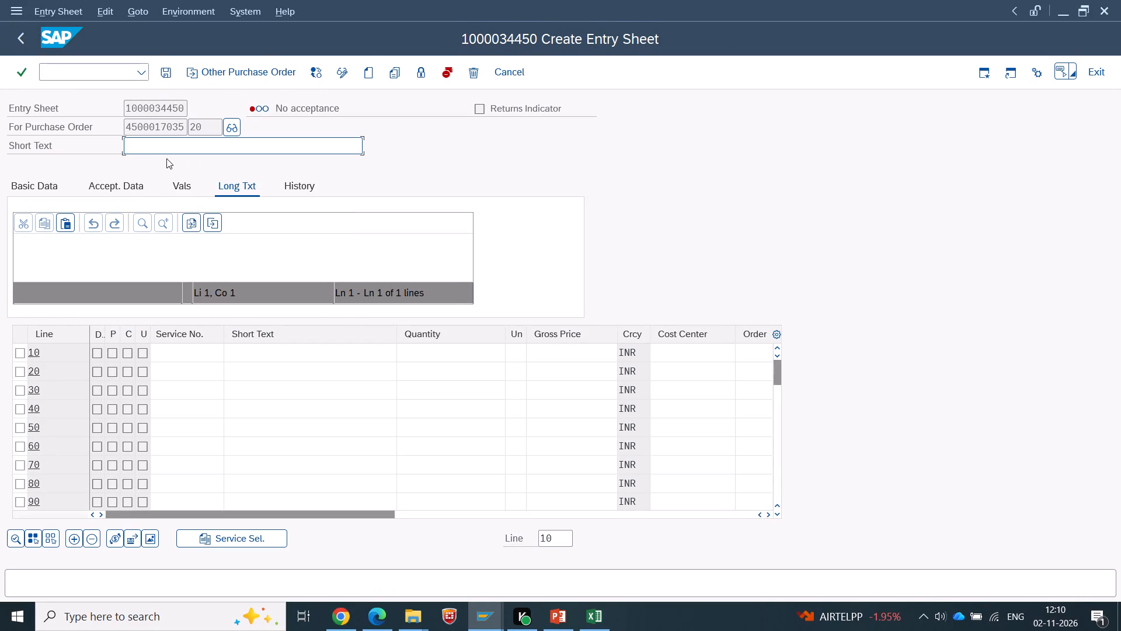
# Set the entry sheet's short text to "TWN INVOICE NO 2604651 DT: 28.10.2026".
pyautogui.press('space')
pyautogui.click(168, 178)
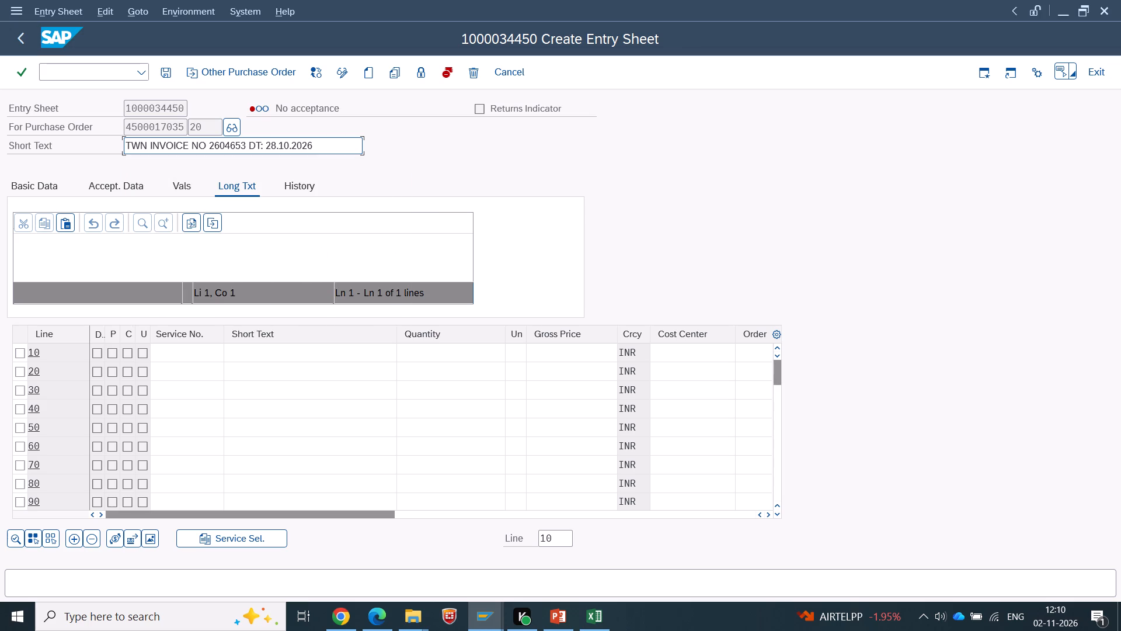
pyautogui.click(237, 145)
pyautogui.press('Right')
pyautogui.press('1')
# Set the service period in the basic data to start on 01.10.2026 and fill its end date with the previously used entry.
pyautogui.click(61, 185)
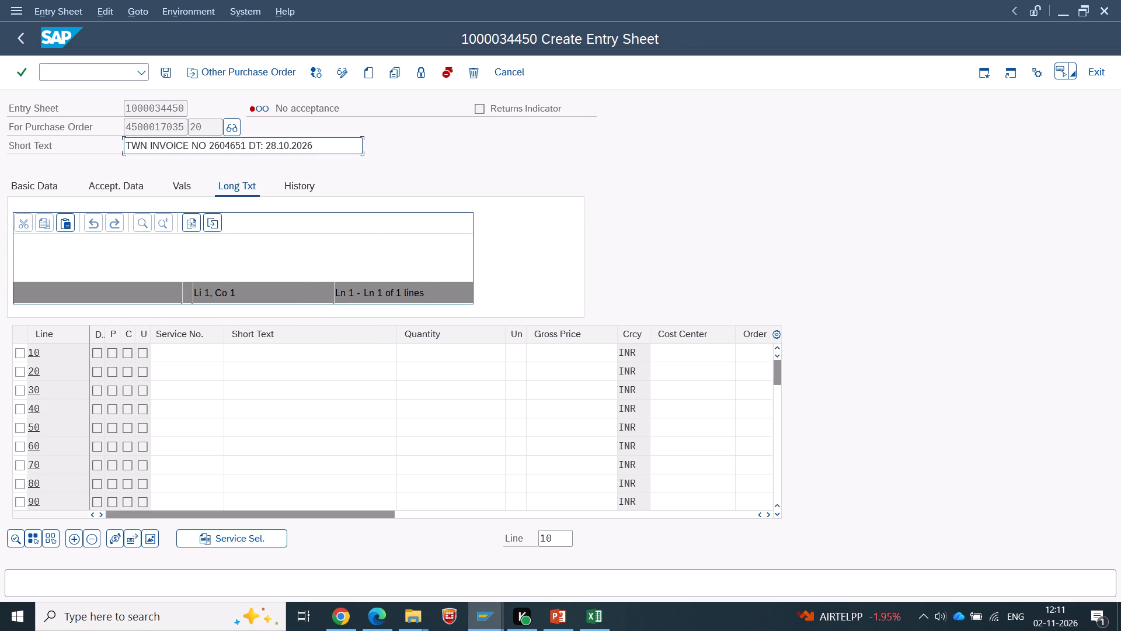
pyautogui.click(34, 185)
pyautogui.click(135, 272)
pyautogui.press('space')
pyautogui.click(145, 286)
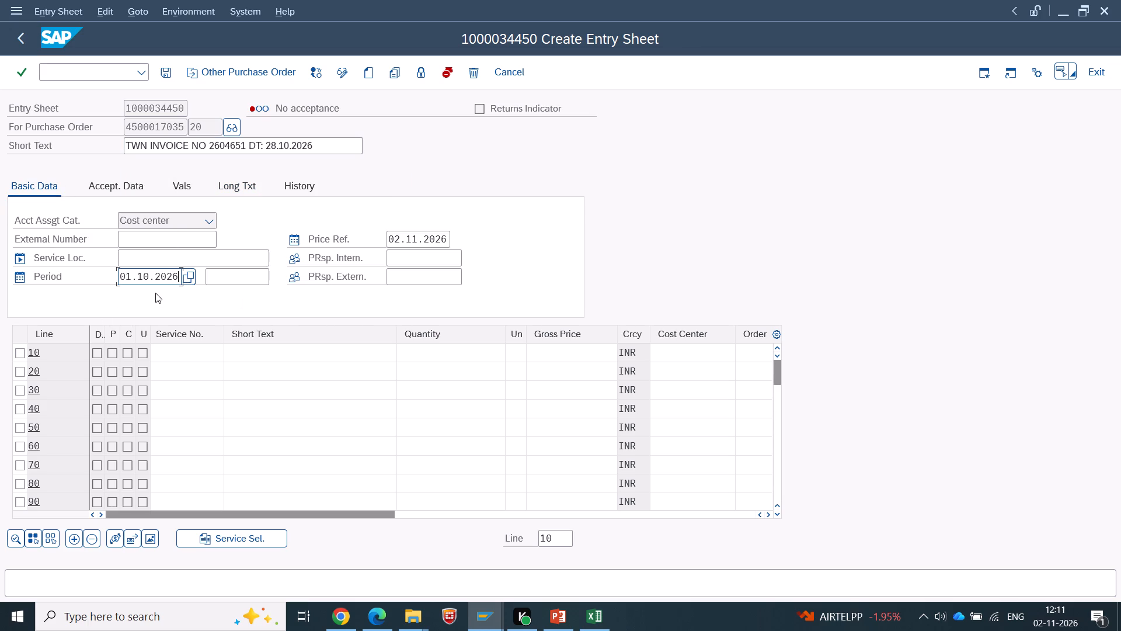
pyautogui.click(236, 276)
pyautogui.press('space')
pyautogui.click(243, 294)
# Fill the acceptance data with reference 2604651 and document text "Air Freight Export".
pyautogui.click(103, 182)
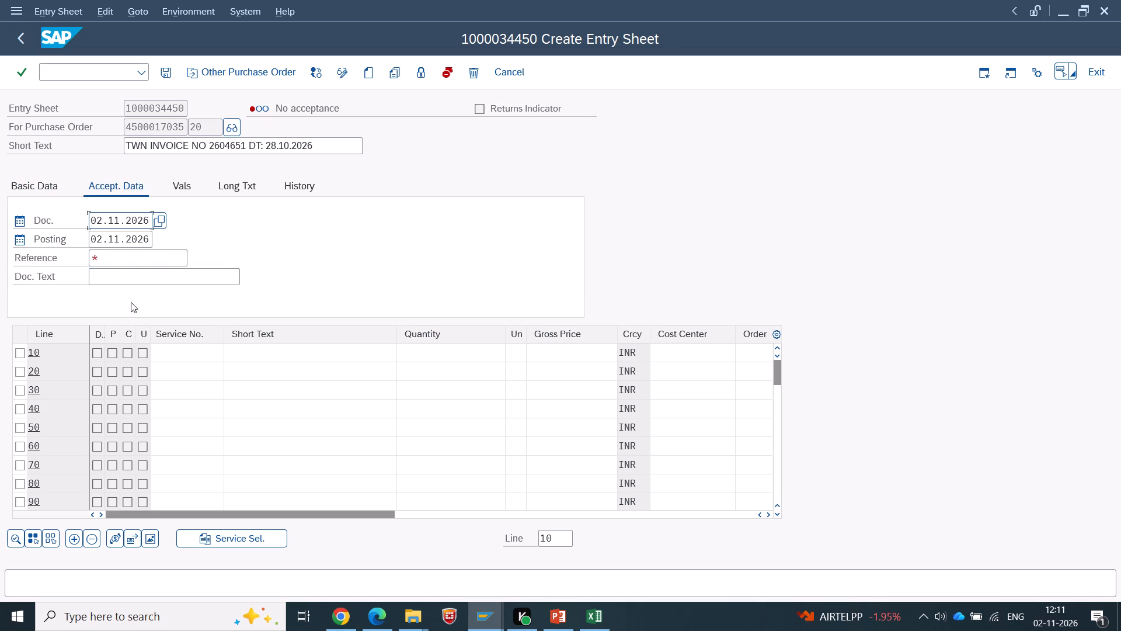
pyautogui.click(110, 265)
pyautogui.click(110, 258)
pyautogui.press('space')
pyautogui.click(115, 273)
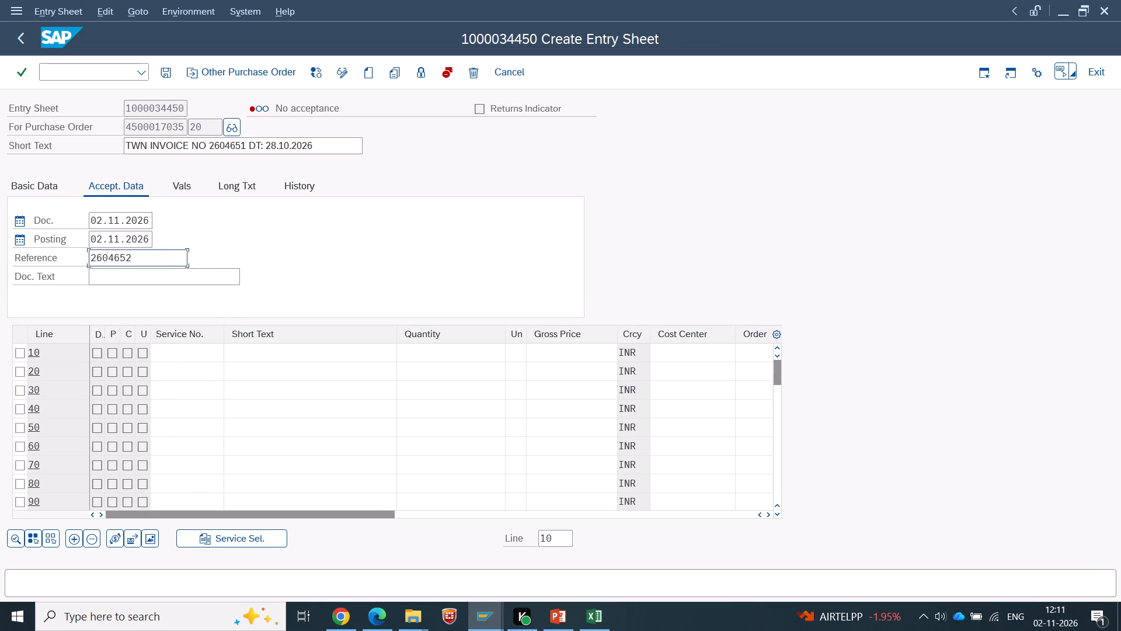
pyautogui.click(128, 259)
pyautogui.press('1')
pyautogui.click(123, 276)
pyautogui.press('space')
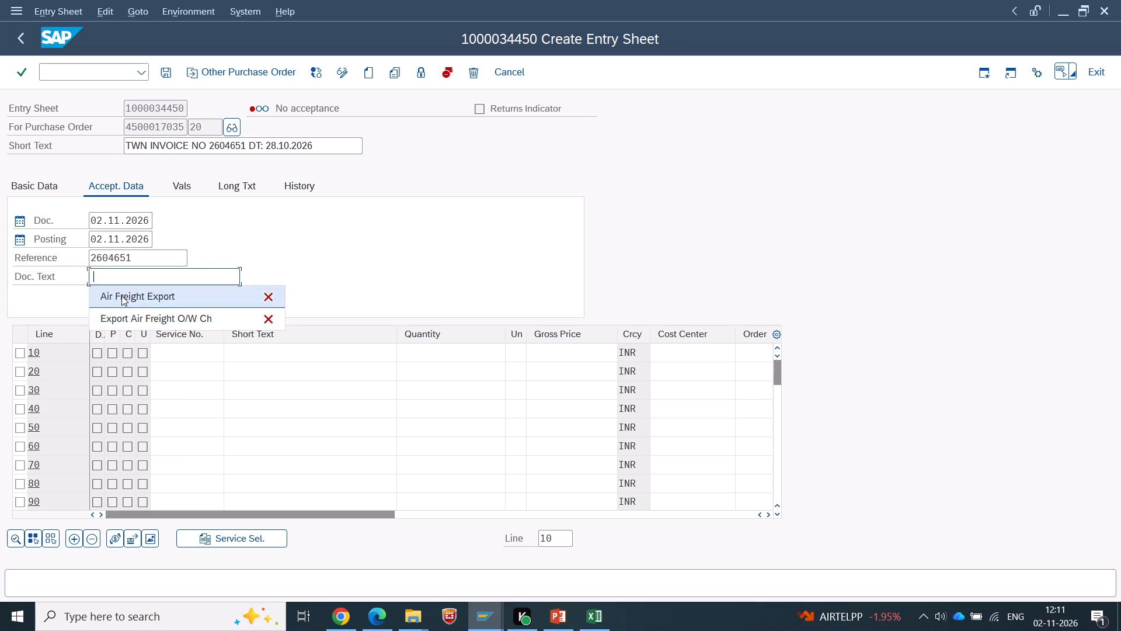
pyautogui.click(121, 296)
# Copy the material type "FG Mat Export" from the SOP presentation in PowerPoint into the SAP entry sheet's long text.
pyautogui.click(220, 186)
pyautogui.press('space')
pyautogui.press('Tab')
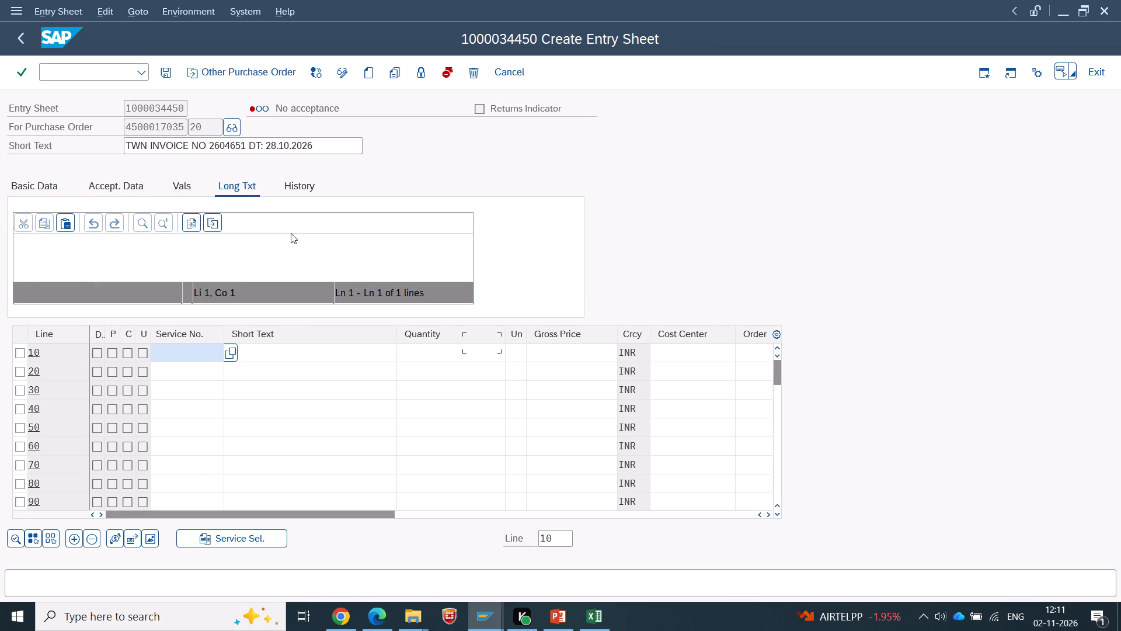
pyautogui.hotkey('alt', 'Tab')
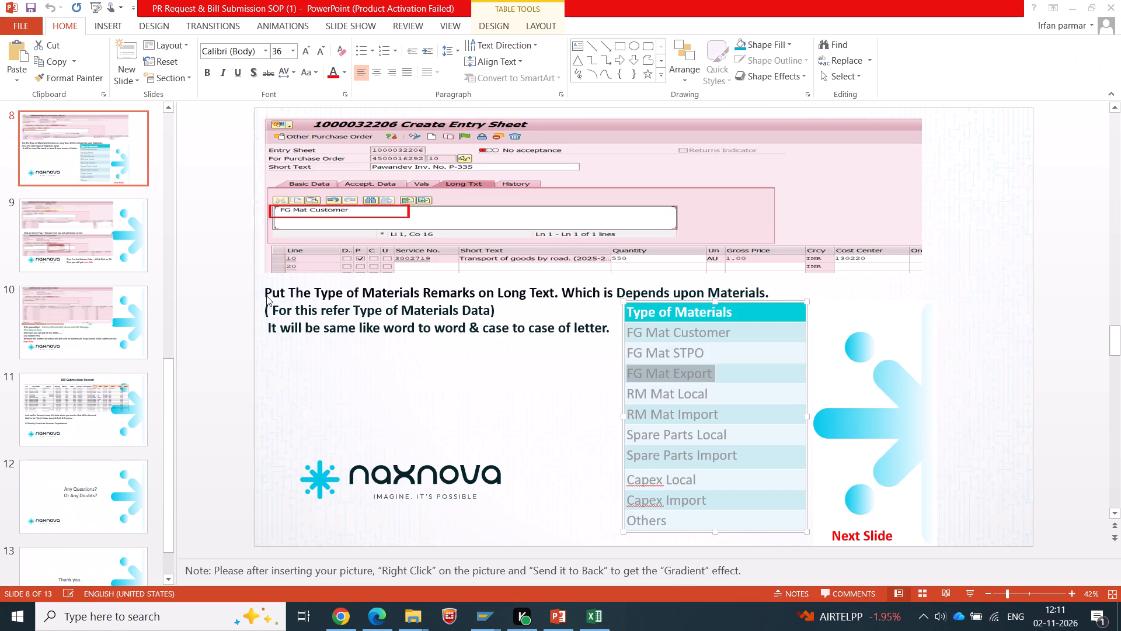
pyautogui.click(692, 379)
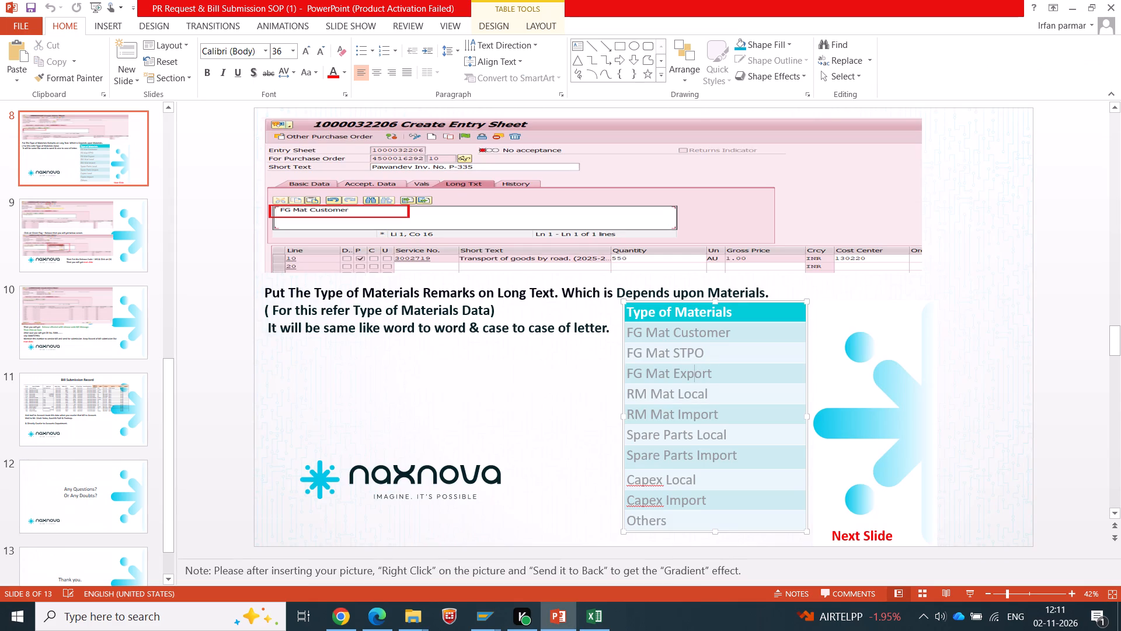
pyautogui.moveTo(713, 370); pyautogui.dragTo(631, 370)
pyautogui.hotkey('ctrl', 'c')
pyautogui.hotkey('alt', 'Tab')
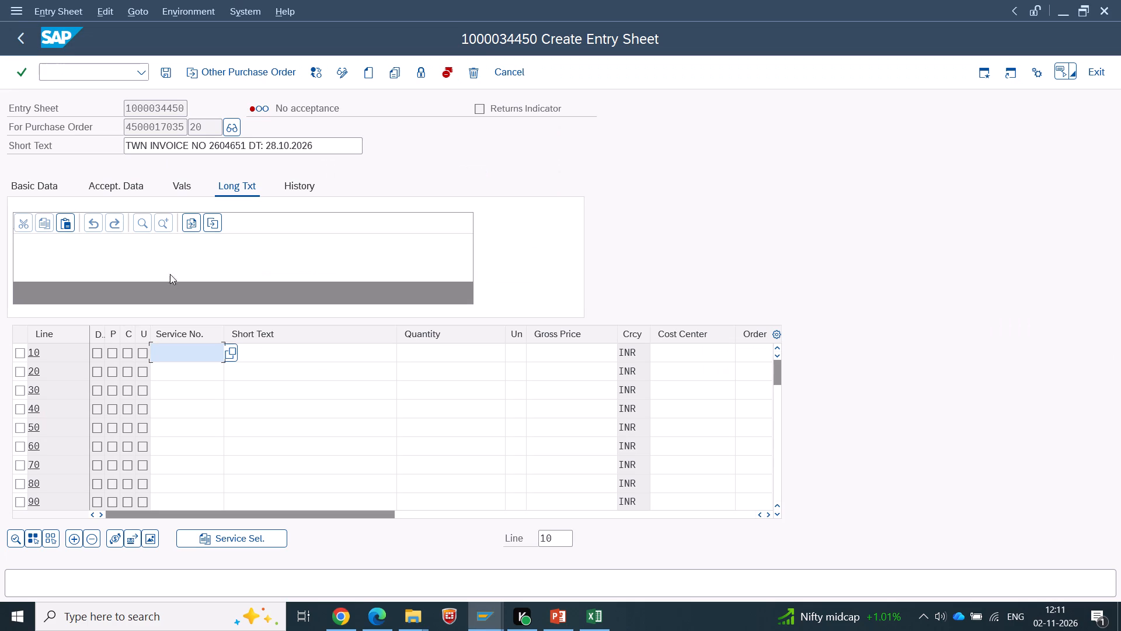
pyautogui.click(176, 254)
pyautogui.hotkey('ctrl', 'v')
# Fill service line 10 with service number 3002771, quantity 7541, unit AU and gross price 1.00.
pyautogui.click(173, 354)
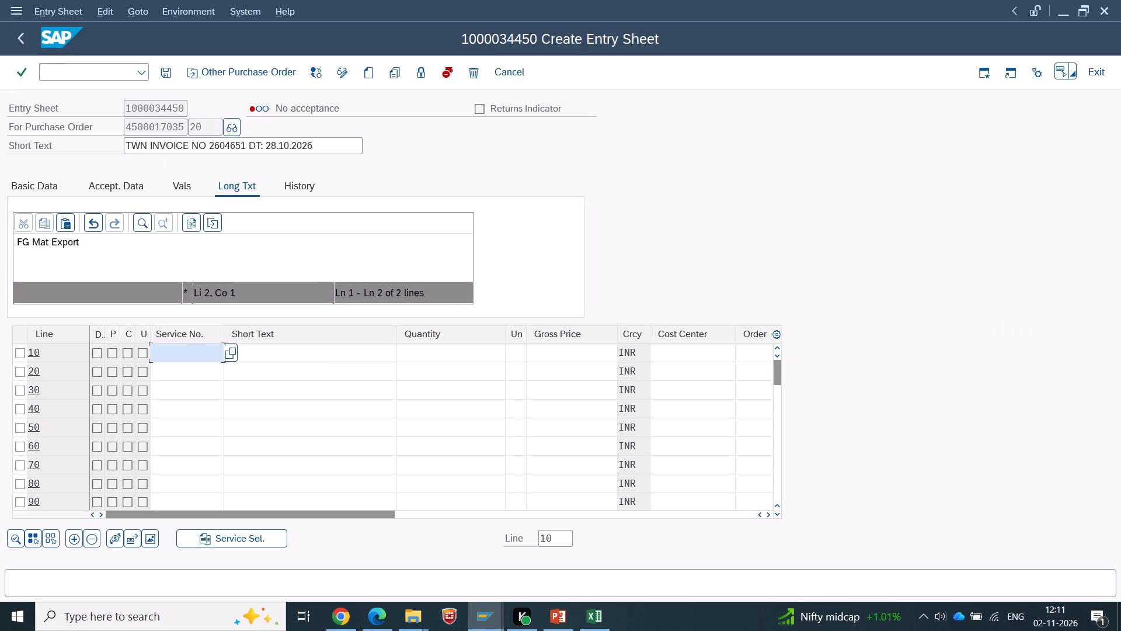
pyautogui.press('space')
pyautogui.click(175, 367)
pyautogui.click(398, 354)
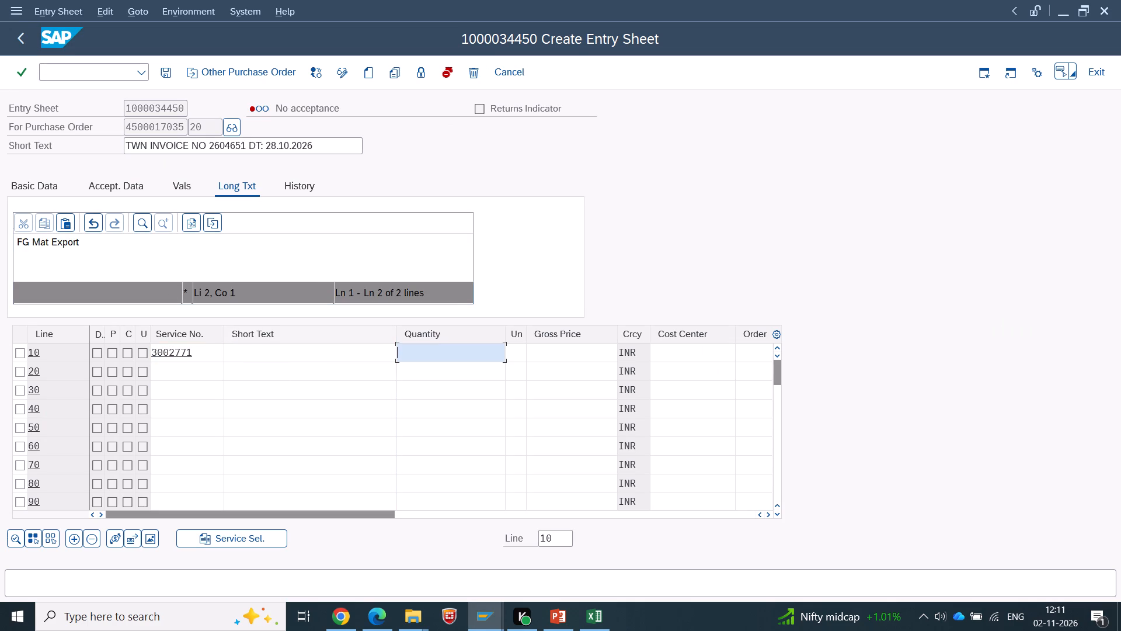
pyautogui.write('7541')
pyautogui.press('Tab')
pyautogui.press('space')
pyautogui.press('Down')
pyautogui.press('Tab')
pyautogui.press('space')
pyautogui.press('Down')
pyautogui.press('Return')
pyautogui.press('Return')
pyautogui.press('Return')
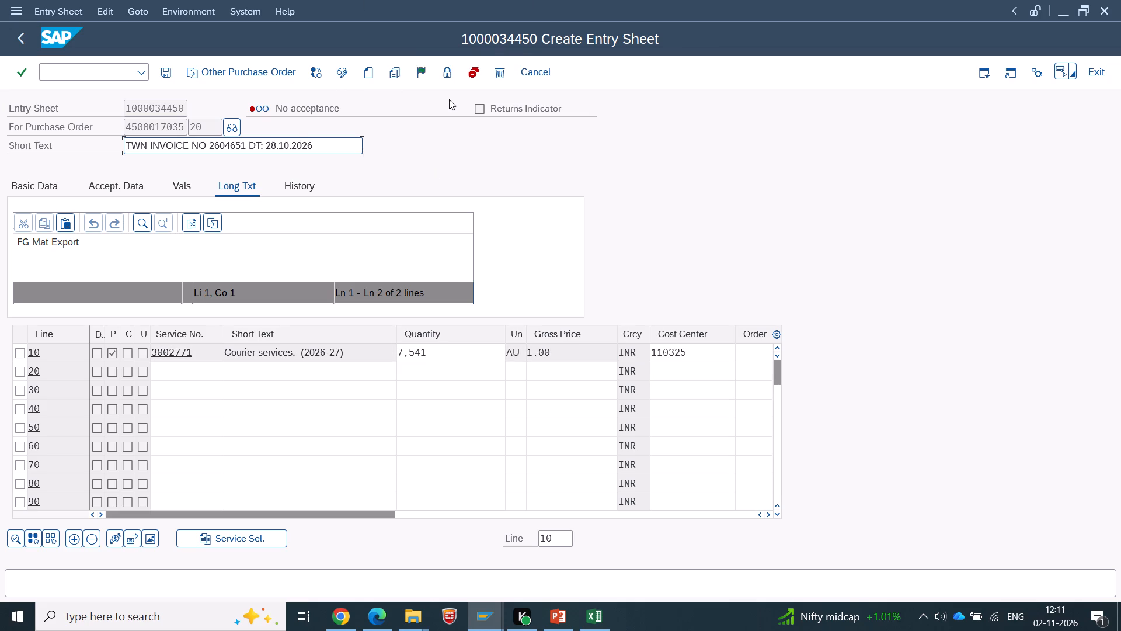
# Release the 2604651 entry sheet with release code M5 and save it anyway without a message record.
pyautogui.click(419, 75)
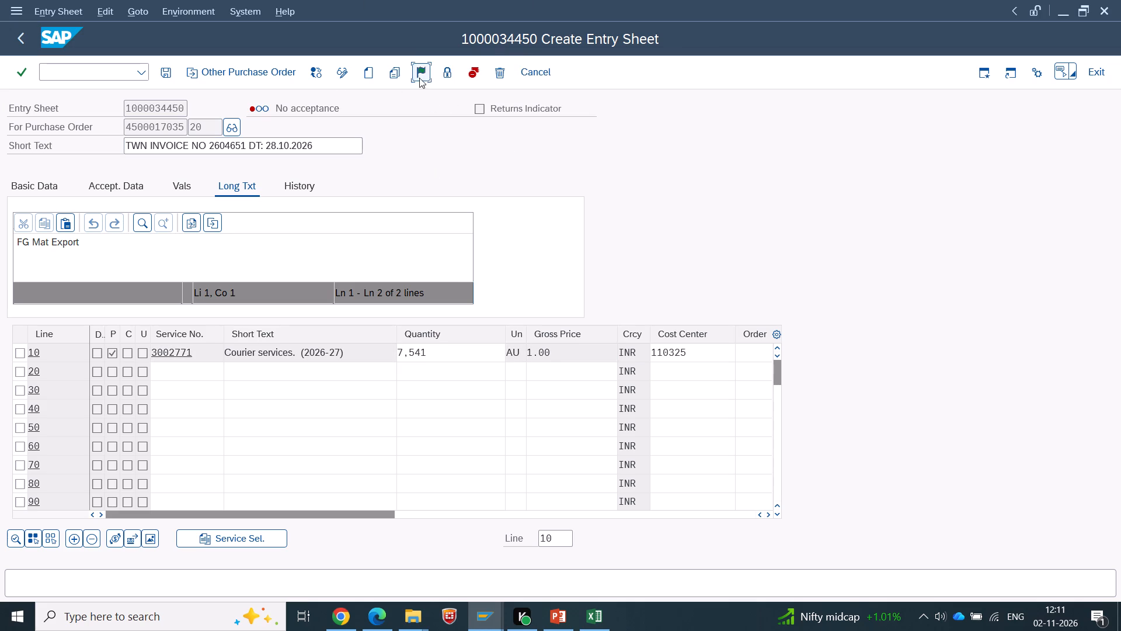
pyautogui.click(350, 334)
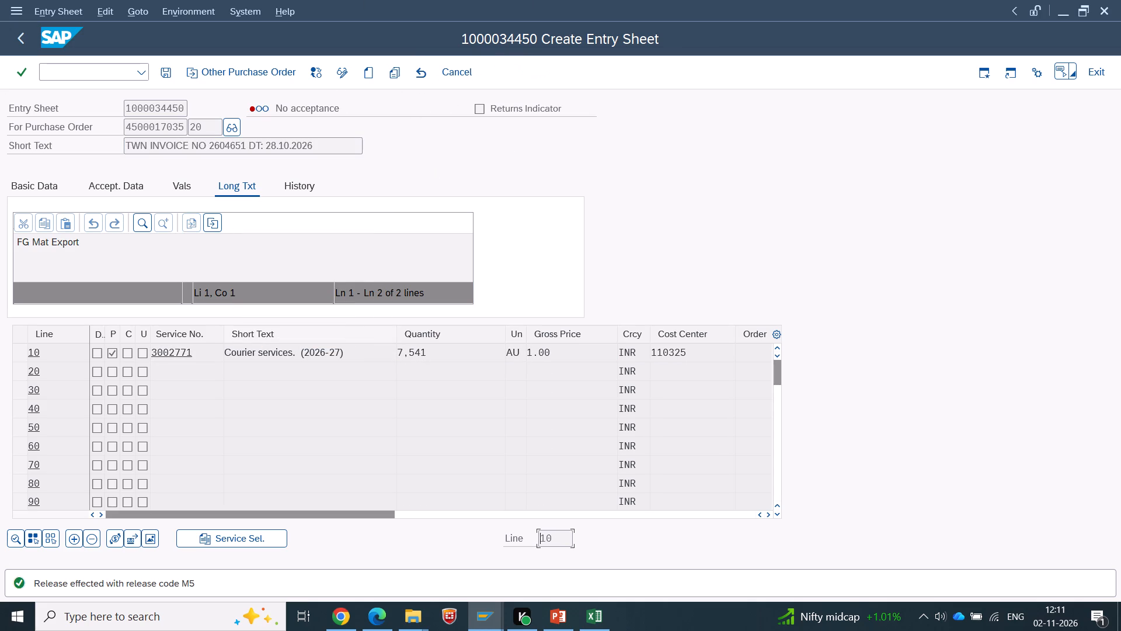
pyautogui.click(165, 74)
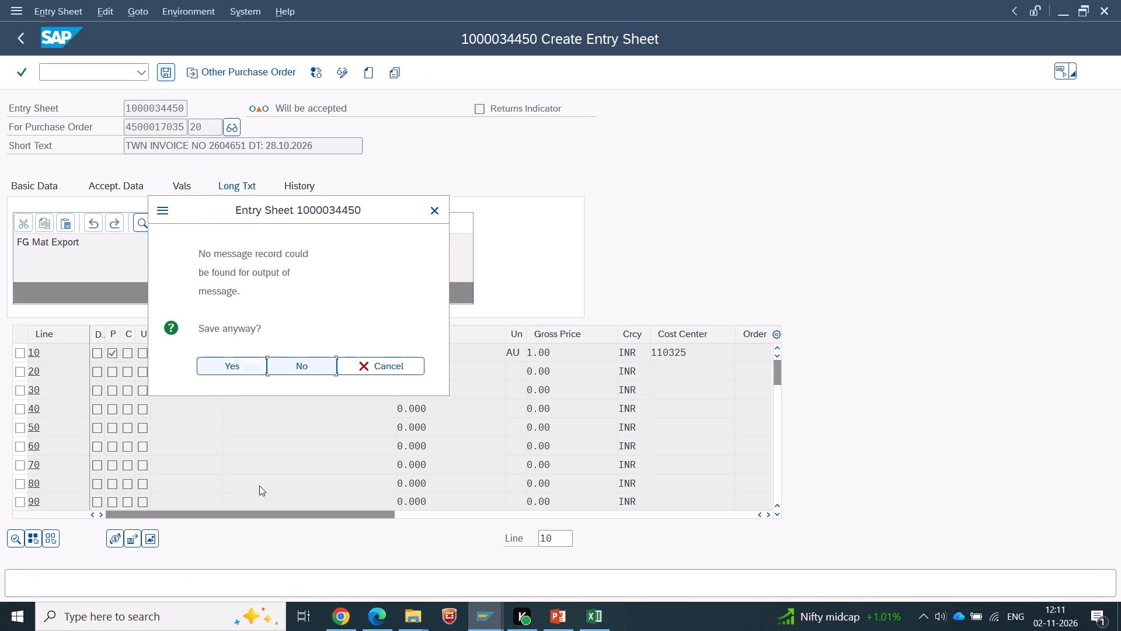
pyautogui.click(222, 367)
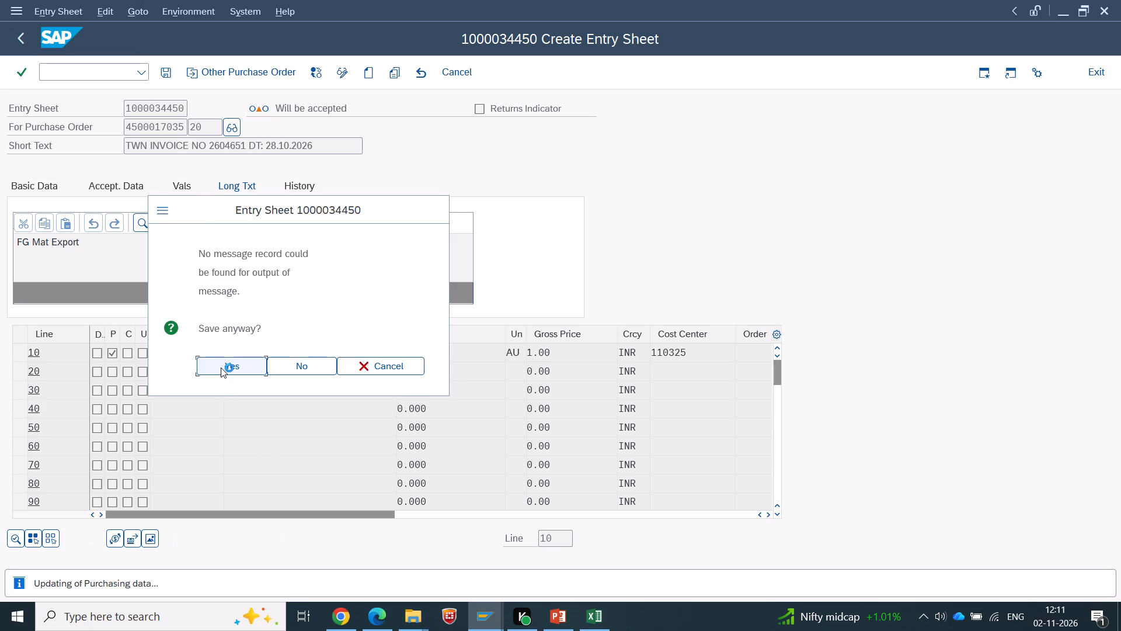
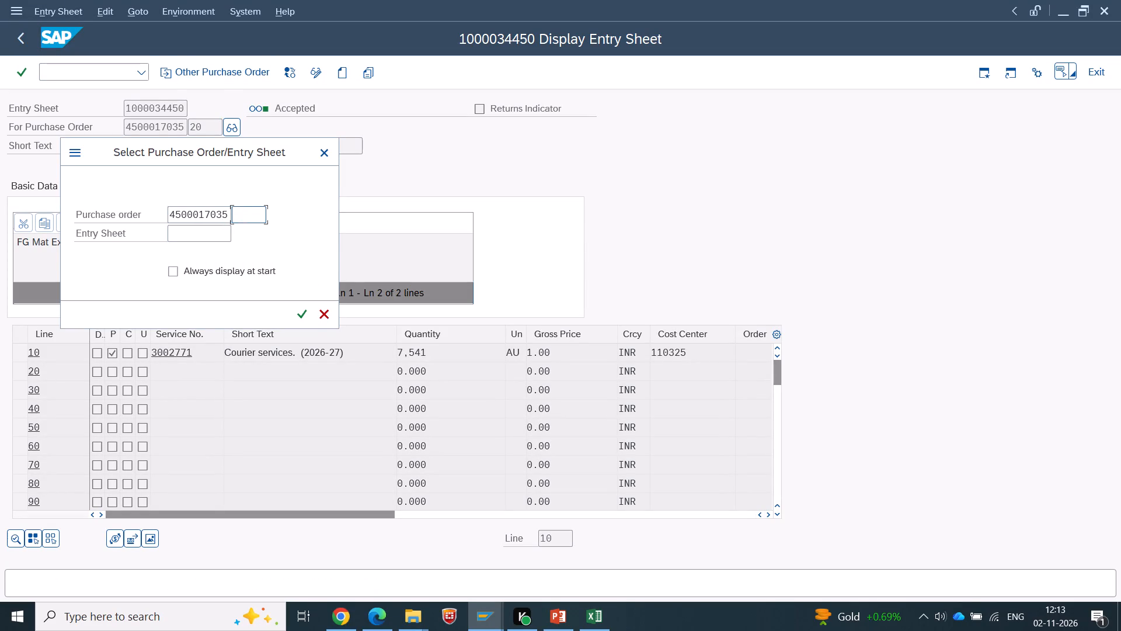
pyautogui.press('space')
pyautogui.click(260, 231)
pyautogui.press('Return')
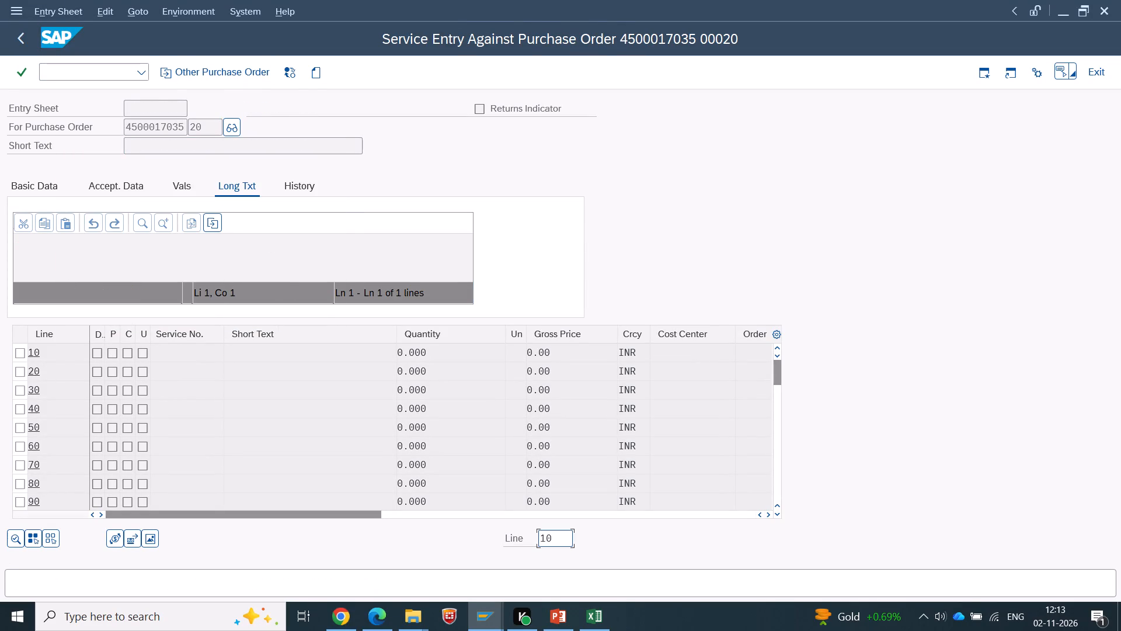
pyautogui.click(311, 74)
pyautogui.press('space')
pyautogui.click(157, 161)
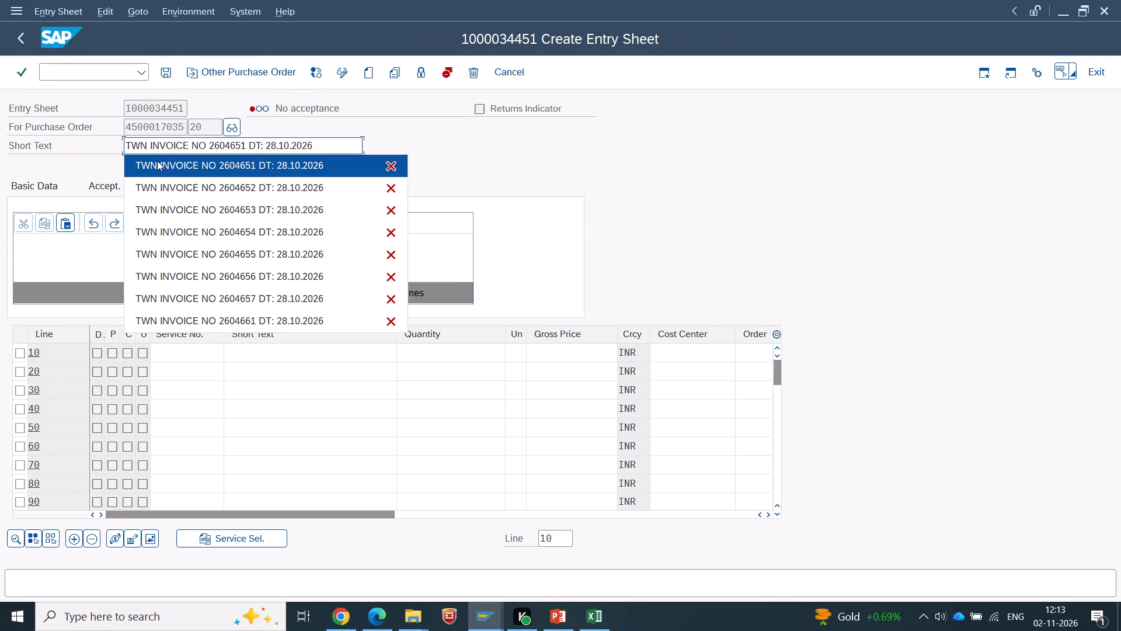
pyautogui.click(237, 147)
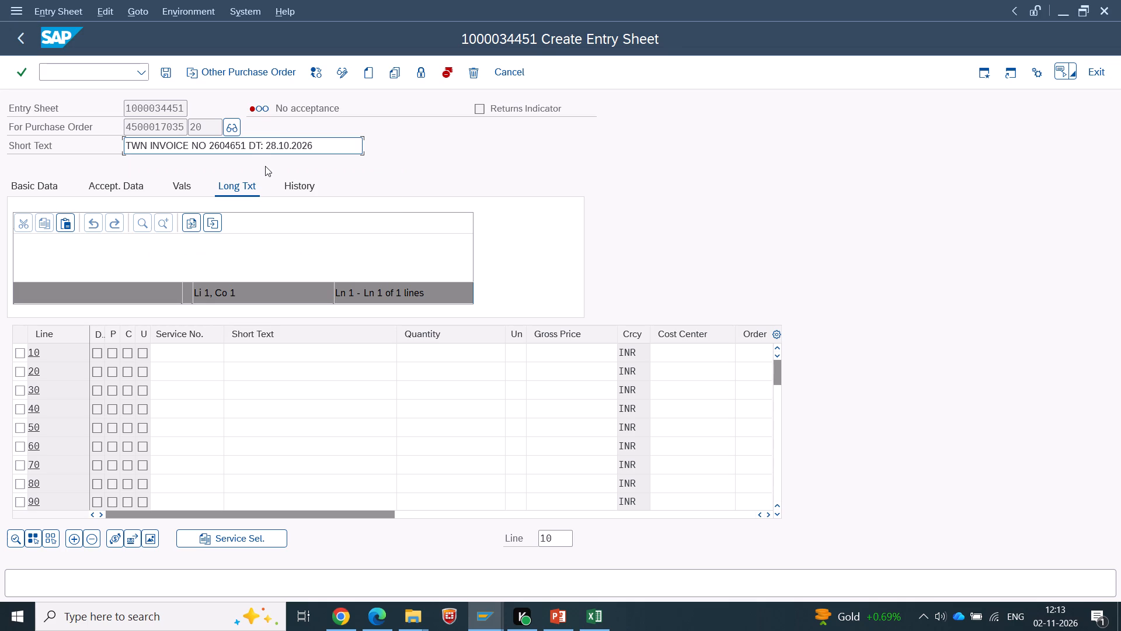
pyautogui.press('Right')
pyautogui.press('0')
# Fill the basic data's service period with start date 01.10.2026 and the previously used end date.
pyautogui.click(72, 185)
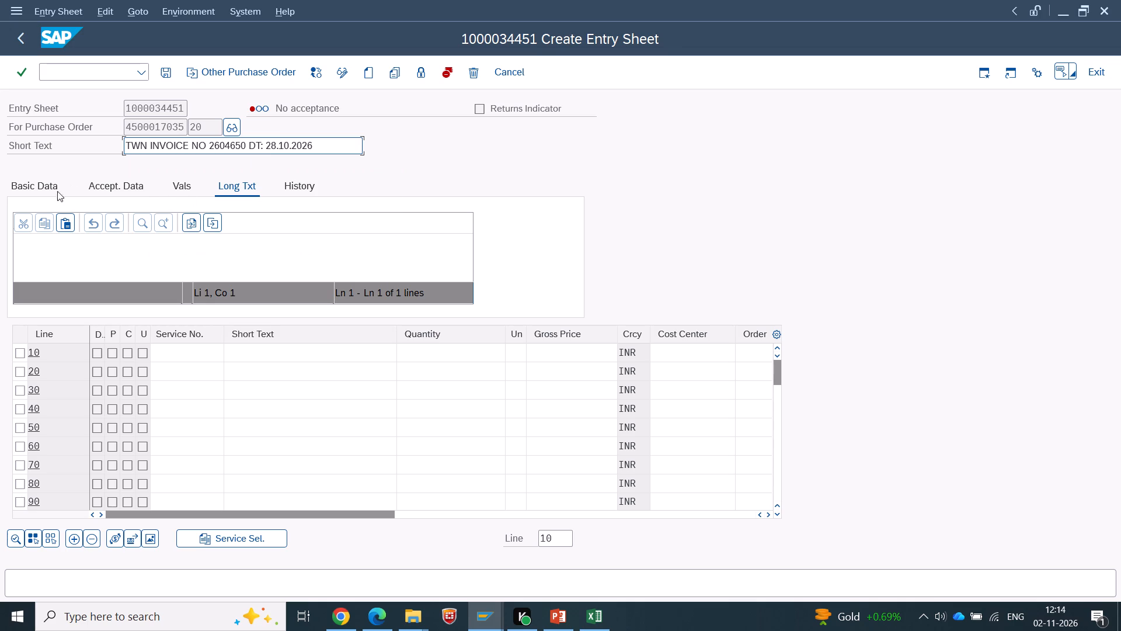
pyautogui.click(50, 192)
pyautogui.click(159, 280)
pyautogui.press('space')
pyautogui.click(161, 289)
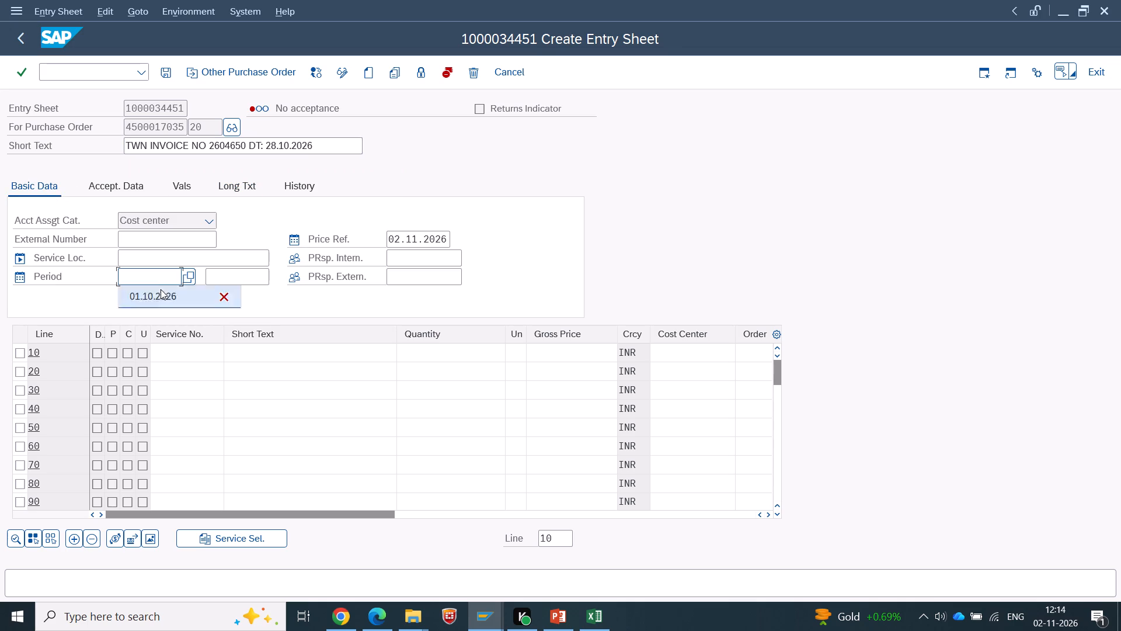
pyautogui.click(238, 276)
pyautogui.press('space')
pyautogui.click(240, 294)
# Fill the acceptance data with reference 2604650 and document text "Air Freight Export".
pyautogui.click(104, 195)
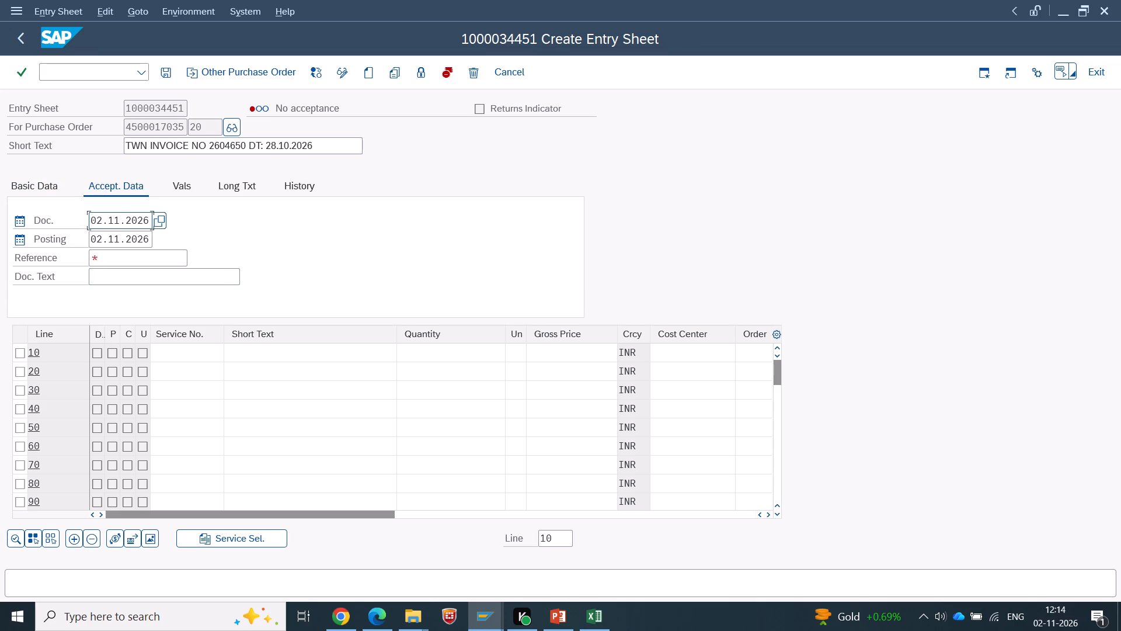
pyautogui.click(120, 263)
pyautogui.press('space')
pyautogui.click(119, 277)
pyautogui.click(124, 254)
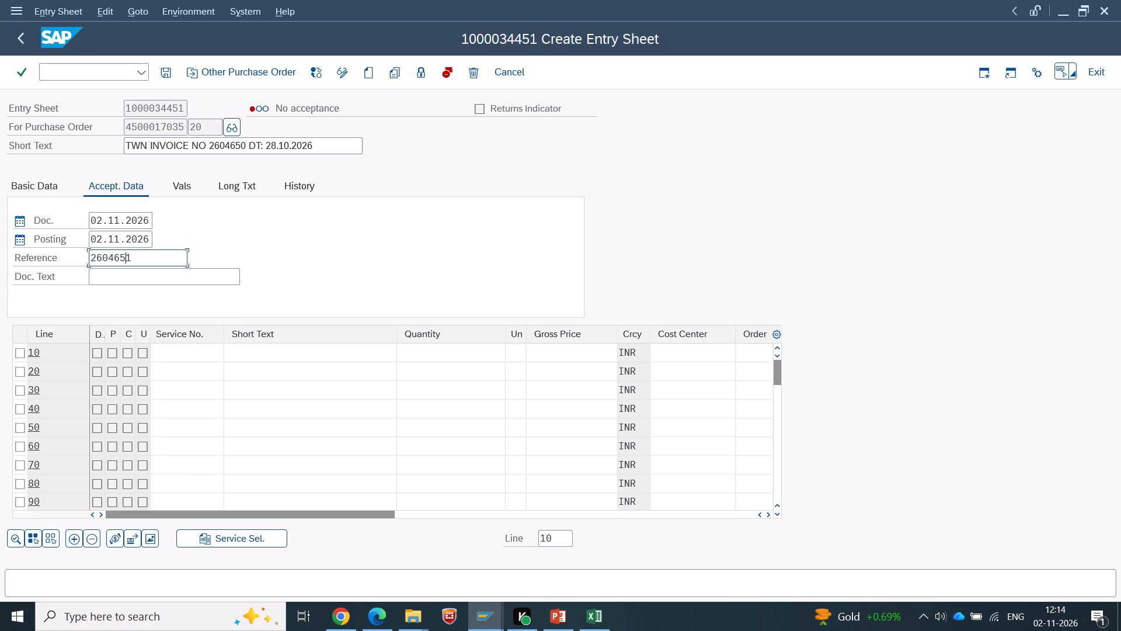
pyautogui.press('0')
pyautogui.click(147, 279)
pyautogui.press('space')
pyautogui.click(148, 295)
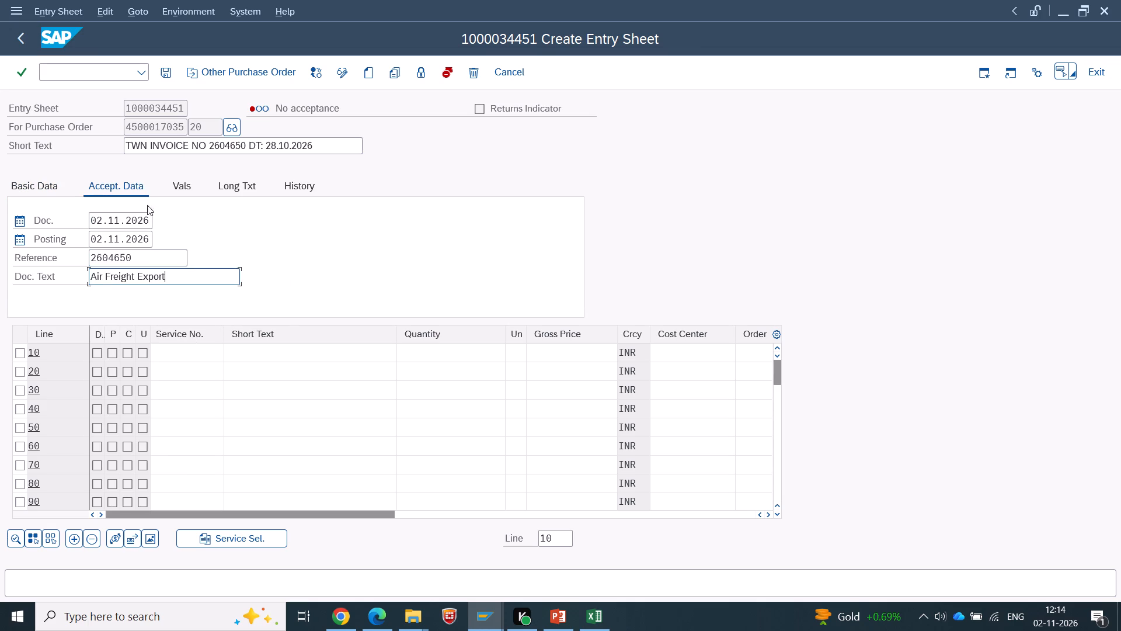
# Copy the material type "FG Mat Export" from the SOP presentation in PowerPoint into the SAP entry sheet's long text.
pyautogui.click(231, 178)
pyautogui.hotkey('alt', 'Tab')
pyautogui.hotkey('alt', 'Tab')
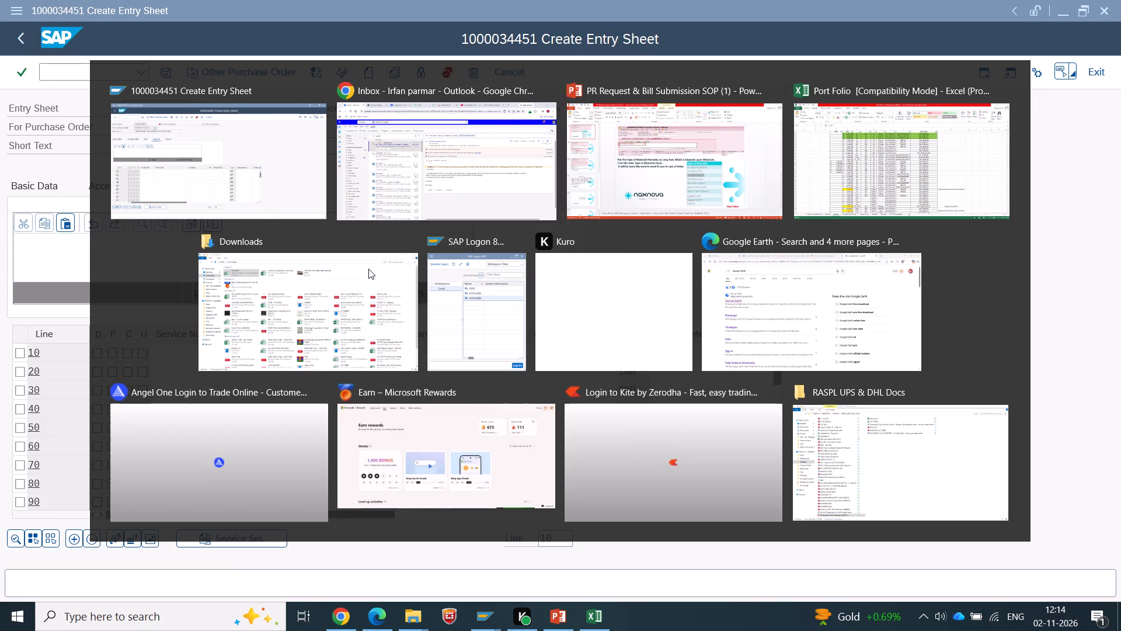
pyautogui.hotkey('ctrl', 'c')
pyautogui.hotkey('alt', 'Tab')
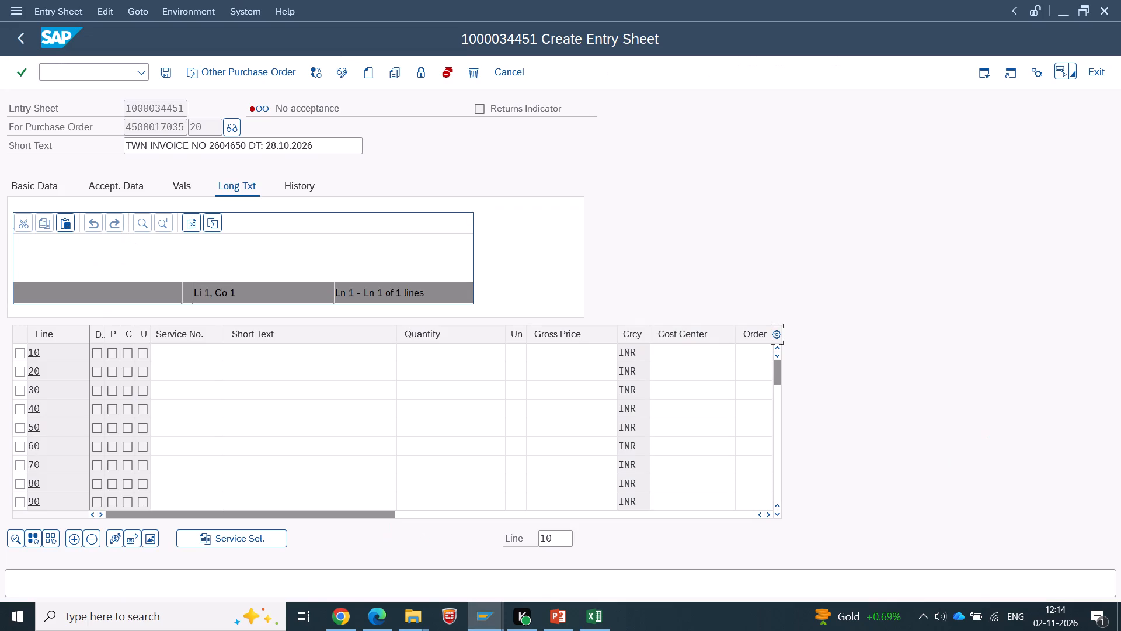
pyautogui.click(204, 262)
pyautogui.hotkey('ctrl', 'v')
# Fill service line 10 with service number 3002771, quantity 20480, unit AU and gross price 1.00.
pyautogui.click(197, 353)
pyautogui.press('space')
pyautogui.click(207, 366)
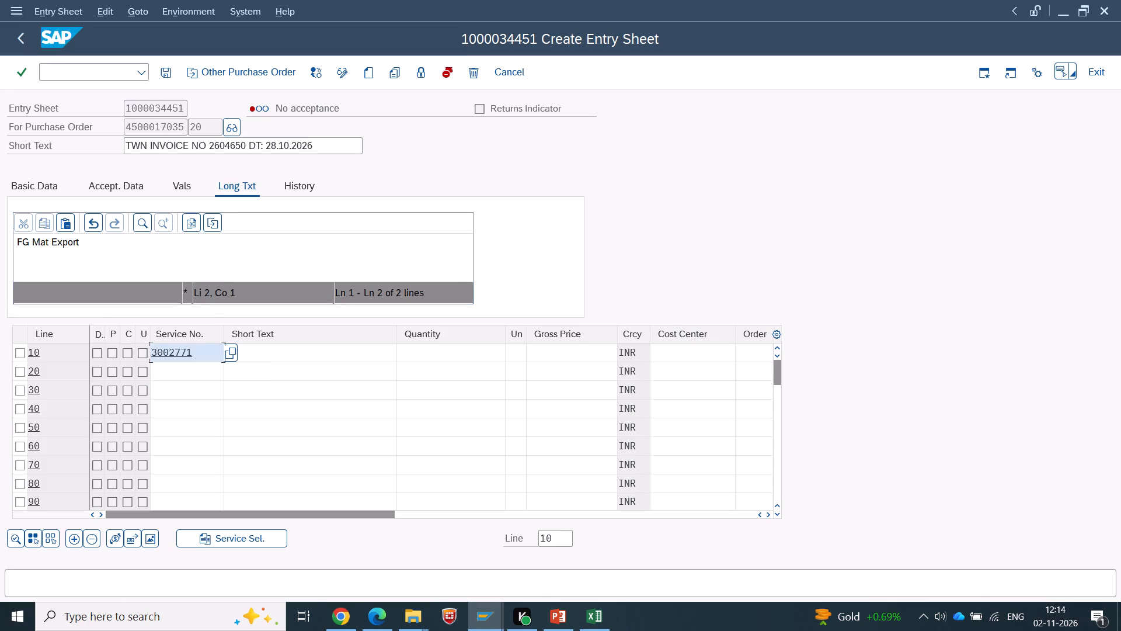
pyautogui.click(438, 355)
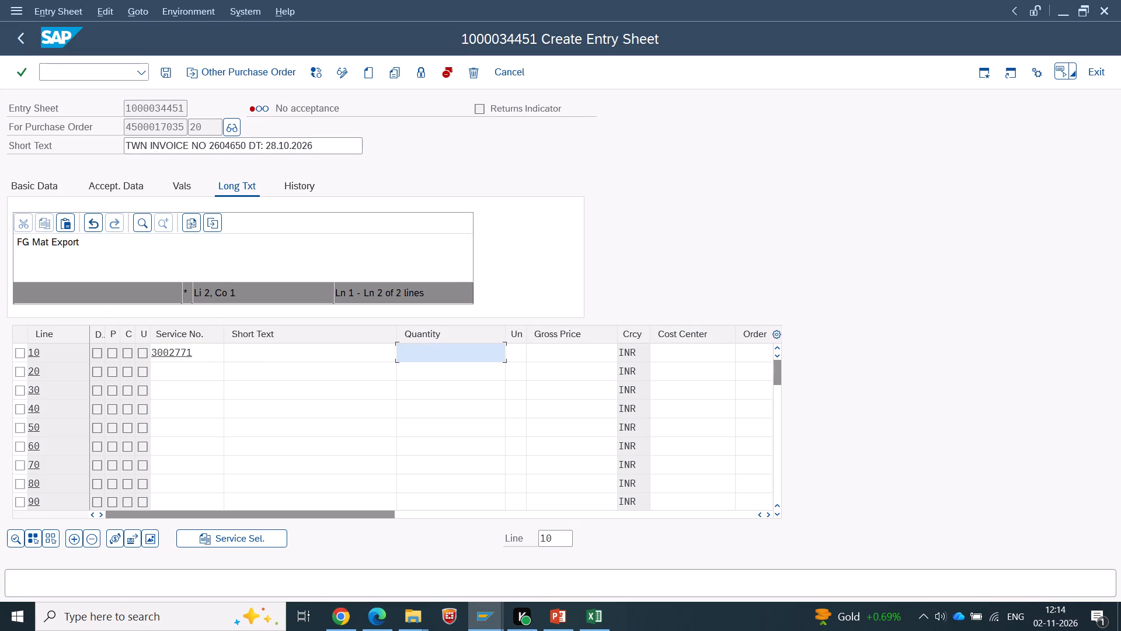
pyautogui.write('20480')
pyautogui.press('Tab')
pyautogui.press('space')
pyautogui.press('Down')
pyautogui.press('Tab')
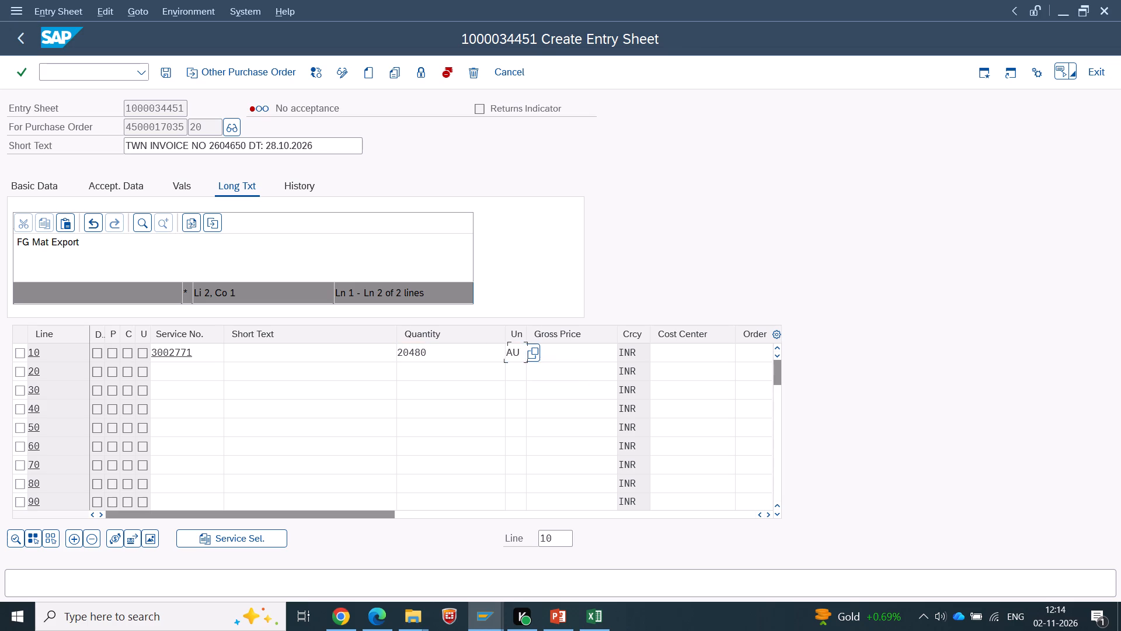
pyautogui.press('space')
pyautogui.press('Down')
pyautogui.press('Tab')
pyautogui.press('space')
pyautogui.press('Down')
pyautogui.press('Return')
pyautogui.press('Return')
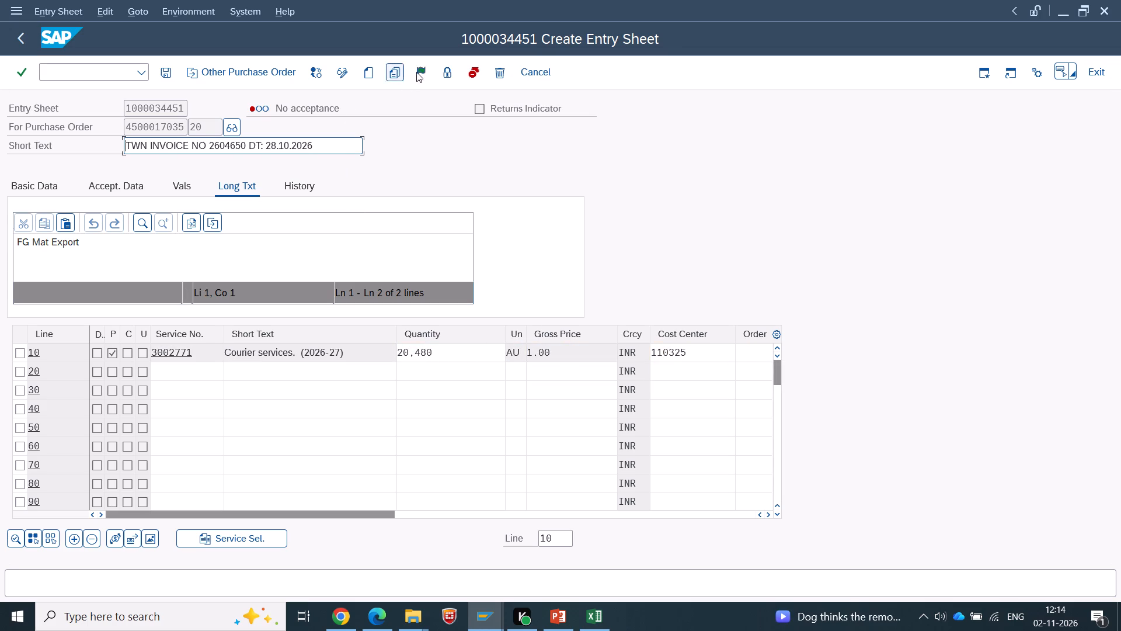
# Release the 2604650 entry sheet with release code M5.
pyautogui.click(416, 72)
pyautogui.click(353, 331)
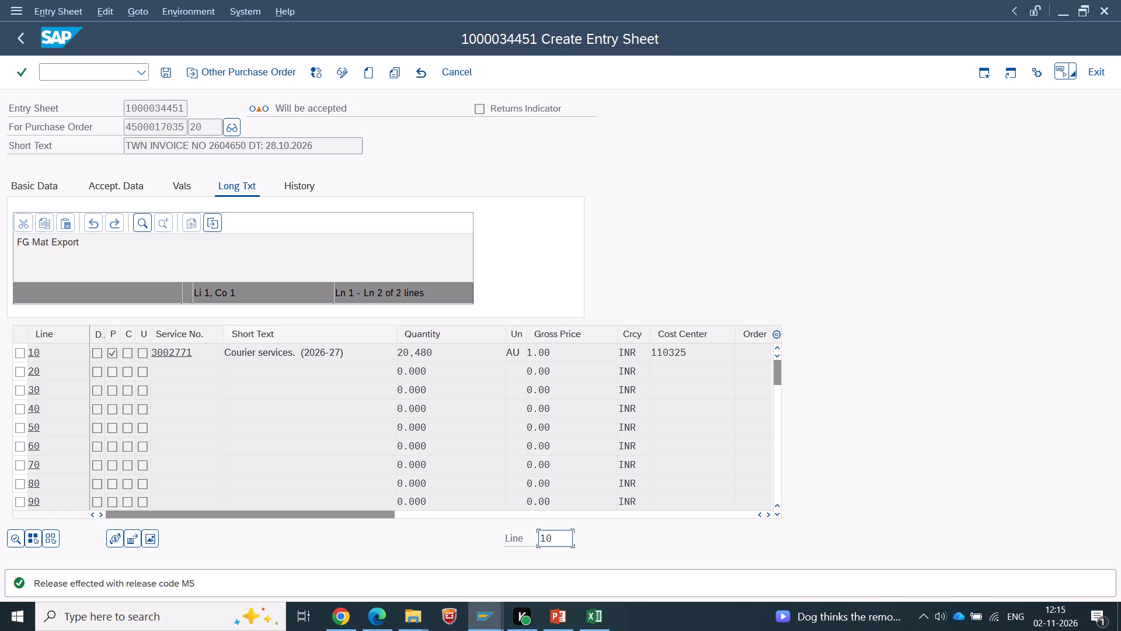
# Examine the Tunisia sample invoice INV 087 SAM in Excel from the FOC Sample folder of FY 2026 to 2027, and close it.
pyautogui.click(413, 623)
pyautogui.click(300, 547)
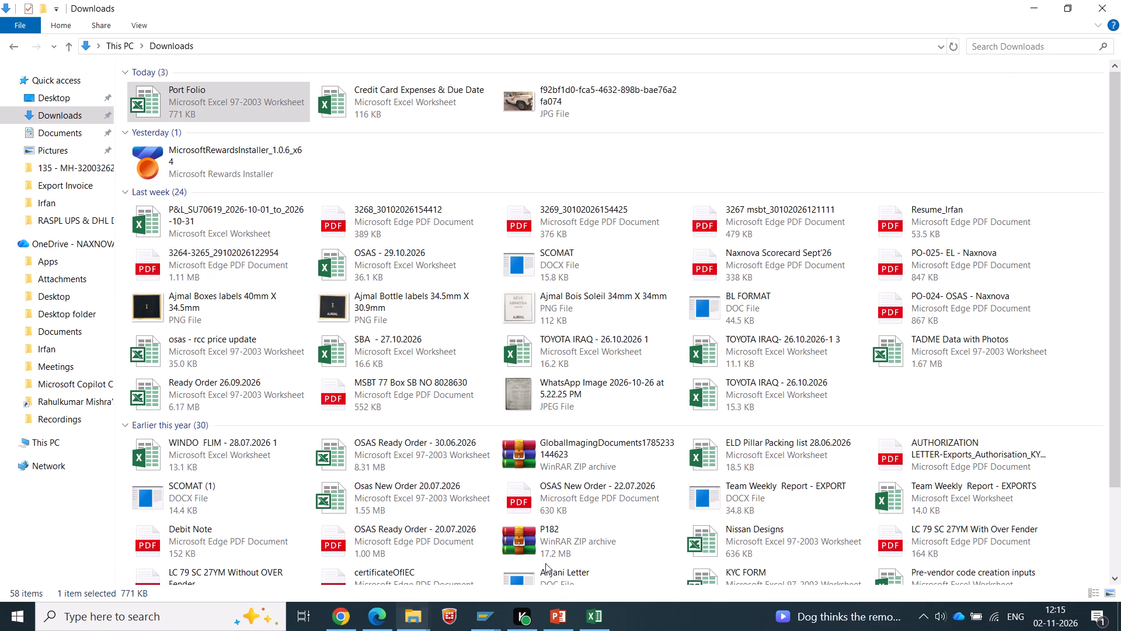
pyautogui.click(64, 351)
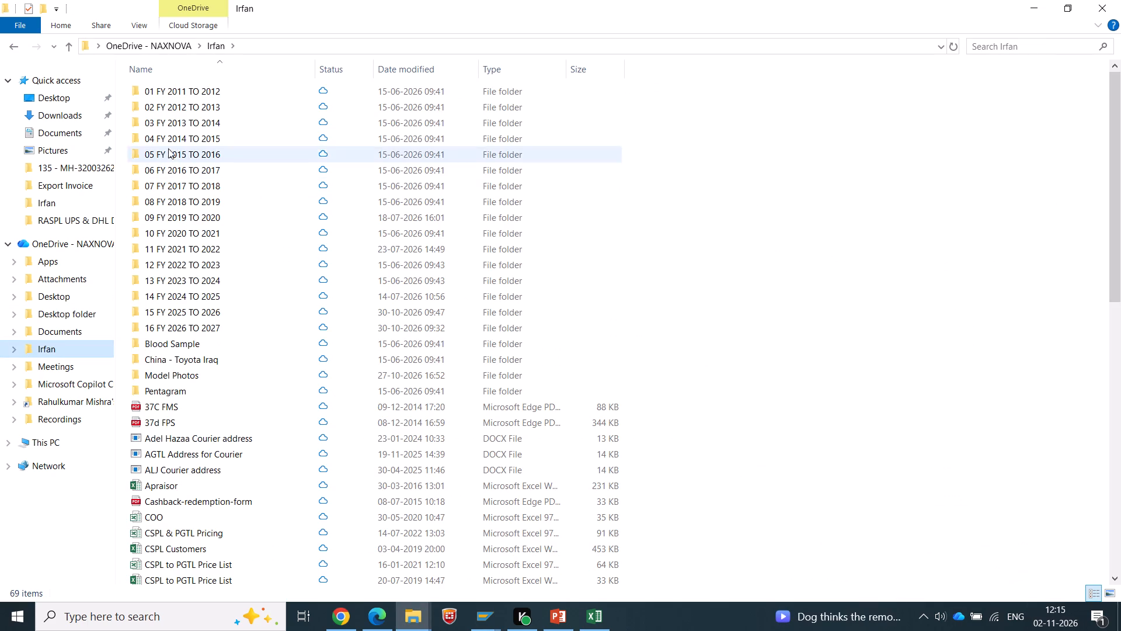
pyautogui.doubleClick(170, 322)
pyautogui.doubleClick(180, 121)
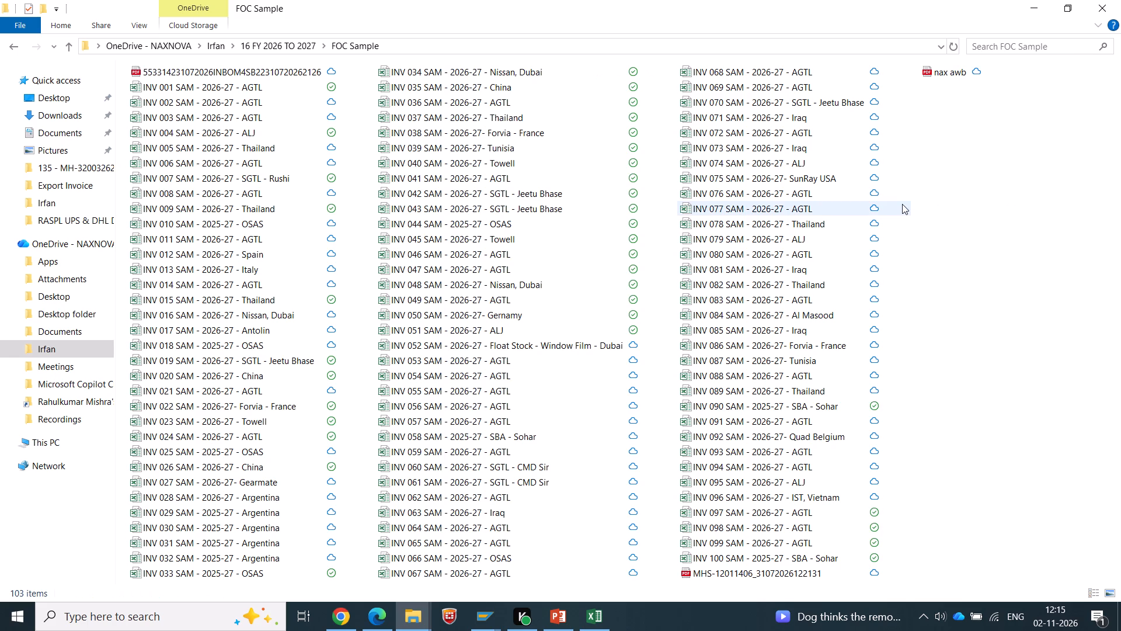
pyautogui.doubleClick(761, 359)
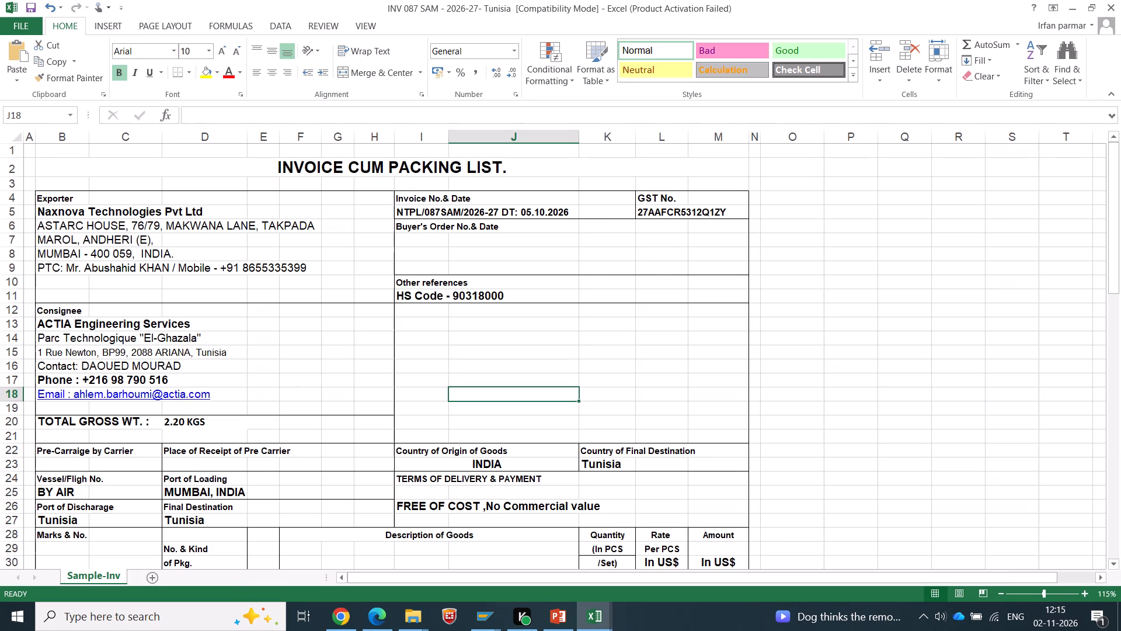
pyautogui.scroll(-6, 445, 308)
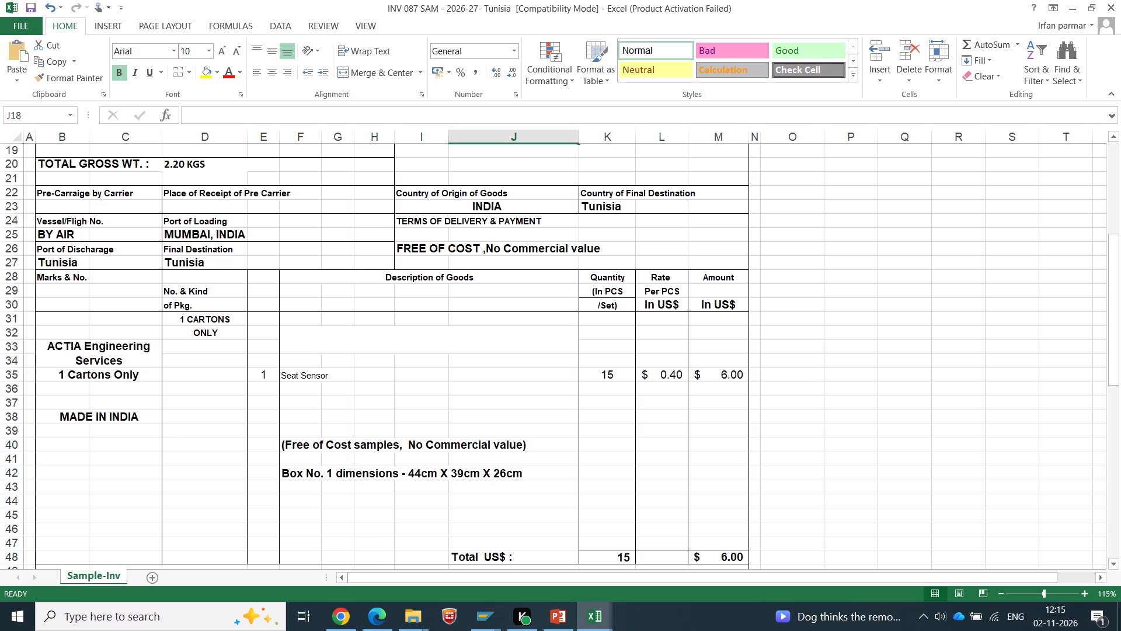
pyautogui.scroll(8, 638, 346)
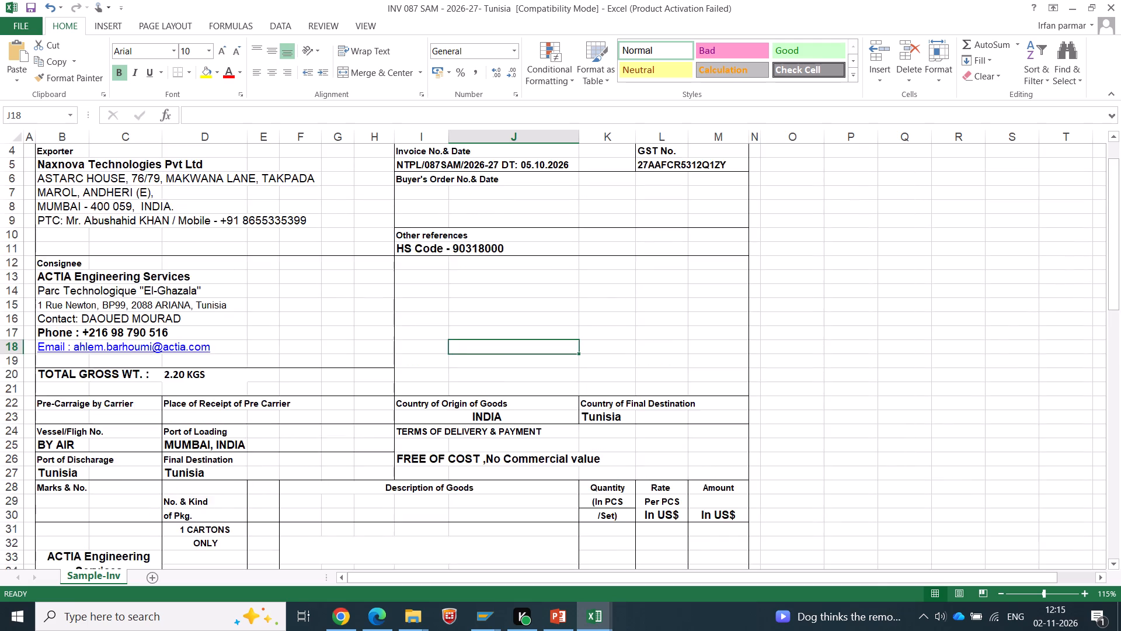
pyautogui.scroll(14, 650, 308)
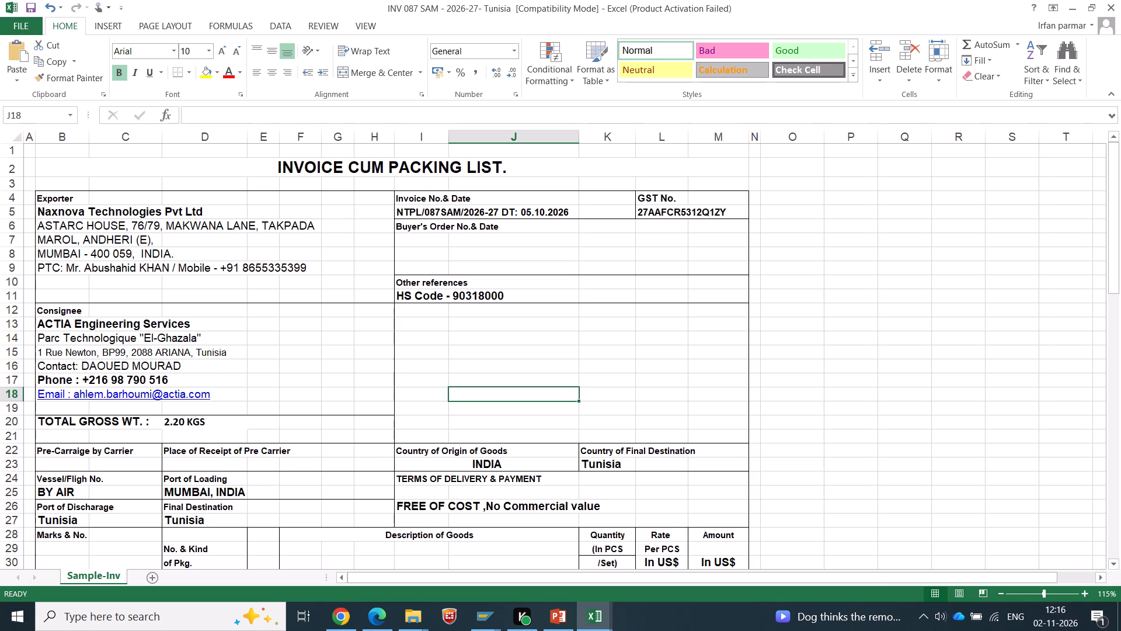
pyautogui.click(1115, 9)
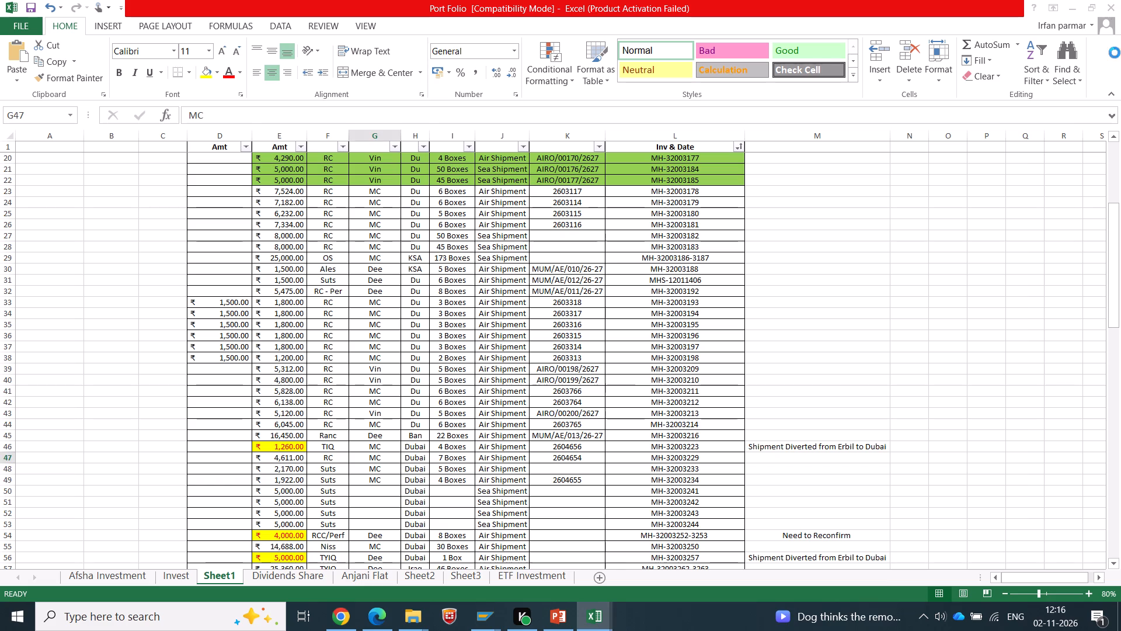
pyautogui.click(491, 618)
pyautogui.click(510, 523)
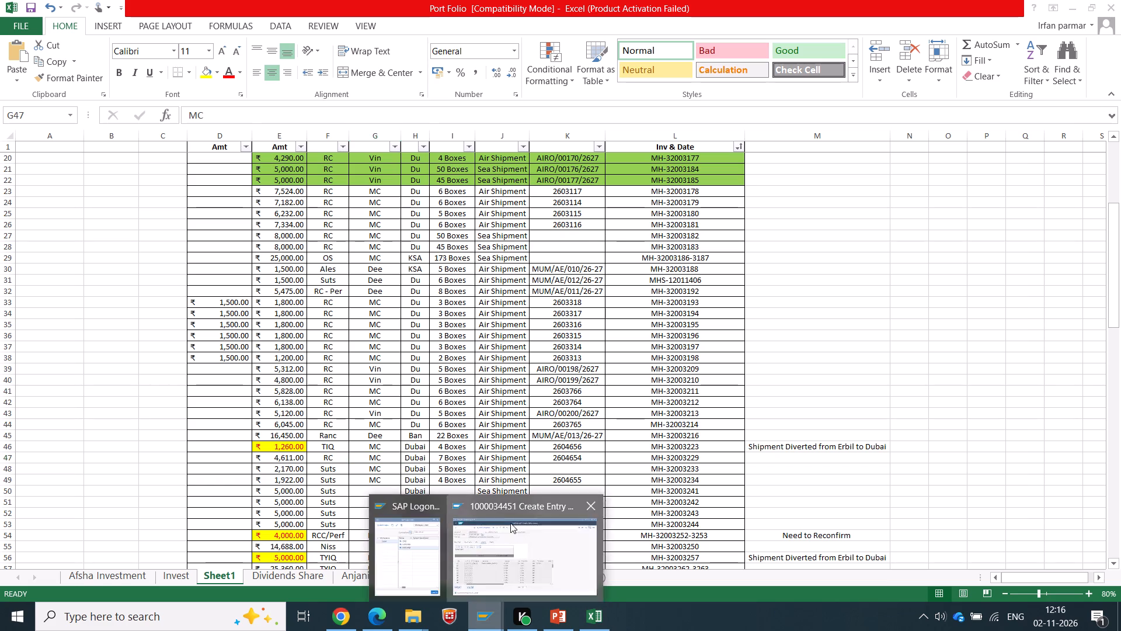
pyautogui.click(224, 63)
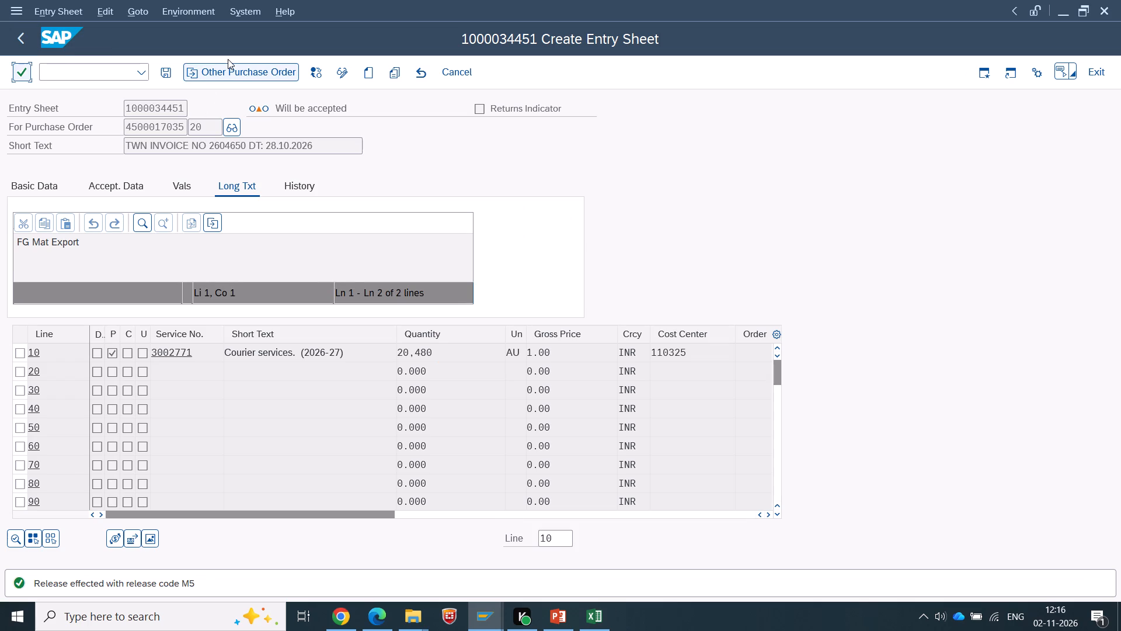
pyautogui.click(260, 74)
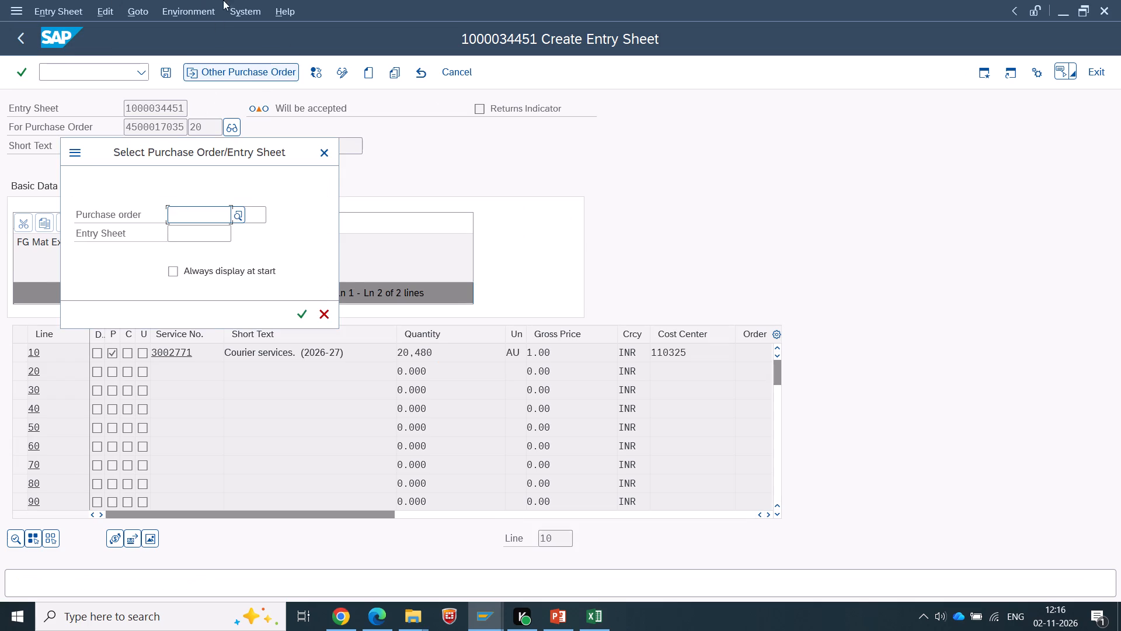
pyautogui.press('space')
pyautogui.click(231, 230)
pyautogui.click(255, 209)
pyautogui.press('space')
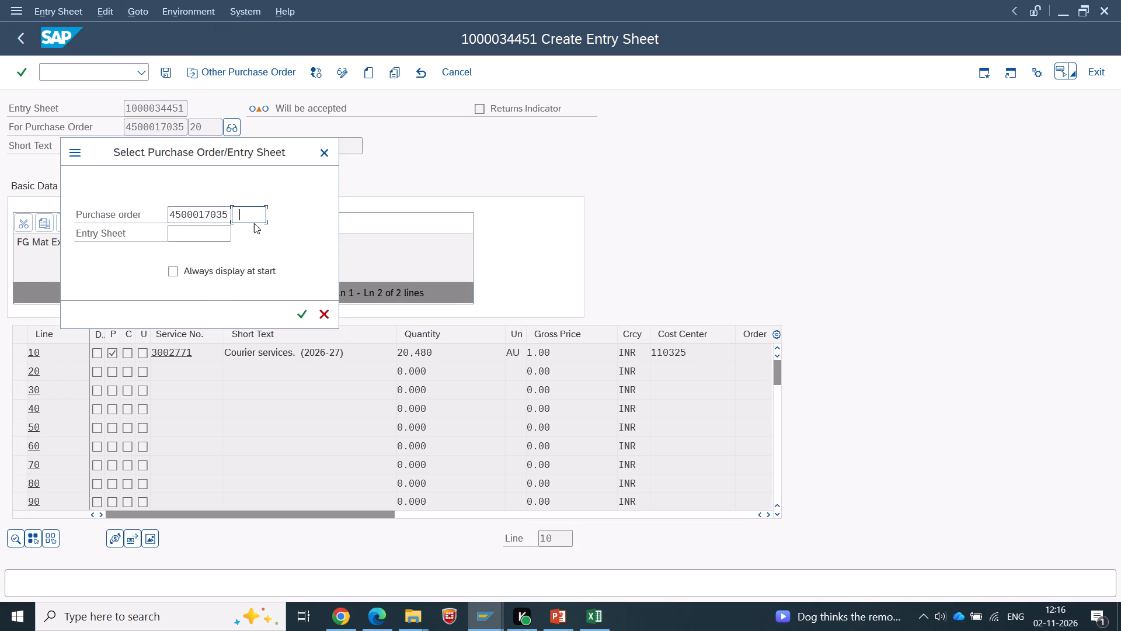
pyautogui.click(250, 241)
pyautogui.press('Return')
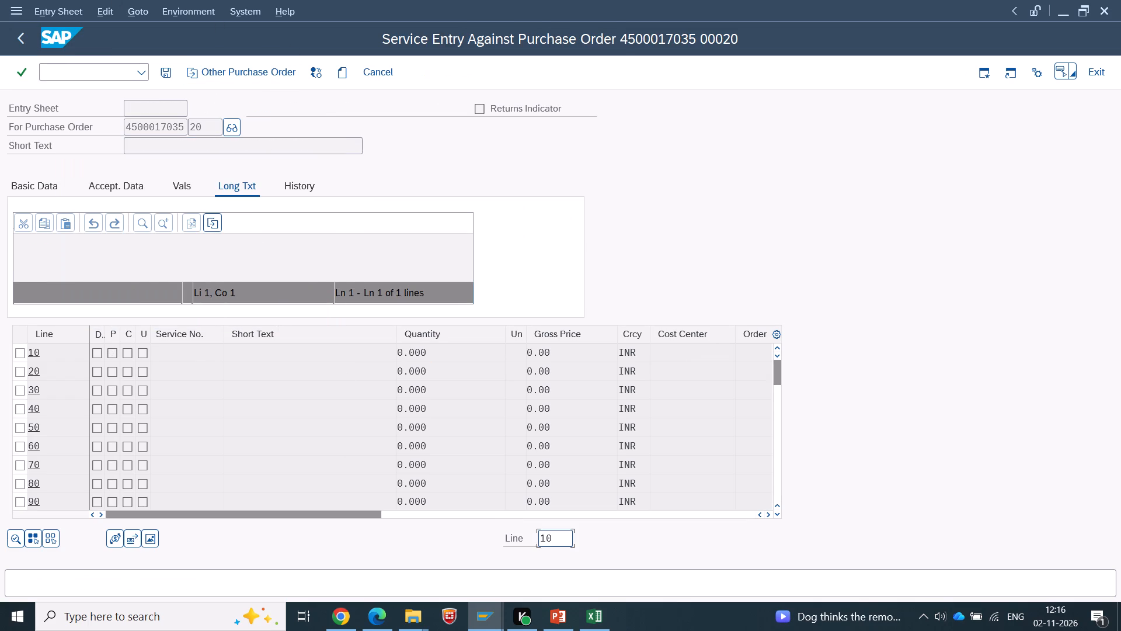
pyautogui.click(337, 70)
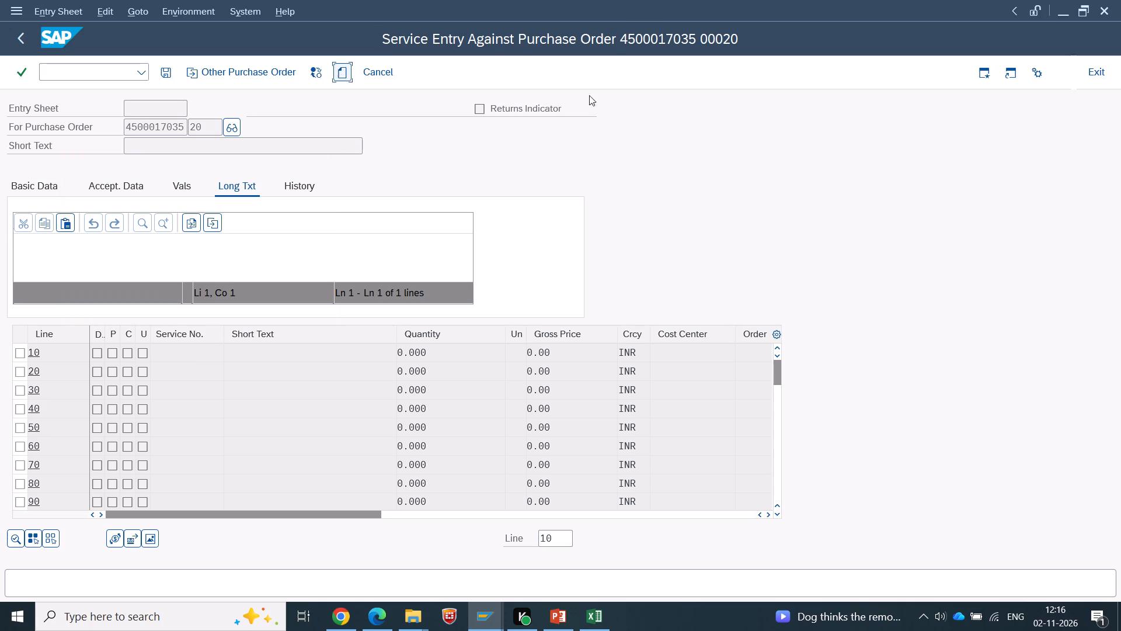
pyautogui.press('space')
pyautogui.click(175, 160)
pyautogui.click(239, 142)
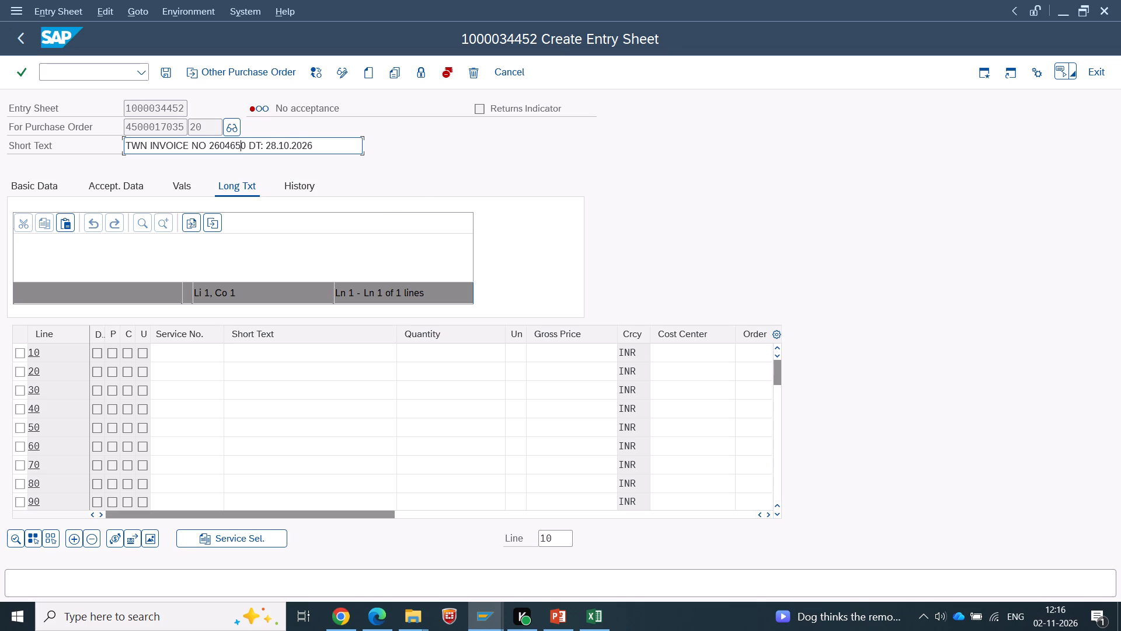
pyautogui.press('Left')
pyautogui.write('49')
# Fill the 2604649 sheet's service period with start date 01.10.2026 and the previously used end date.
pyautogui.click(23, 190)
pyautogui.click(127, 277)
pyautogui.press('space')
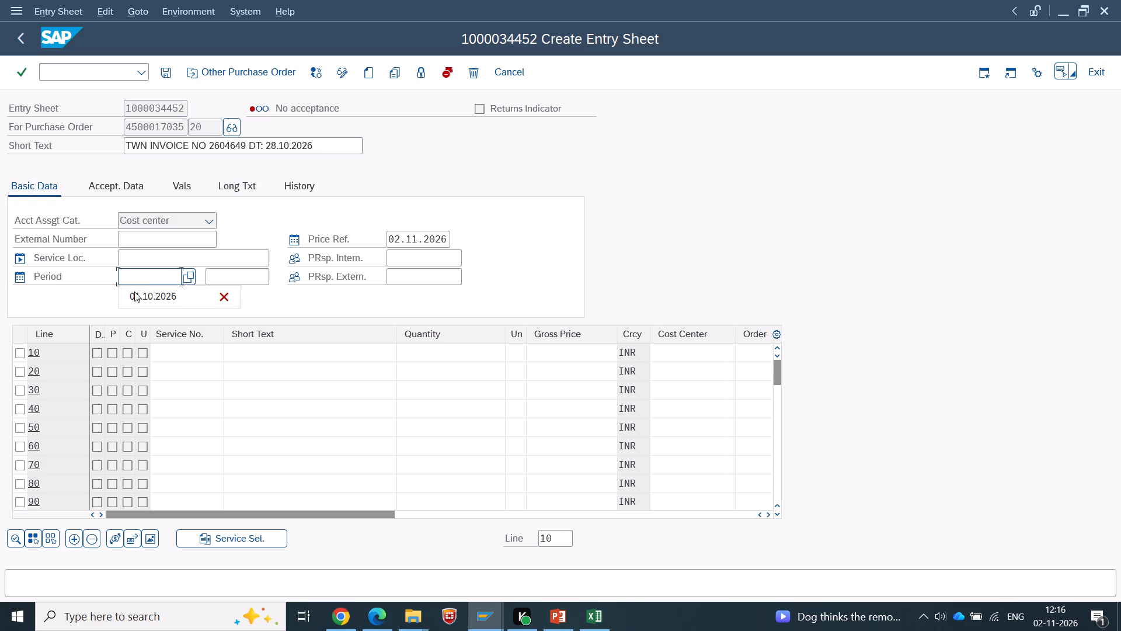
pyautogui.click(134, 293)
pyautogui.click(245, 279)
pyautogui.press('space')
pyautogui.click(242, 301)
# Fill the acceptance data with reference 2604649 and document text "Air Freight Export".
pyautogui.click(112, 188)
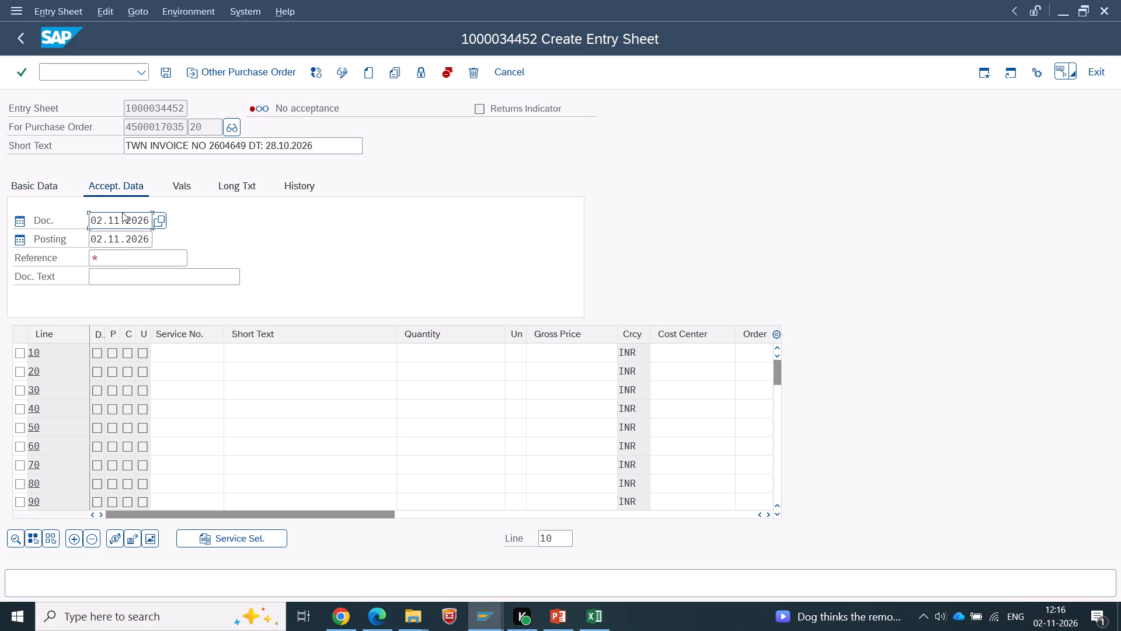
pyautogui.click(137, 276)
pyautogui.click(128, 262)
pyautogui.press('space')
pyautogui.click(127, 276)
pyautogui.click(123, 285)
pyautogui.press('space')
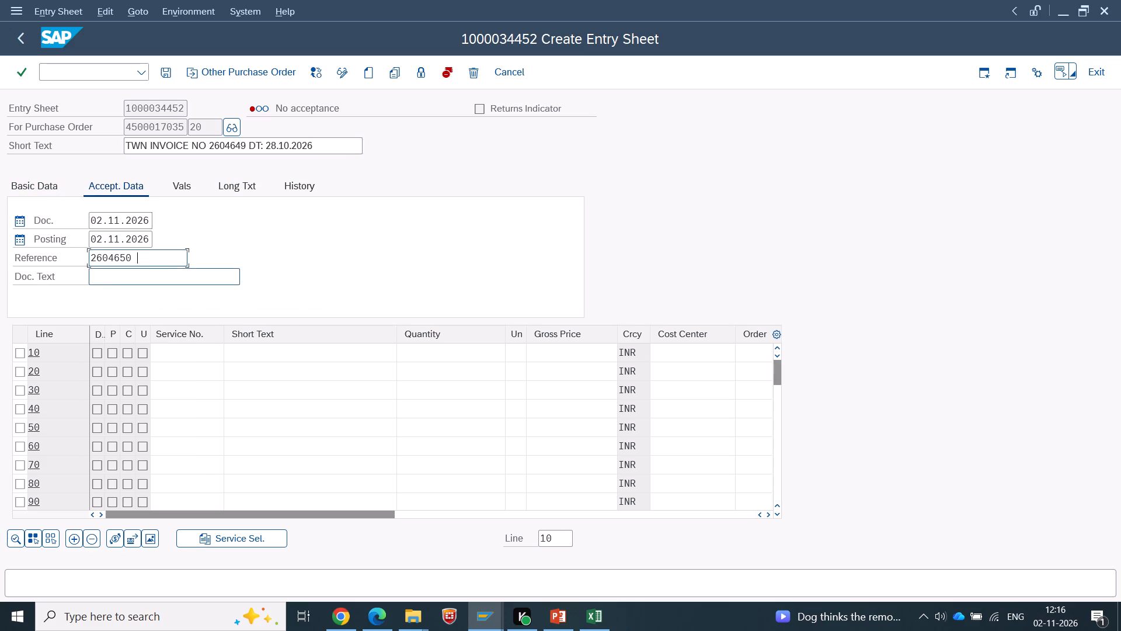
pyautogui.click(123, 280)
pyautogui.press('space')
pyautogui.click(123, 302)
pyautogui.click(120, 259)
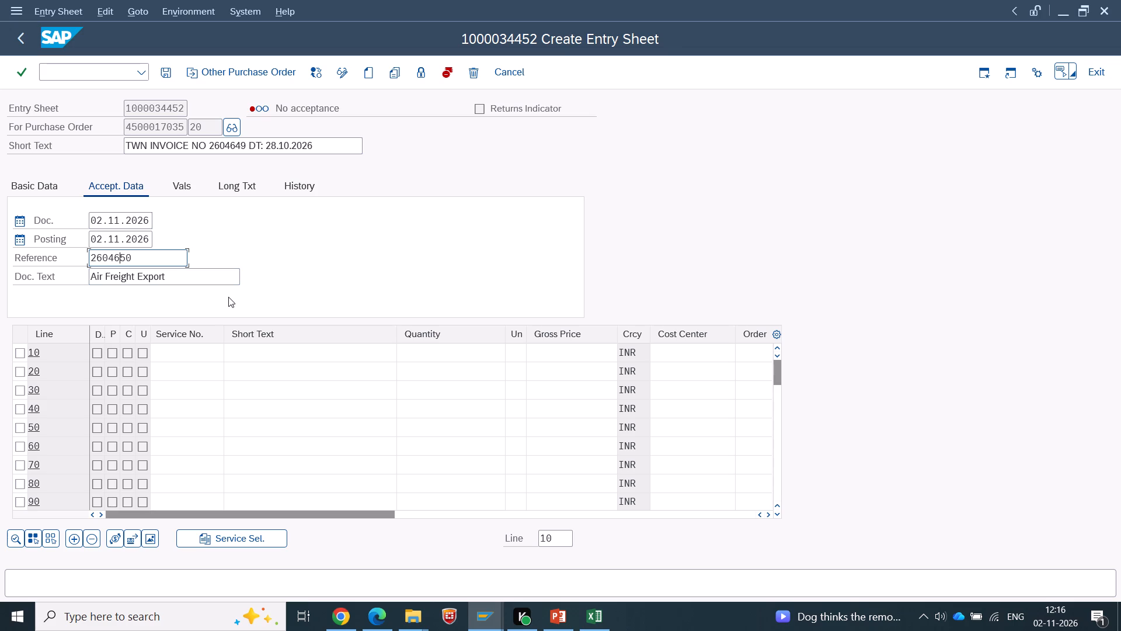
pyautogui.write('49')
# Copy "FG Mat Export" from the PowerPoint SOP and paste it as the SAP entry sheet's long text.
pyautogui.click(232, 187)
pyautogui.hotkey('alt', 'Tab')
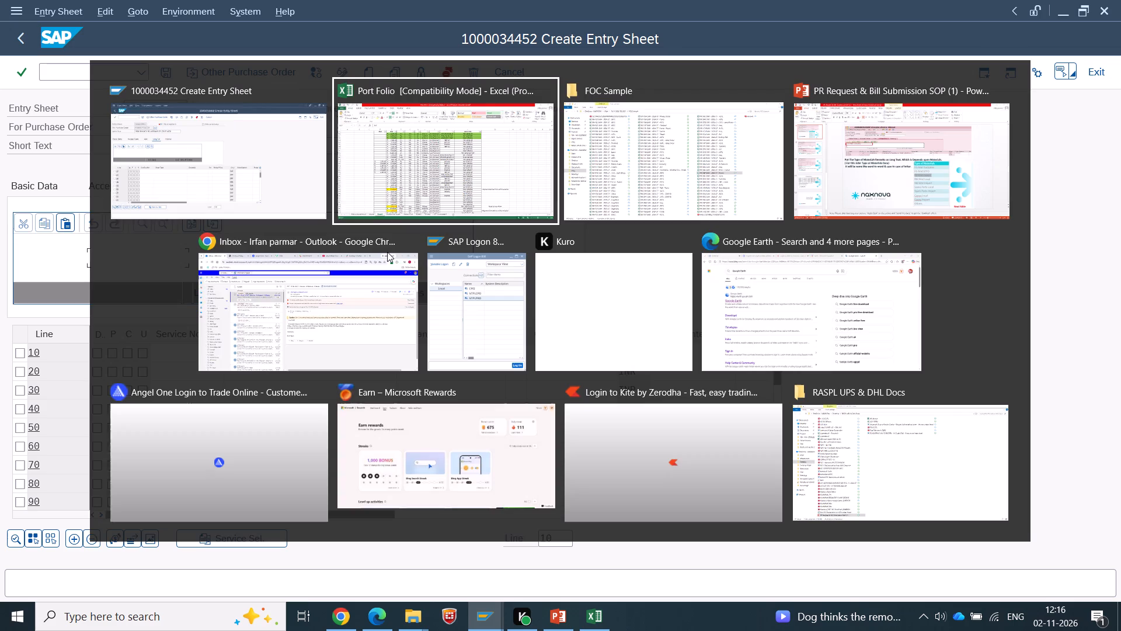
pyautogui.hotkey('alt', 'Tab')
pyautogui.hotkey('alt', 'Tab')
pyautogui.hotkey('ctrl', 'c')
pyautogui.hotkey('alt', 'Tab')
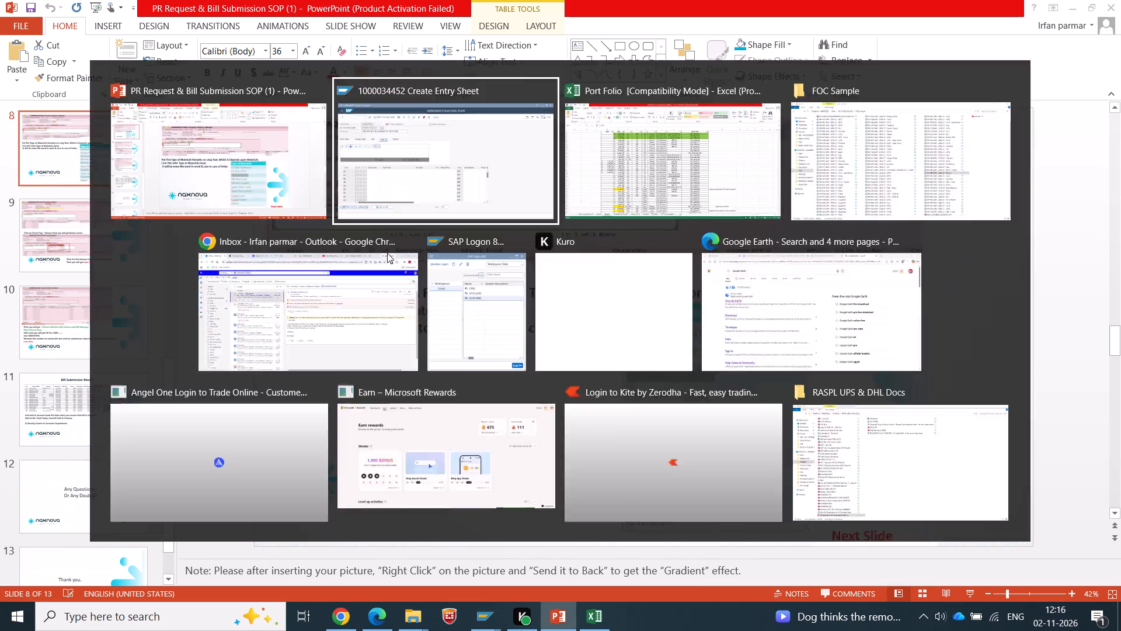
pyautogui.hotkey('ctrl', 'v')
pyautogui.click(158, 257)
pyautogui.hotkey('ctrl', 'v')
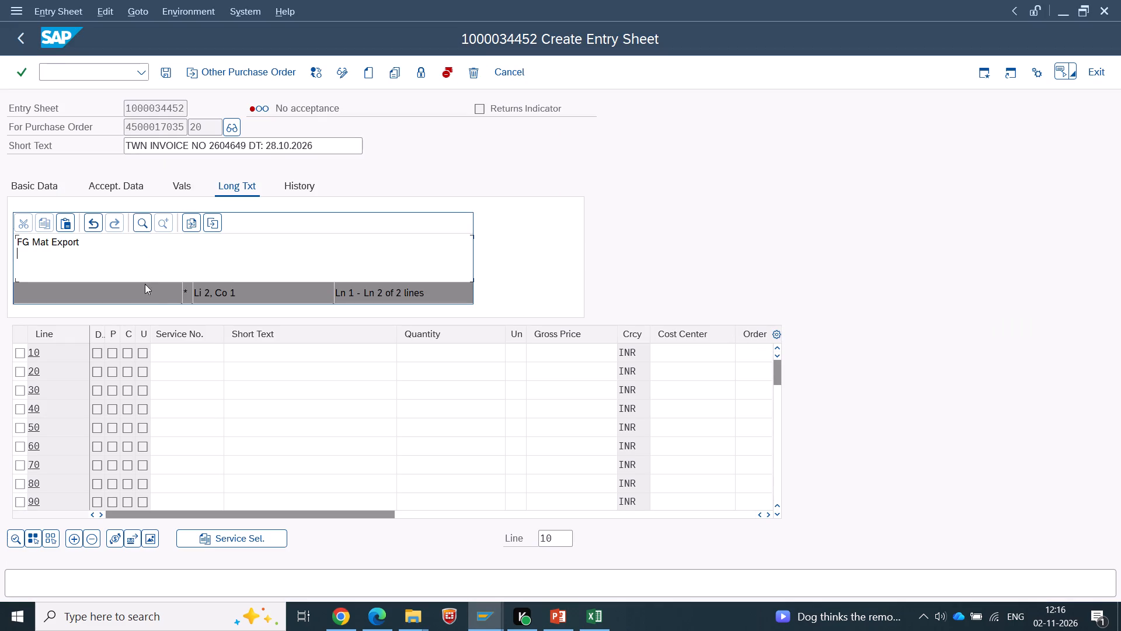
# Enter service 3002771 on line 10 with quantity 3703, unit AU and gross price 1.00.
pyautogui.click(187, 349)
pyautogui.press('space')
pyautogui.click(189, 367)
pyautogui.click(456, 353)
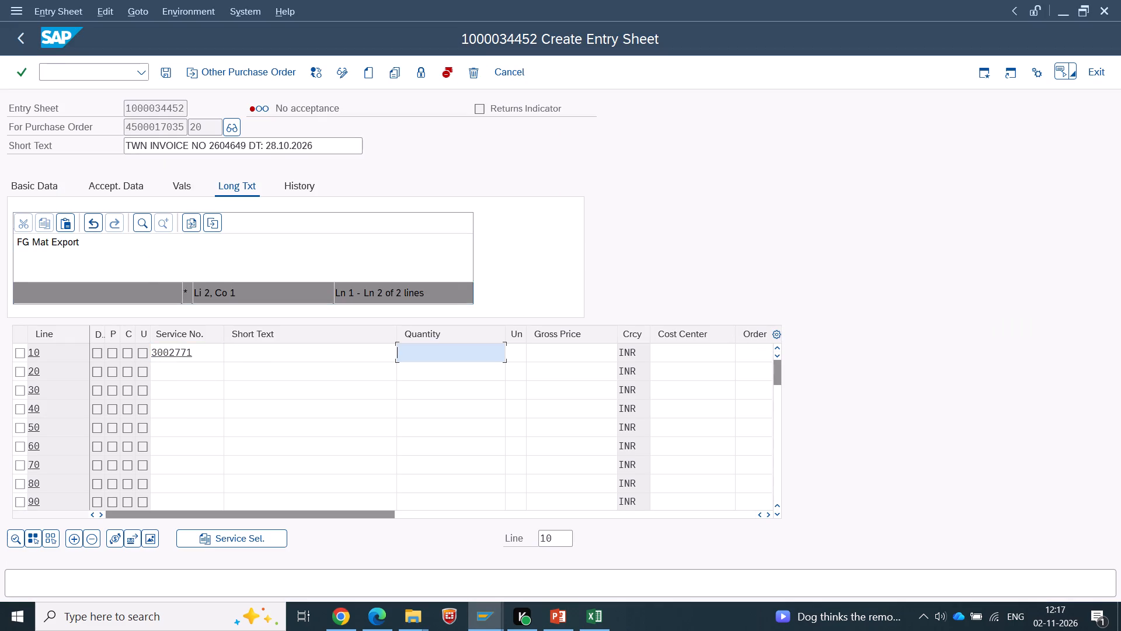
pyautogui.write('3703')
pyautogui.press('Tab')
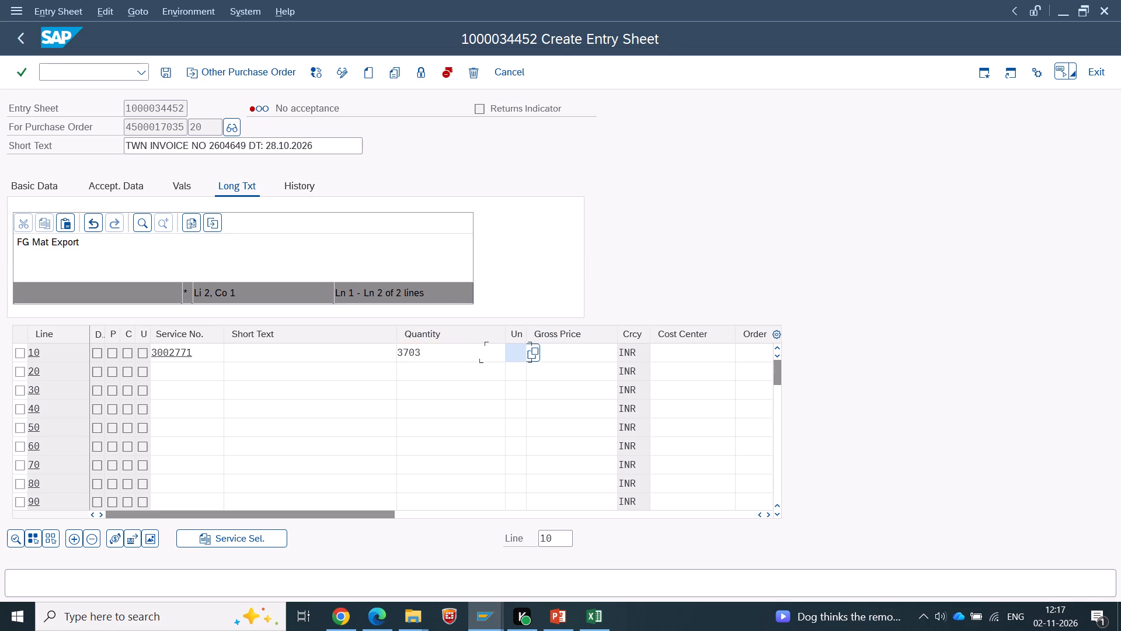
pyautogui.press('space')
pyautogui.press('Down')
pyautogui.press('Tab')
pyautogui.press('space')
pyautogui.press('Down')
pyautogui.press('Return')
pyautogui.press('Return')
pyautogui.press('Return')
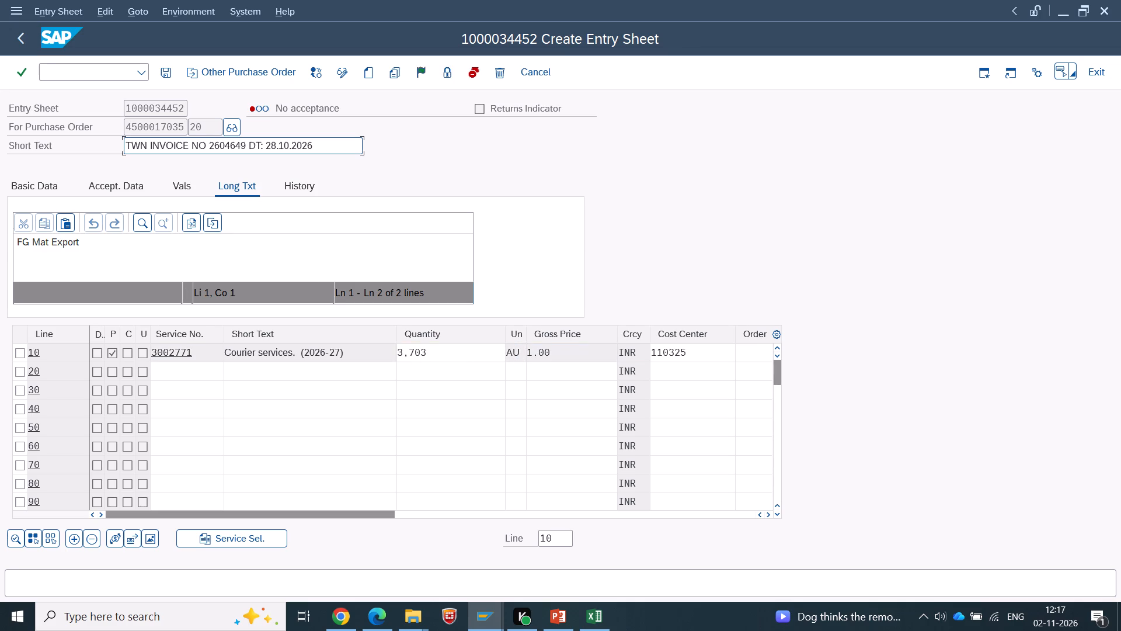
# Release the 2604649 entry sheet with release code M5.
pyautogui.click(419, 75)
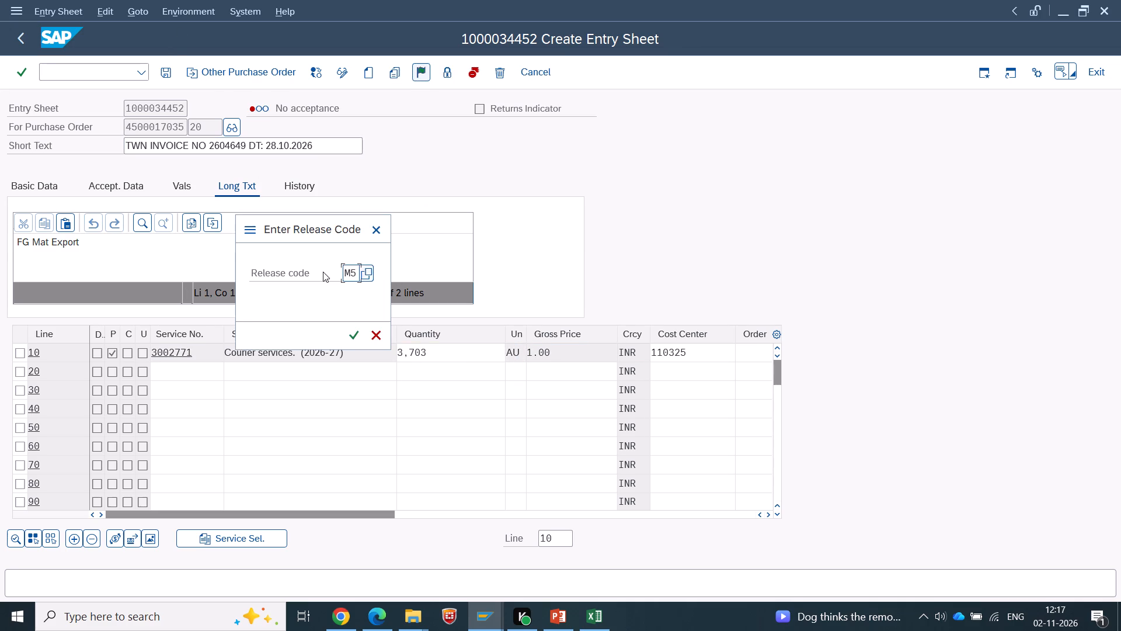
pyautogui.click(356, 334)
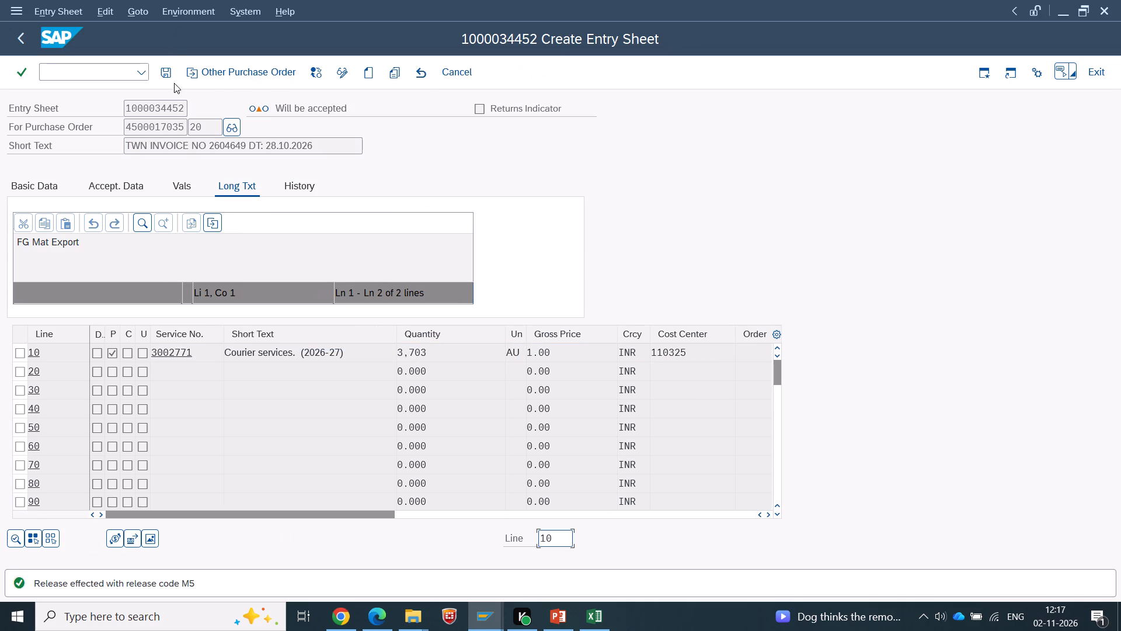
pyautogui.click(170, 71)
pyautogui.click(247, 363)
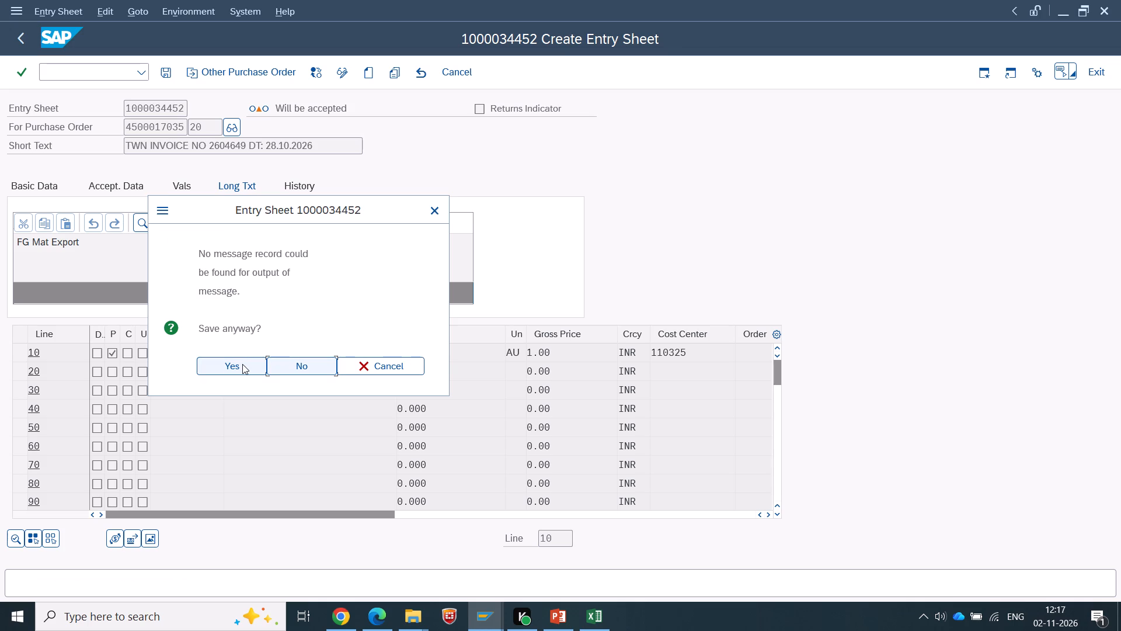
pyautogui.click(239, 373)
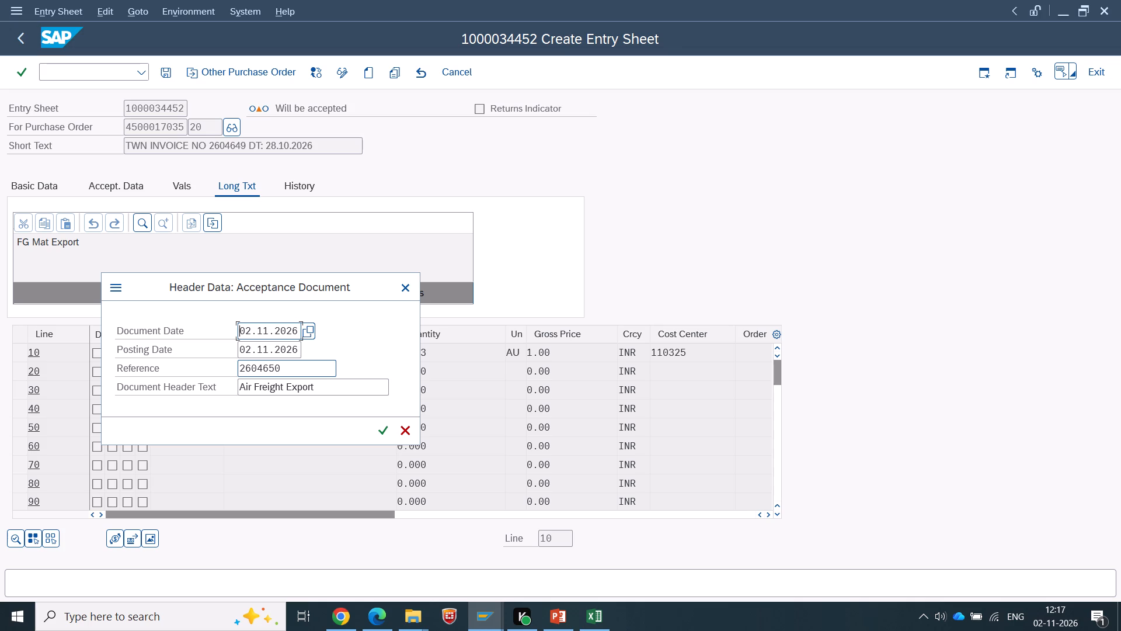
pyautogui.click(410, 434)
# Recheck the acceptance data and save the 2604649 entry sheet, accepting the proposed acceptance document header data.
pyautogui.click(46, 184)
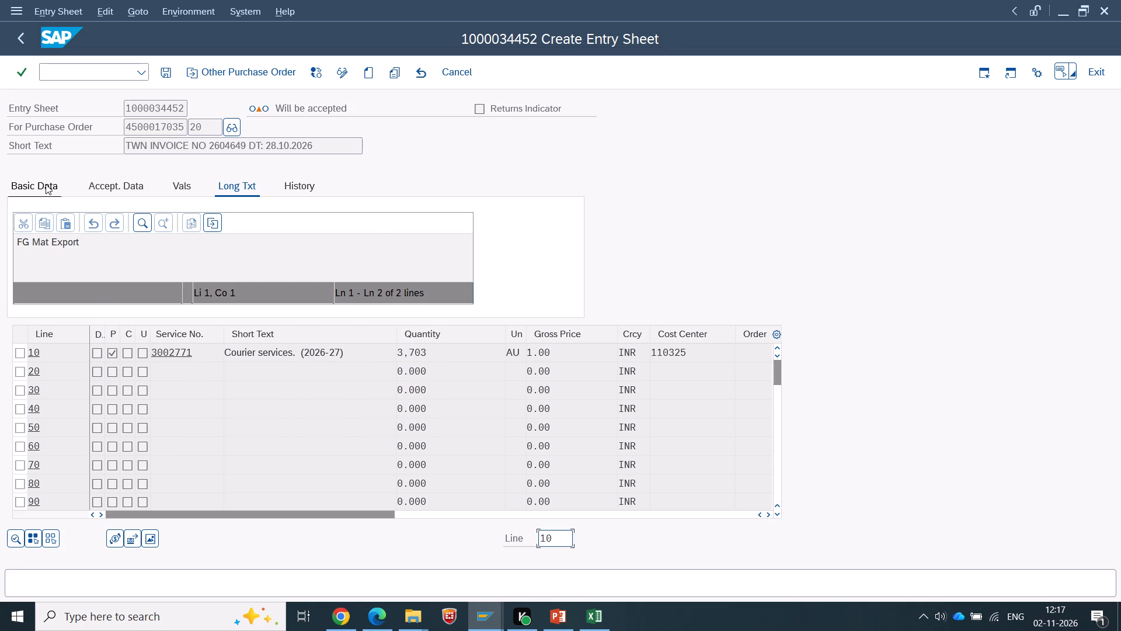
pyautogui.click(125, 185)
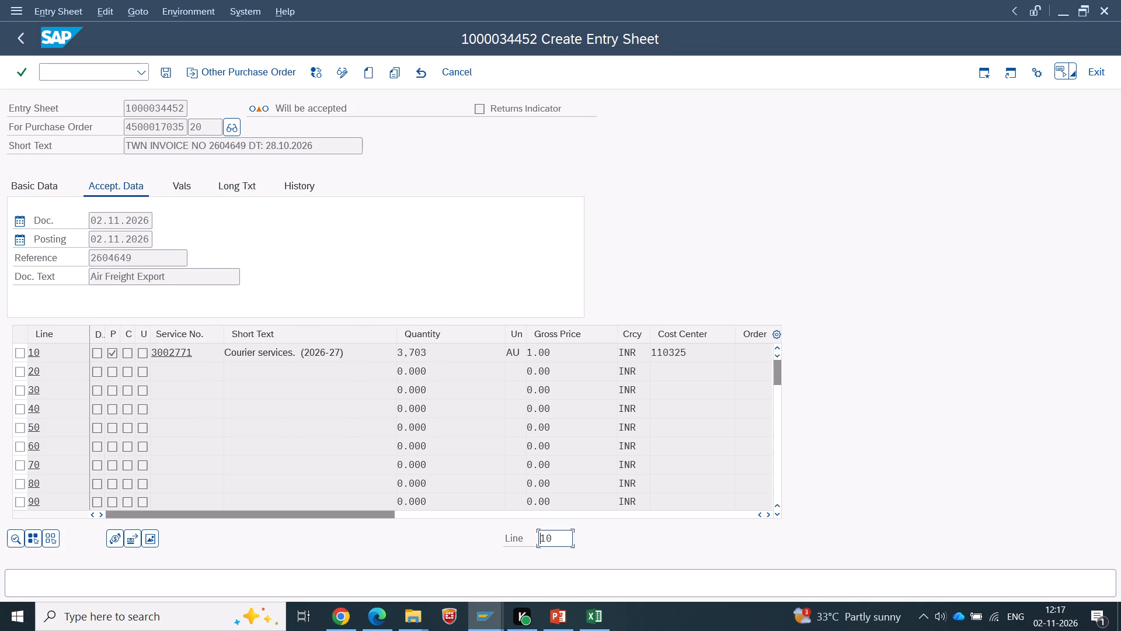
pyautogui.click(165, 77)
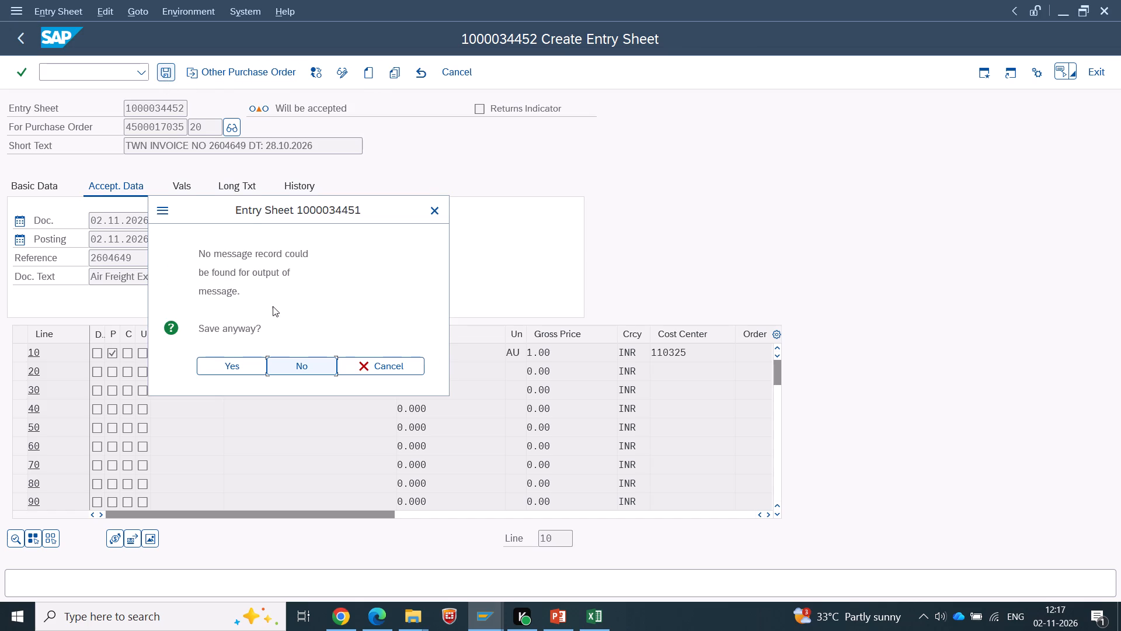
pyautogui.click(246, 370)
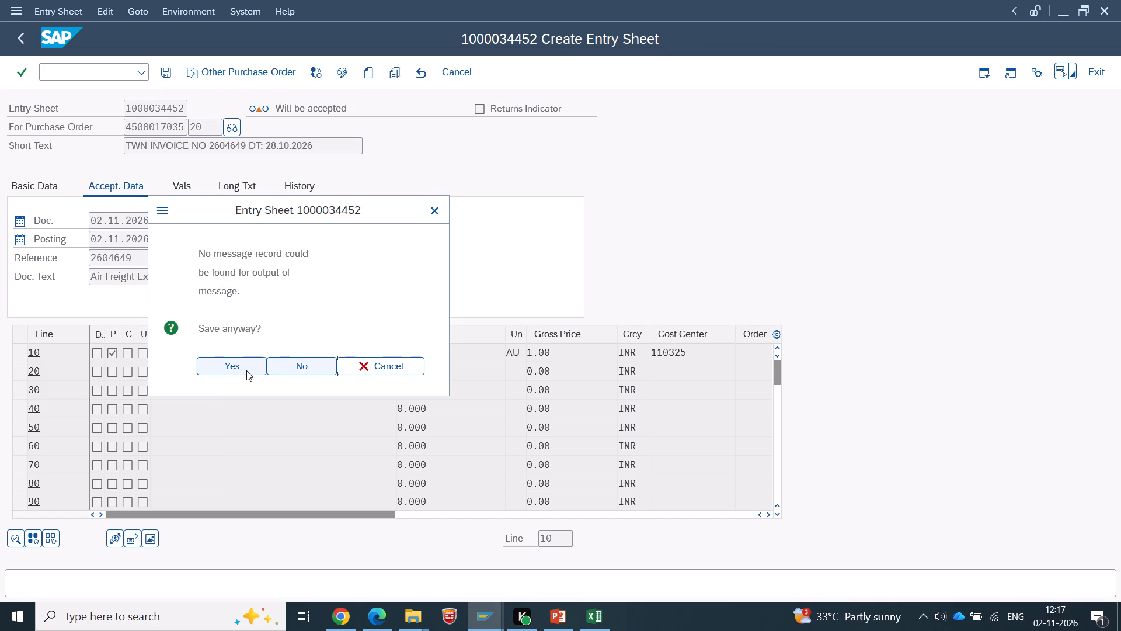
pyautogui.click(246, 370)
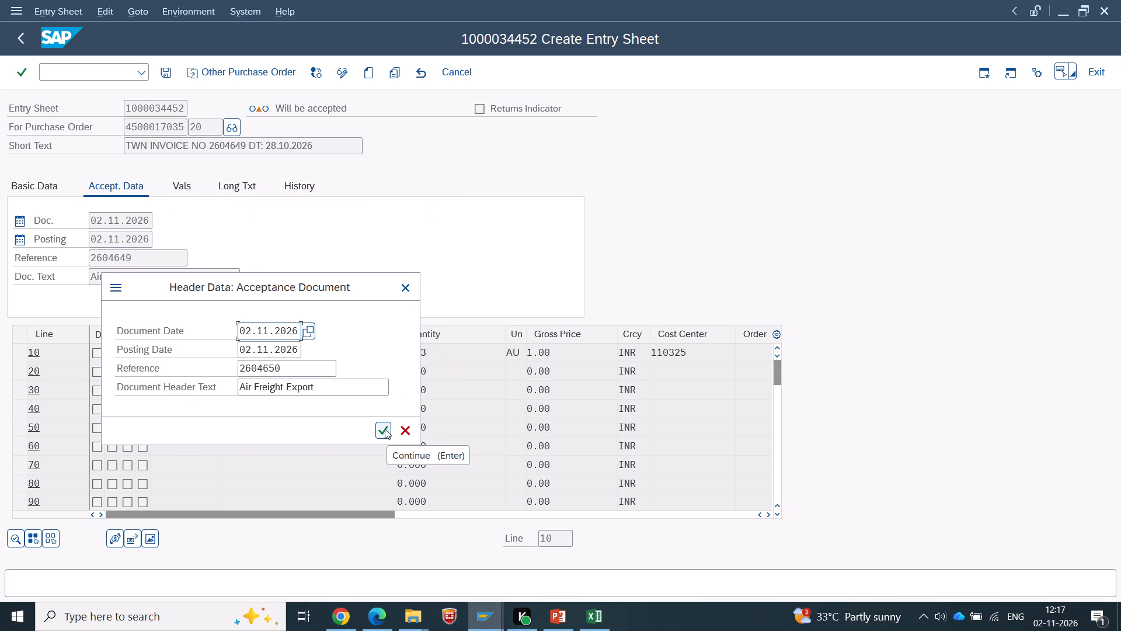
pyautogui.click(269, 372)
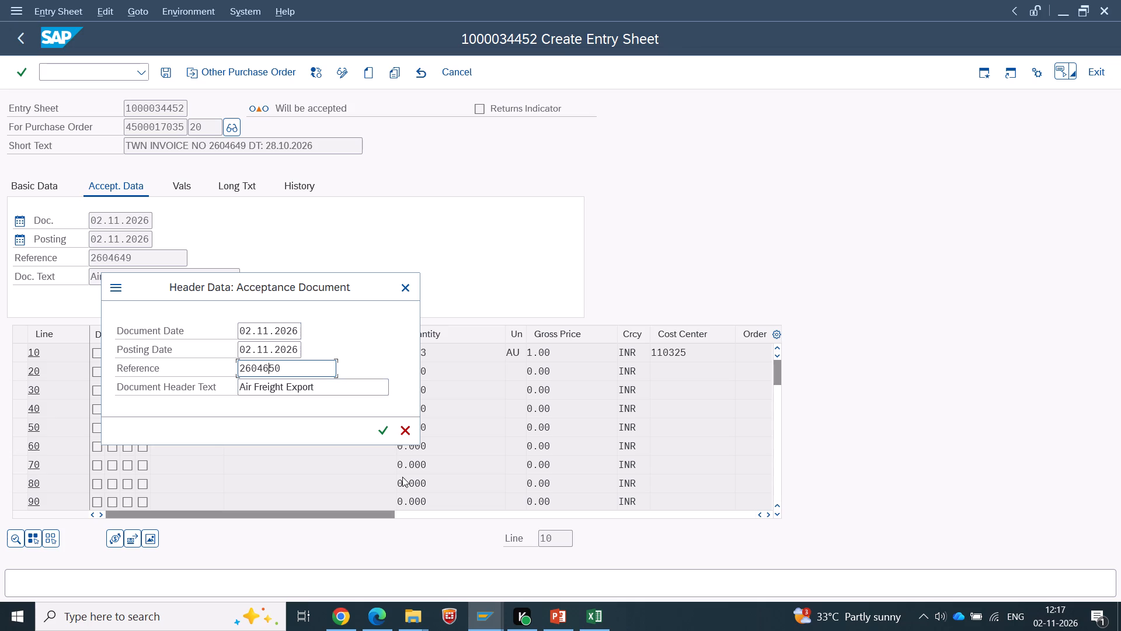
pyautogui.click(382, 431)
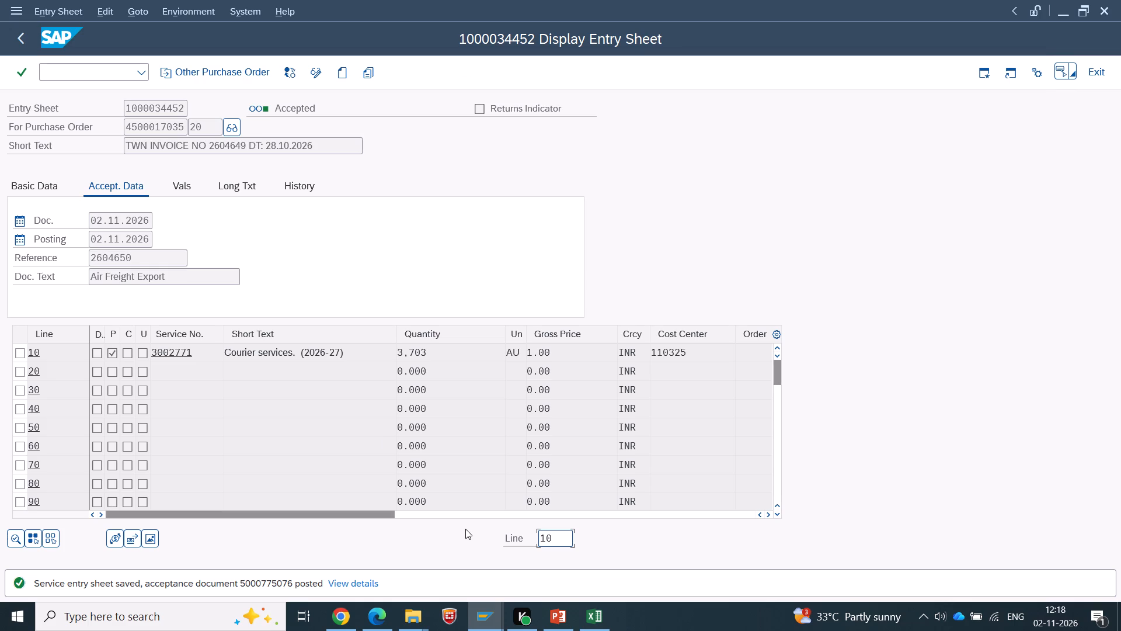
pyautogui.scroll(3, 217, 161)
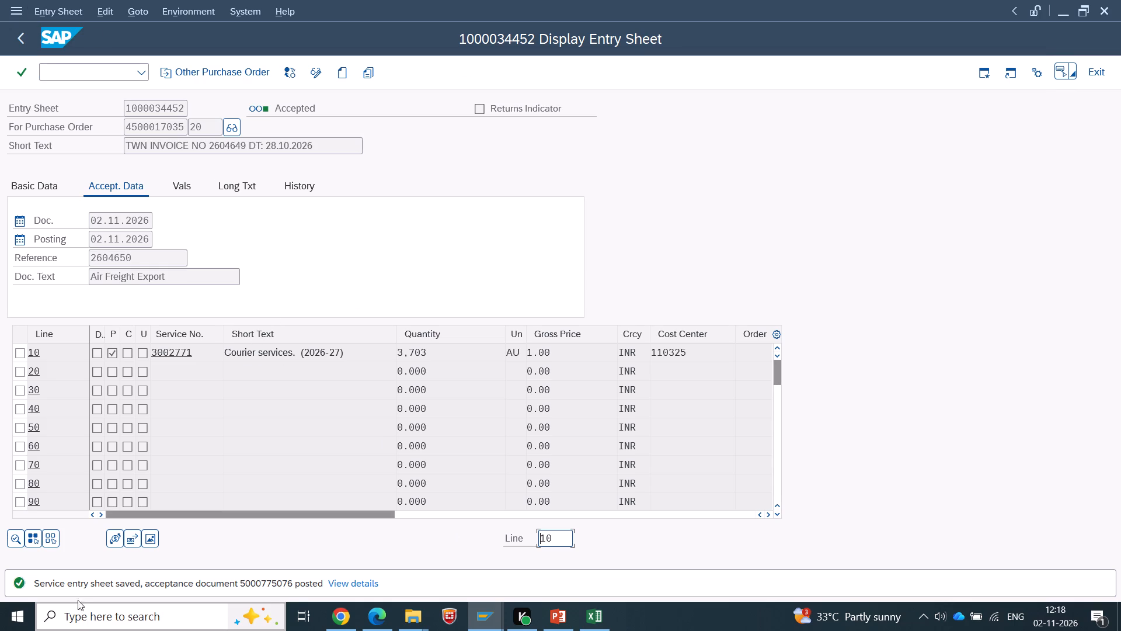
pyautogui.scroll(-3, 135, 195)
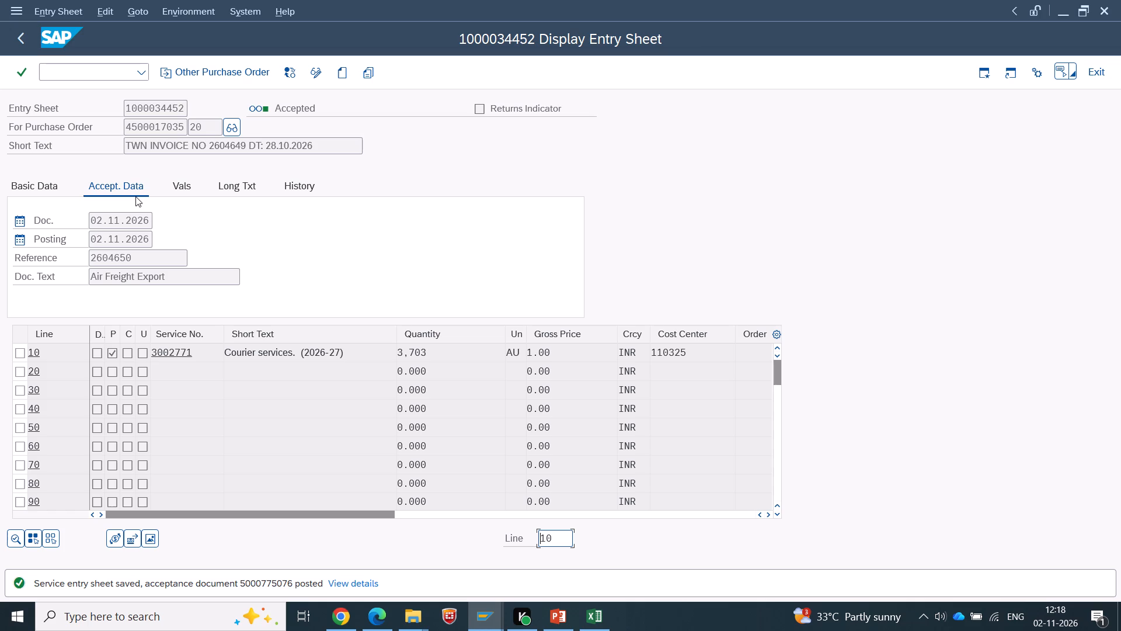
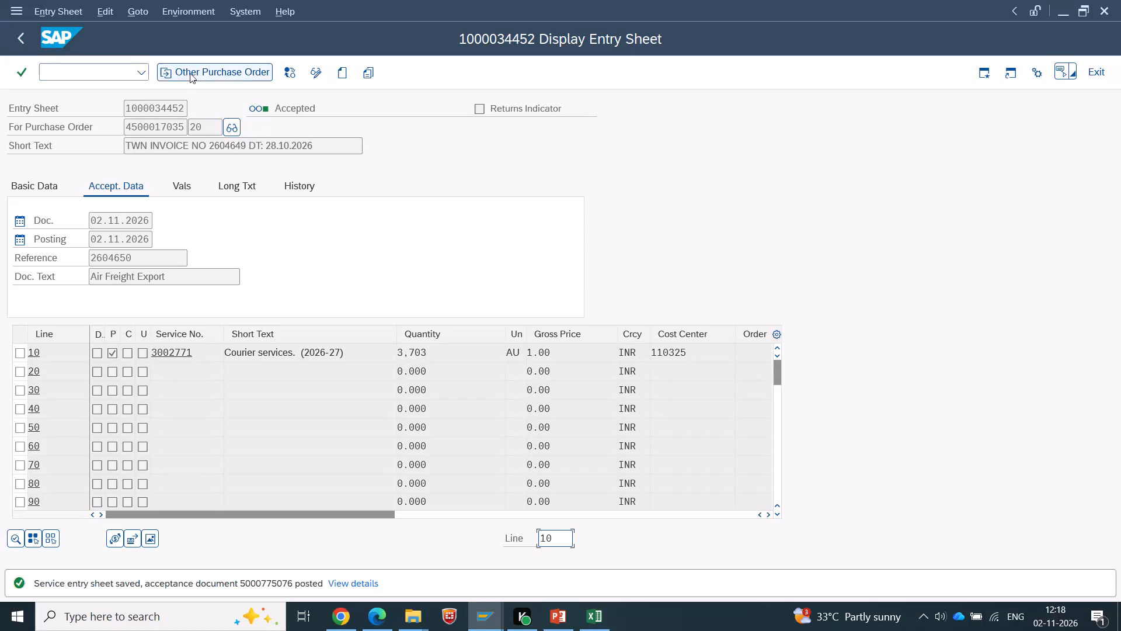
pyautogui.click(190, 73)
pyautogui.press('space')
pyautogui.click(199, 226)
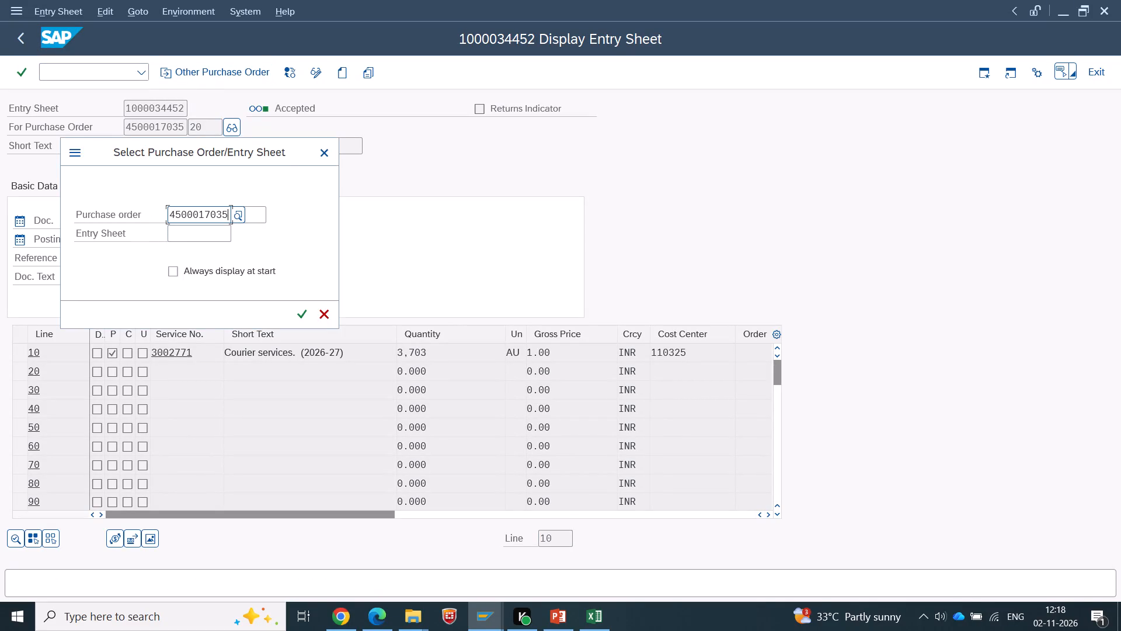
pyautogui.click(253, 215)
pyautogui.press('space')
pyautogui.click(254, 234)
pyautogui.click(291, 315)
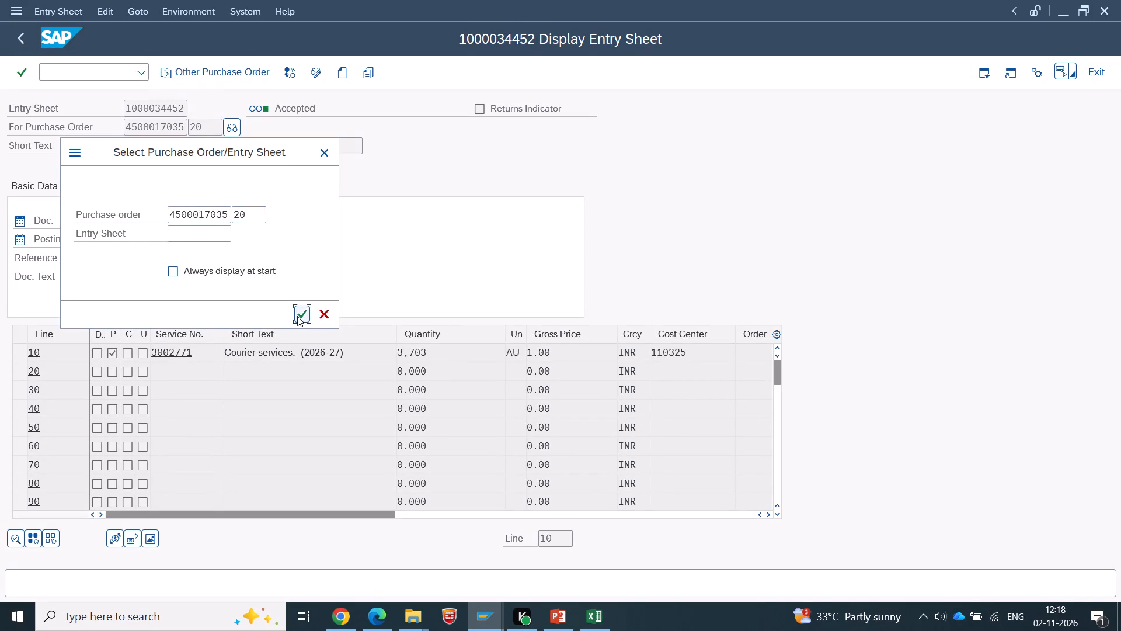
pyautogui.click(297, 316)
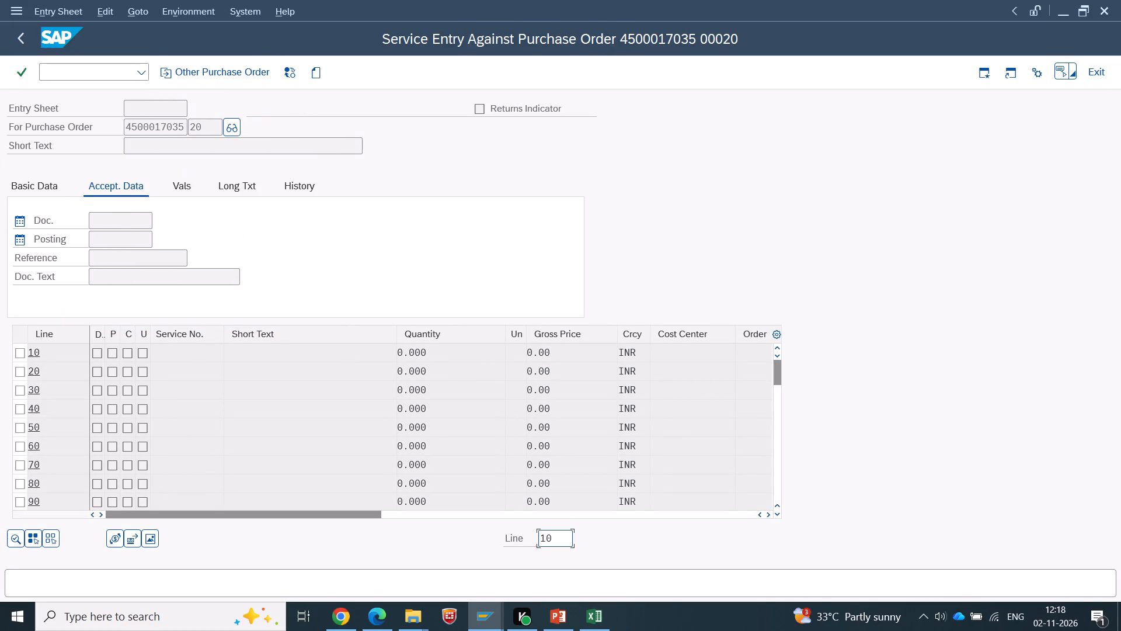
# Create a new entry sheet with the short text "TWN INVOICE NO 2604648 DT: 28.10.2026".
pyautogui.click(314, 77)
pyautogui.press('space')
pyautogui.click(190, 160)
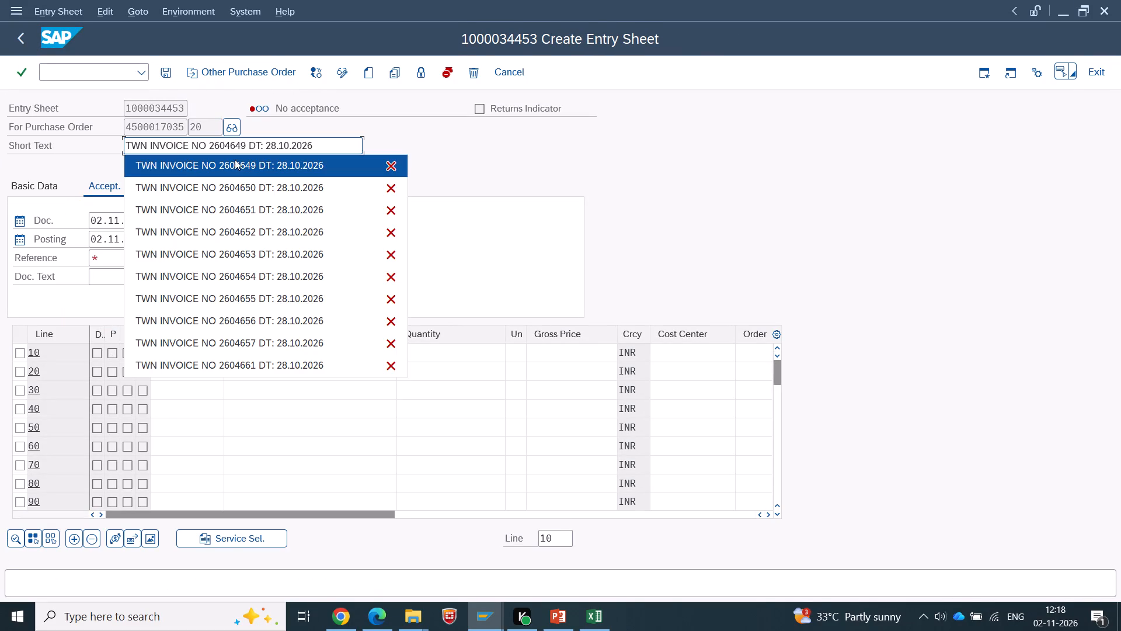
pyautogui.click(234, 140)
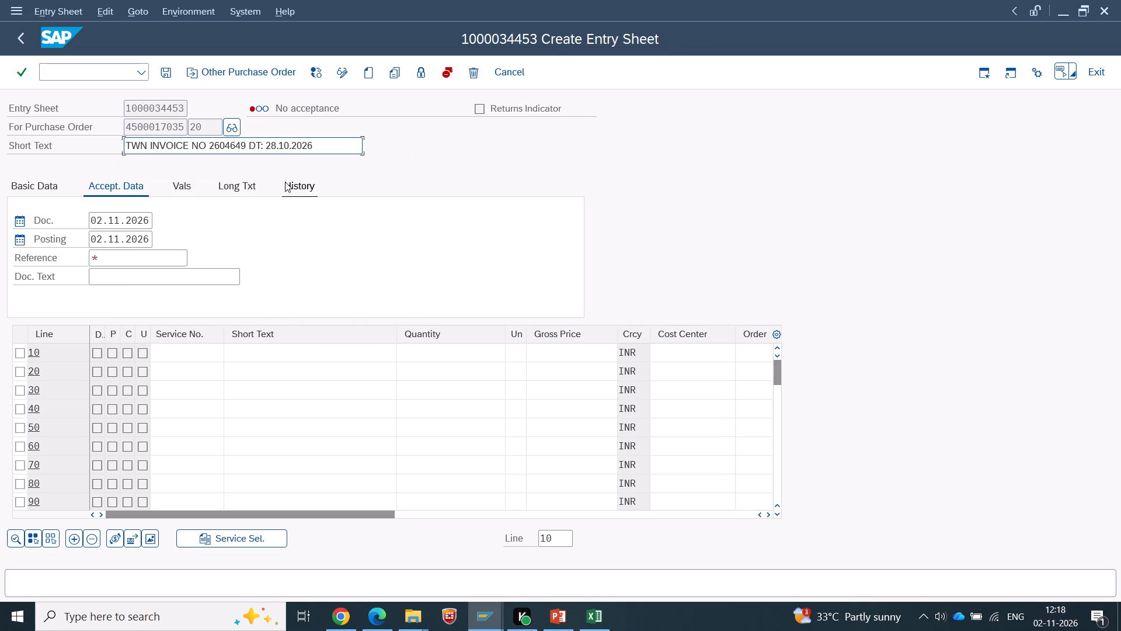
pyautogui.press('Right')
pyautogui.press('8')
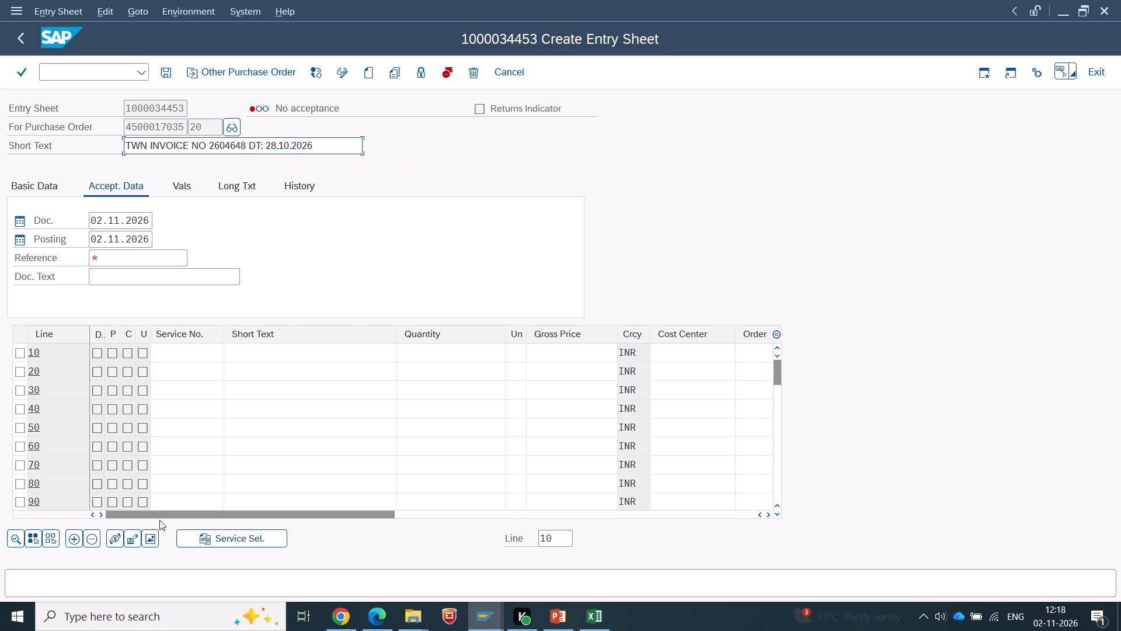
# Fill the acceptance data with reference 2604648 and document text "Air Freight Export".
pyautogui.click(132, 254)
pyautogui.press('space')
pyautogui.click(131, 274)
pyautogui.click(127, 258)
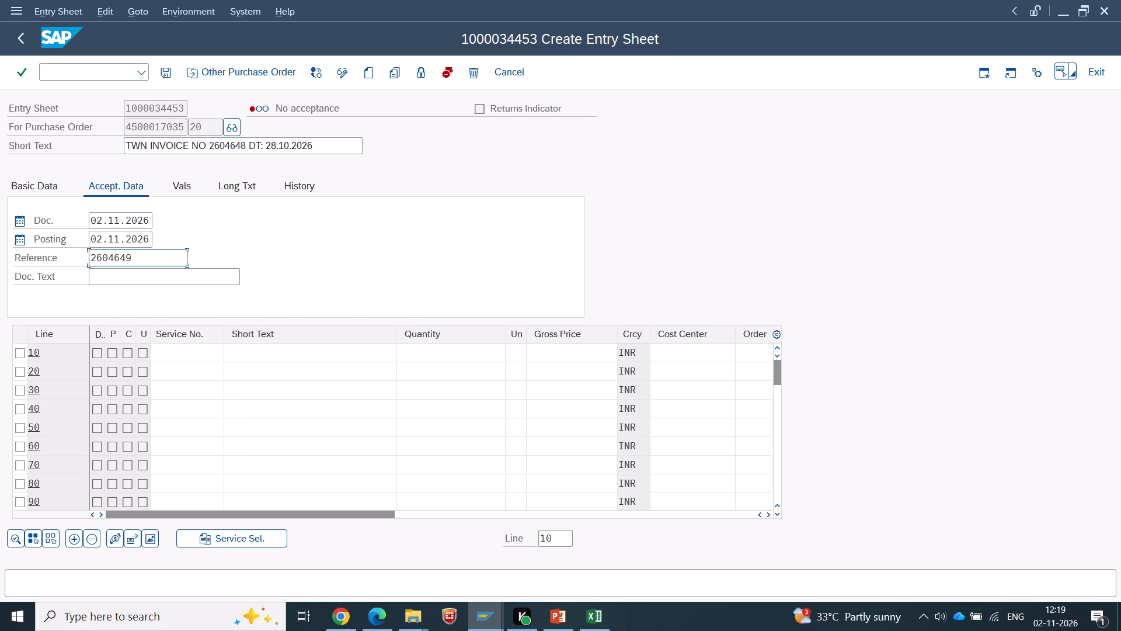
pyautogui.press('8')
pyautogui.click(123, 284)
pyautogui.press('space')
pyautogui.click(123, 293)
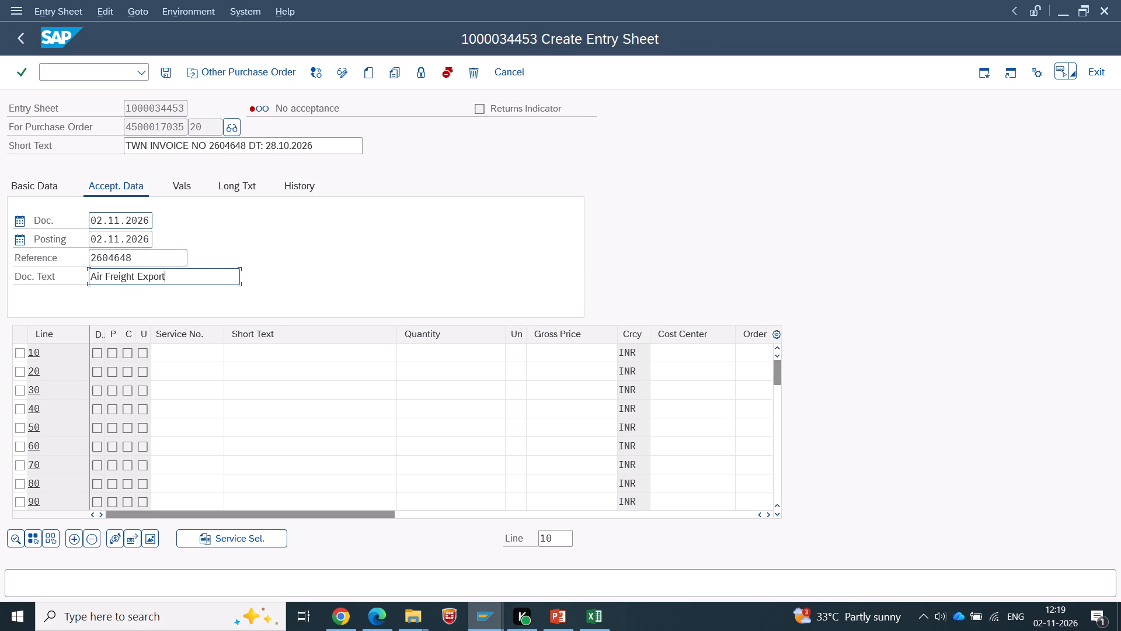
# Fill in the service period in the 2604648 sheet's basic data, starting 01.10.2026, along with its end date.
pyautogui.click(30, 183)
pyautogui.click(137, 277)
pyautogui.press('space')
pyautogui.click(139, 282)
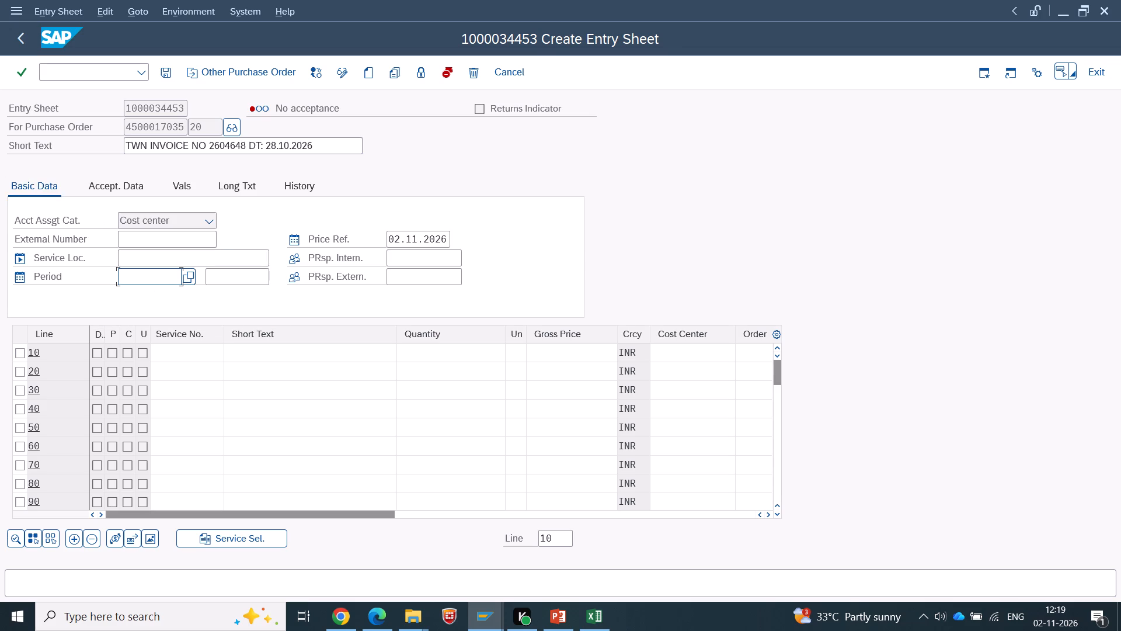
pyautogui.press('space')
pyautogui.click(151, 292)
pyautogui.click(232, 268)
pyautogui.press('space')
pyautogui.click(232, 277)
pyautogui.press('space')
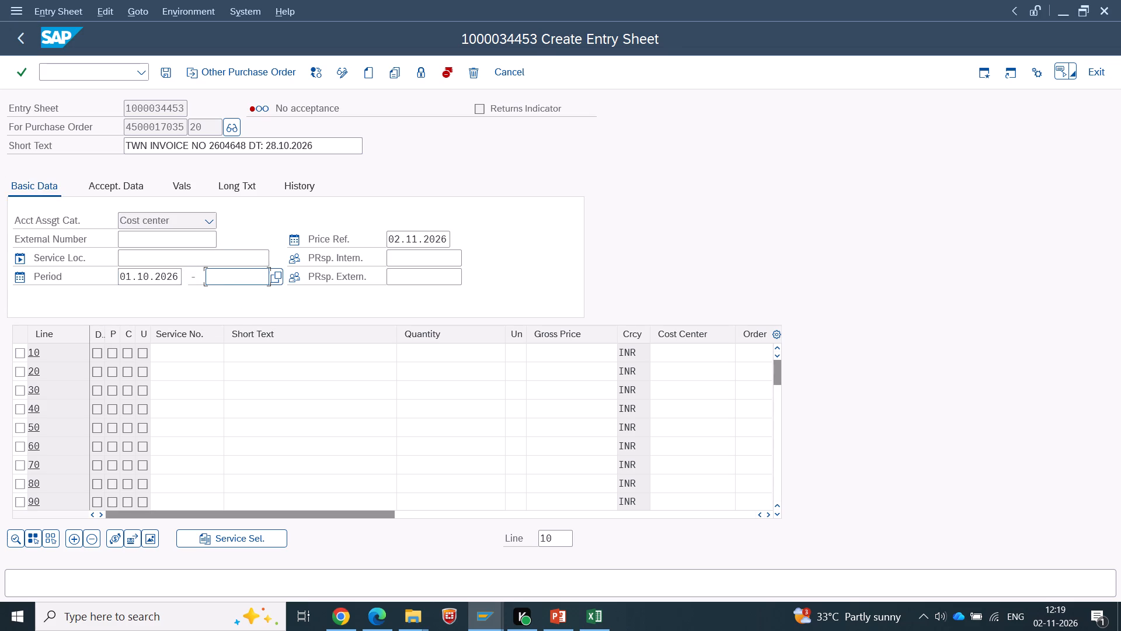
pyautogui.click(232, 296)
# Copy "FG Mat Export" from the PowerPoint SOP and paste it as the 2604648 entry sheet's long text in SAP.
pyautogui.click(175, 182)
pyautogui.click(235, 185)
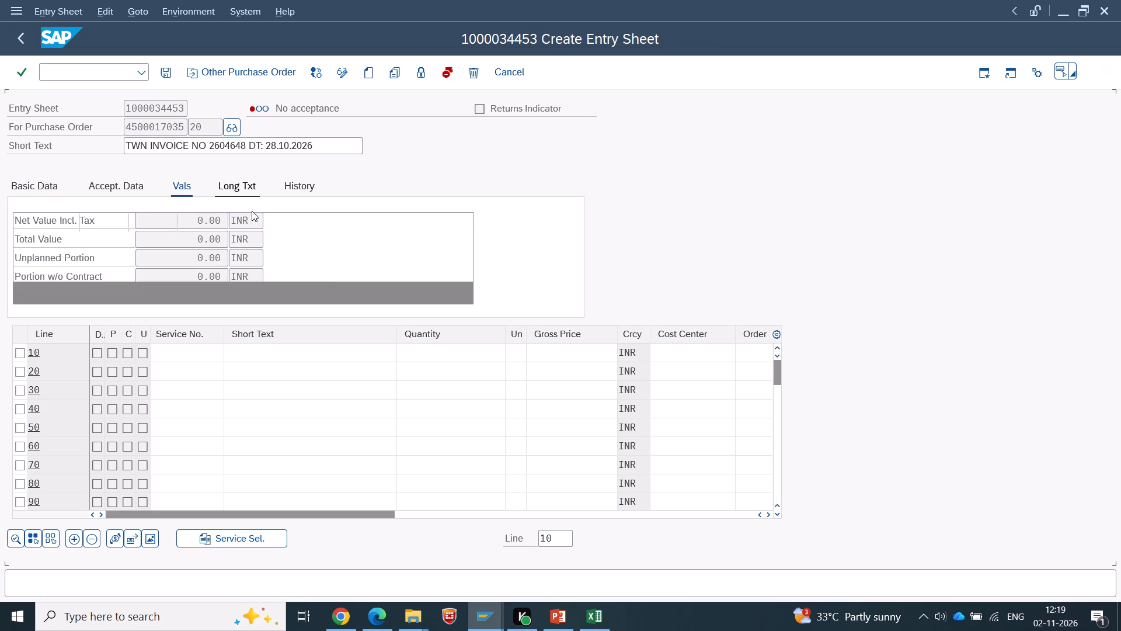
pyautogui.click(159, 264)
pyautogui.hotkey('alt', 'Tab')
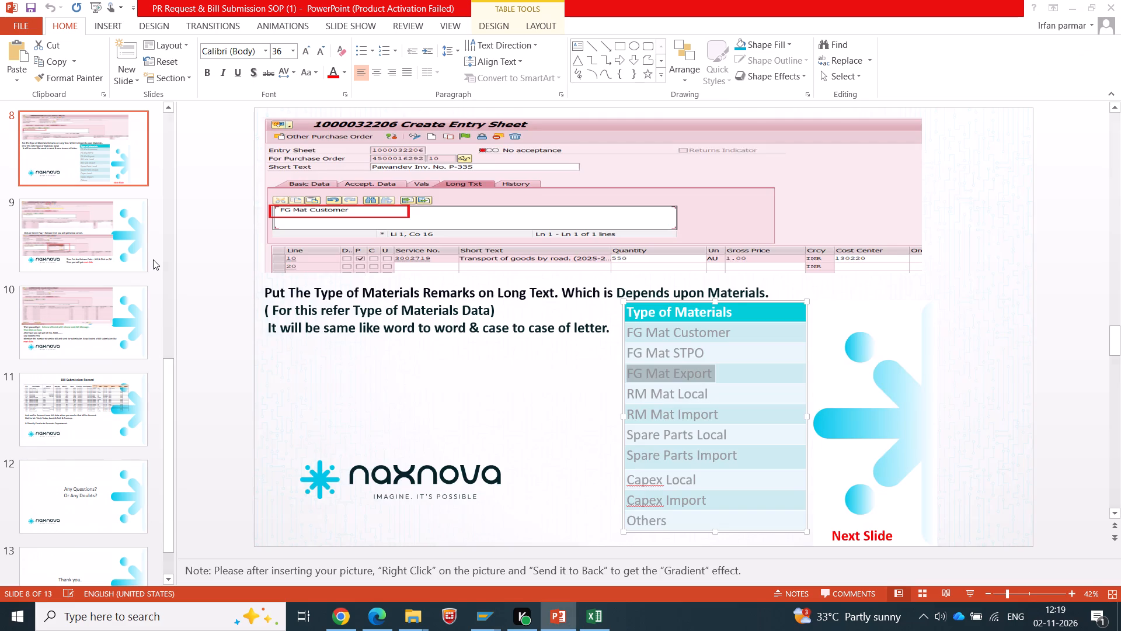
pyautogui.hotkey('ctrl', 'c')
pyautogui.hotkey('alt', 'Tab')
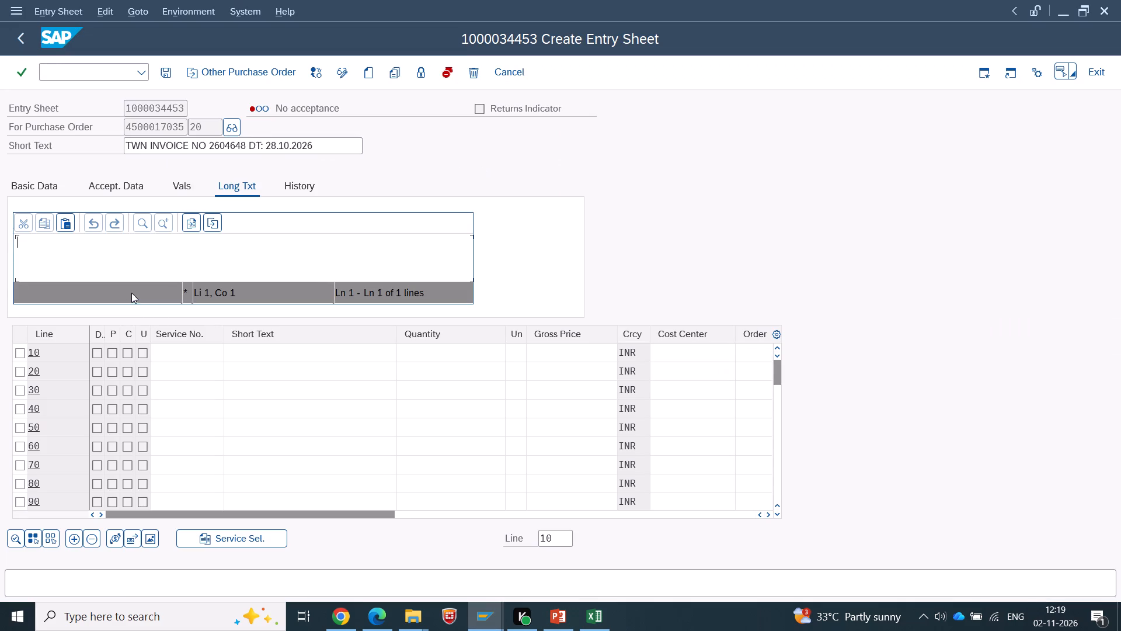
pyautogui.hotkey('ctrl', 'v')
# Enter service 3002771 on line 10 with quantity 2280, unit AU and gross price 1.00.
pyautogui.click(163, 356)
pyautogui.press('space')
pyautogui.click(179, 369)
pyautogui.click(421, 351)
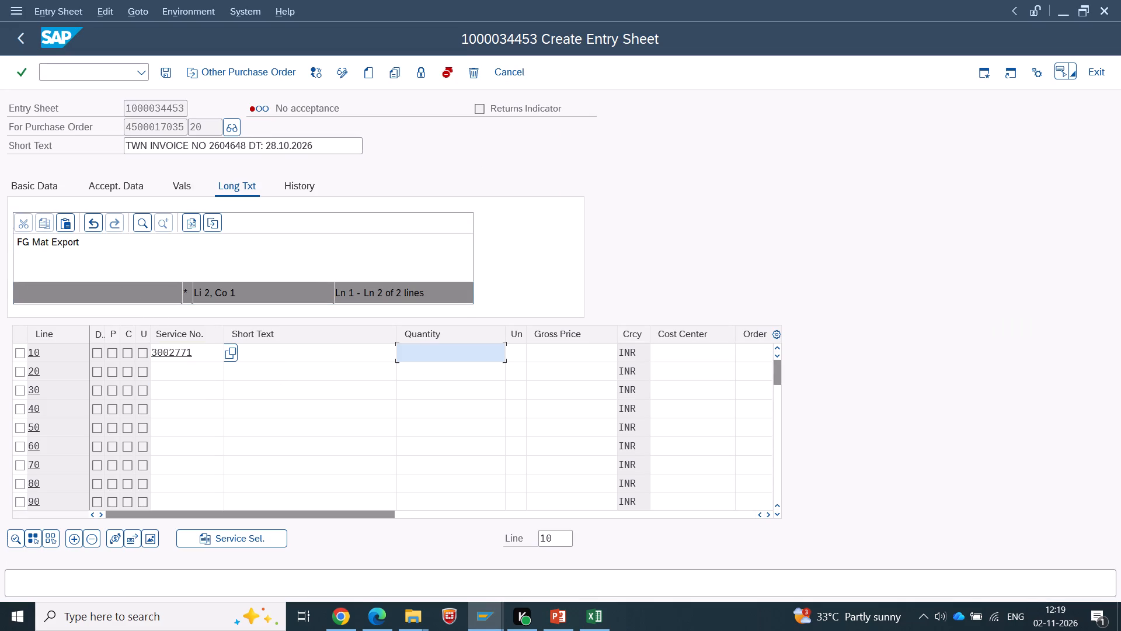
pyautogui.write('2280')
pyautogui.press('Tab')
pyautogui.press('space')
pyautogui.press('Down')
pyautogui.press('Tab')
pyautogui.press('space')
pyautogui.press('Down')
pyautogui.press('Return')
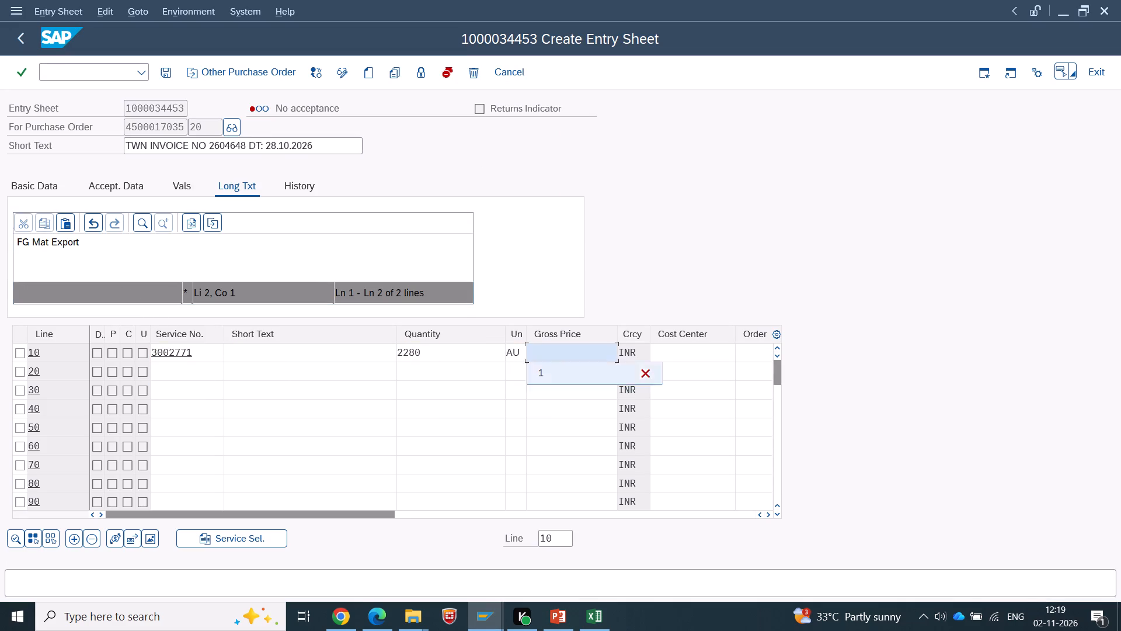
pyautogui.press('Return')
pyautogui.press('Return')
# Release the 2604648 entry sheet with release code M5 and save it without an output message record.
pyautogui.click(417, 70)
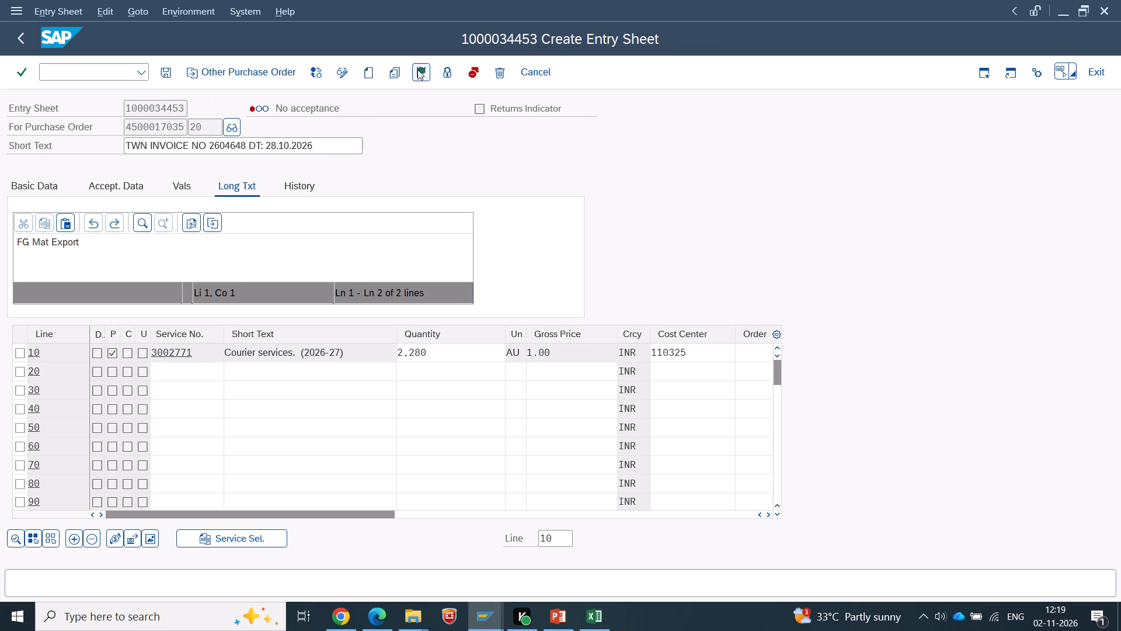
pyautogui.click(356, 333)
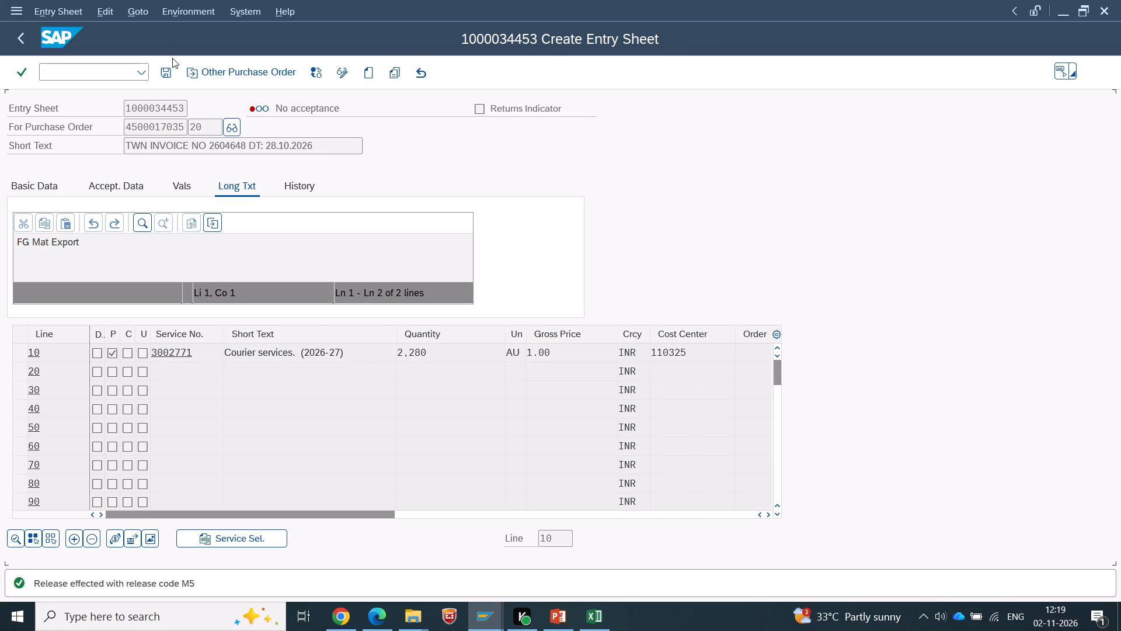
pyautogui.click(168, 70)
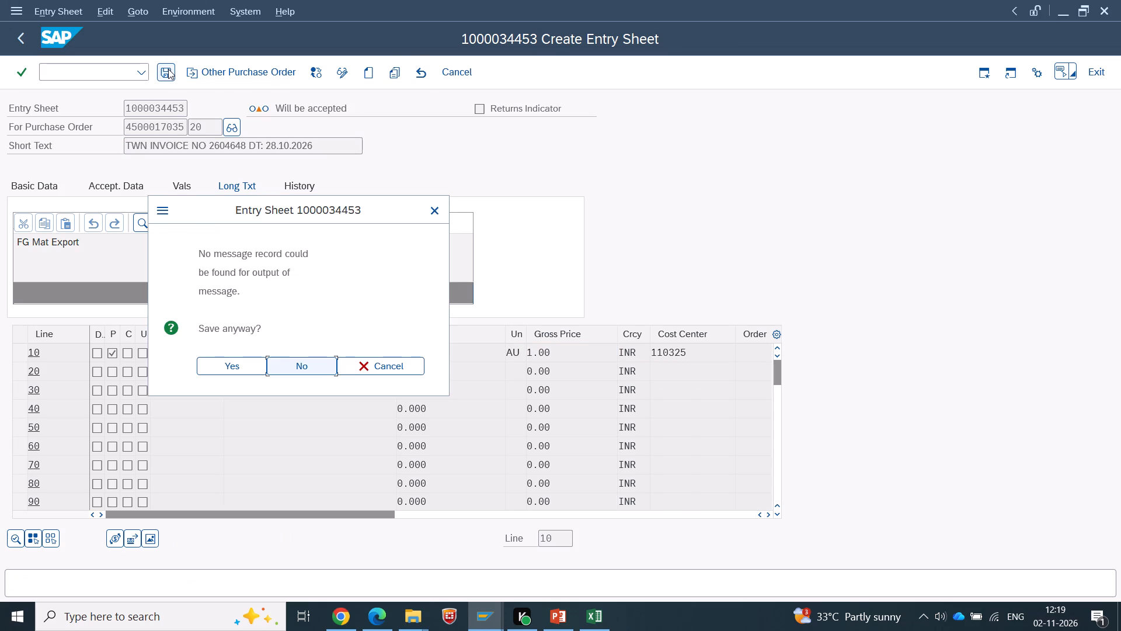
pyautogui.click(258, 366)
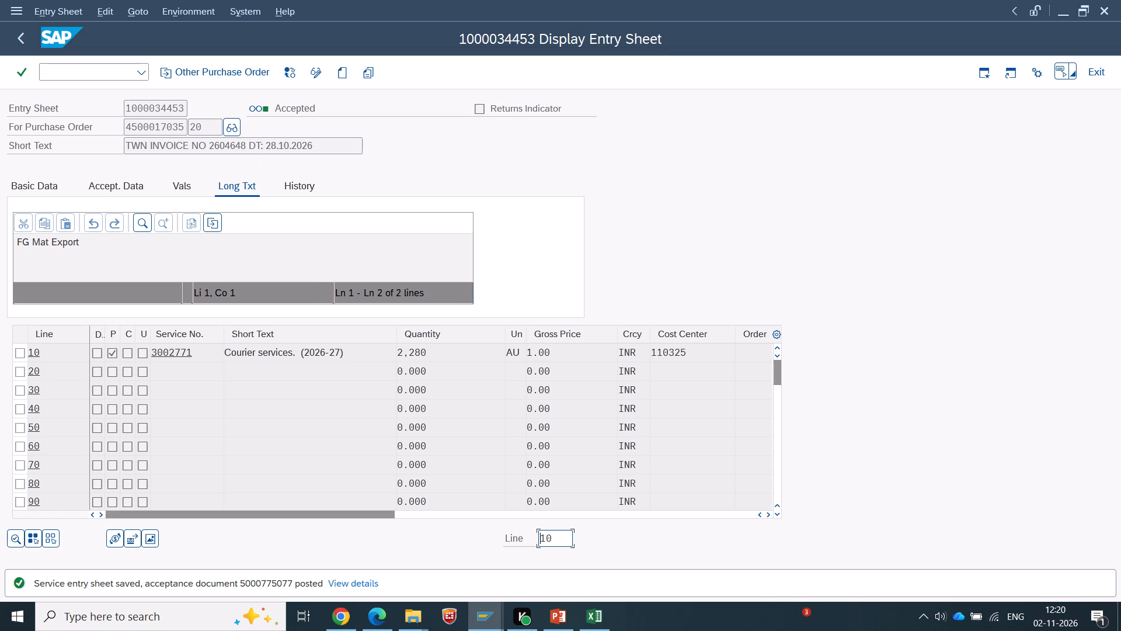
pyautogui.click(239, 69)
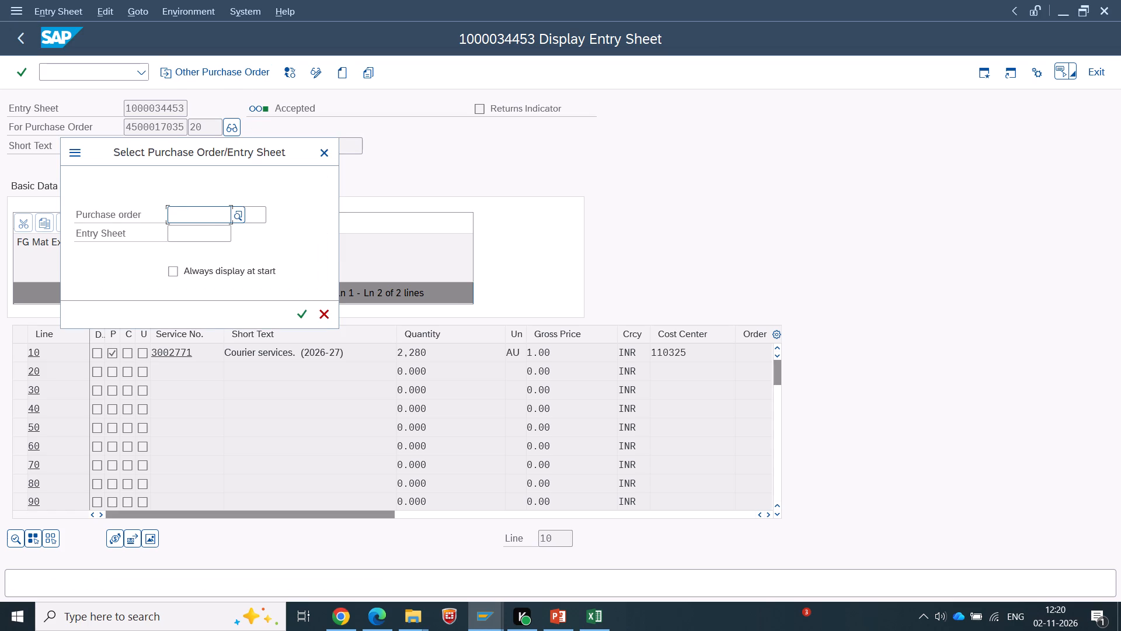
pyautogui.press('space')
pyautogui.click(208, 226)
pyautogui.click(259, 215)
pyautogui.press('space')
pyautogui.click(256, 231)
pyautogui.press('Return')
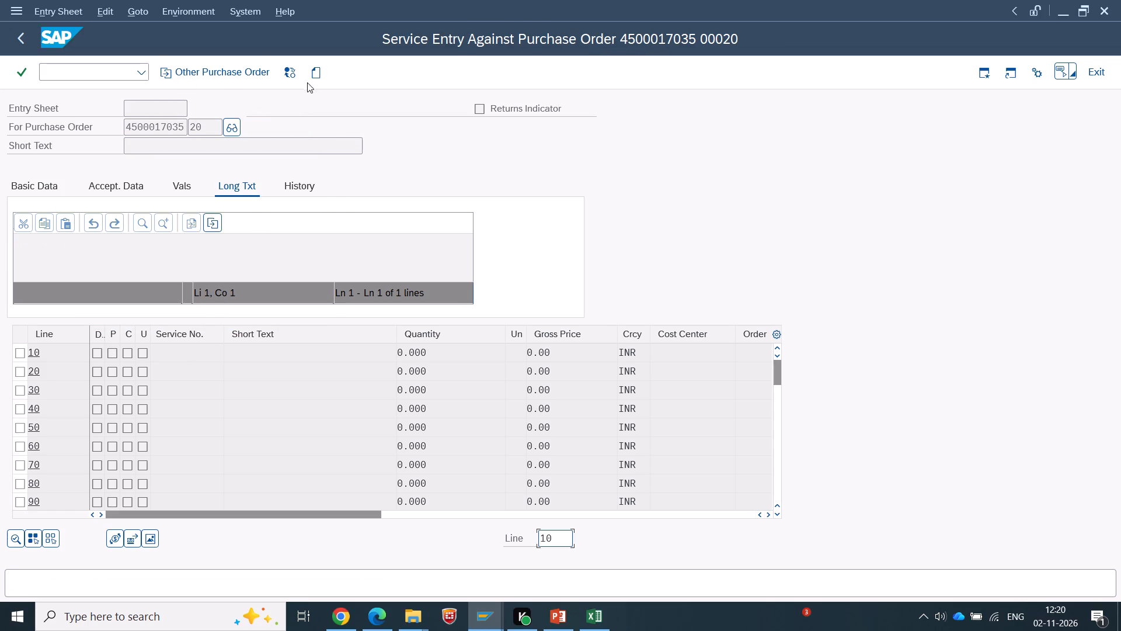
# Create a new entry sheet with the short text "TWN INVOICE NO 2604647 DT: 28.10.2026".
pyautogui.click(310, 75)
pyautogui.press('space')
pyautogui.click(159, 169)
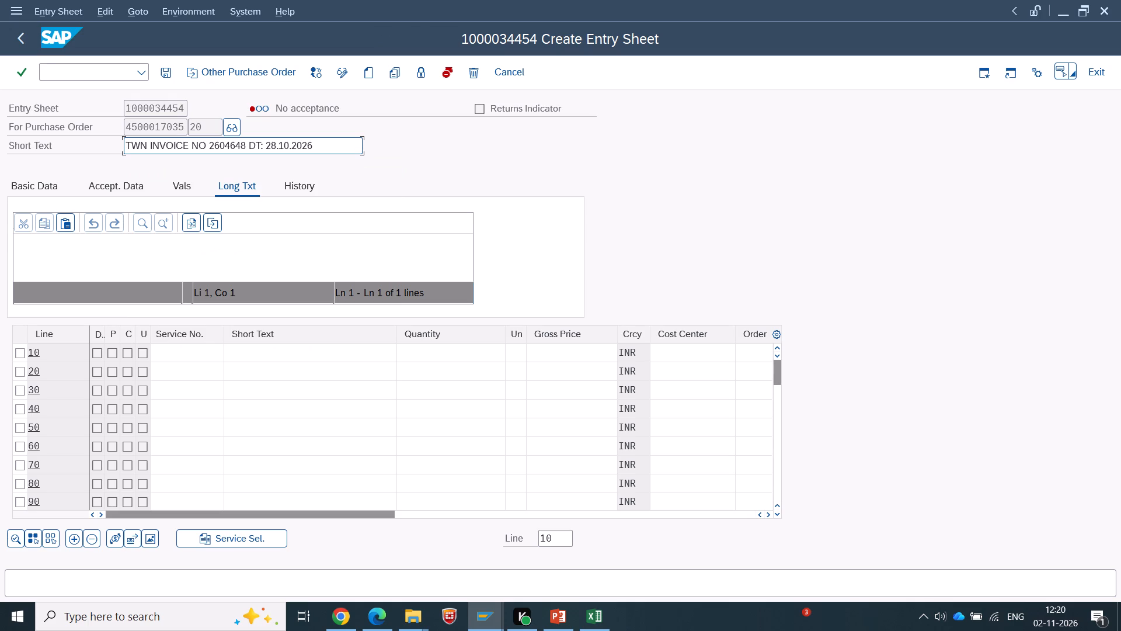
pyautogui.click(244, 144)
pyautogui.click(242, 146)
pyautogui.press('7')
# Fill in the service period in the 2604647 sheet's basic data, starting 01.10.2026, along with its end date.
pyautogui.click(61, 186)
pyautogui.click(32, 188)
pyautogui.click(144, 283)
pyautogui.press('space')
pyautogui.click(149, 295)
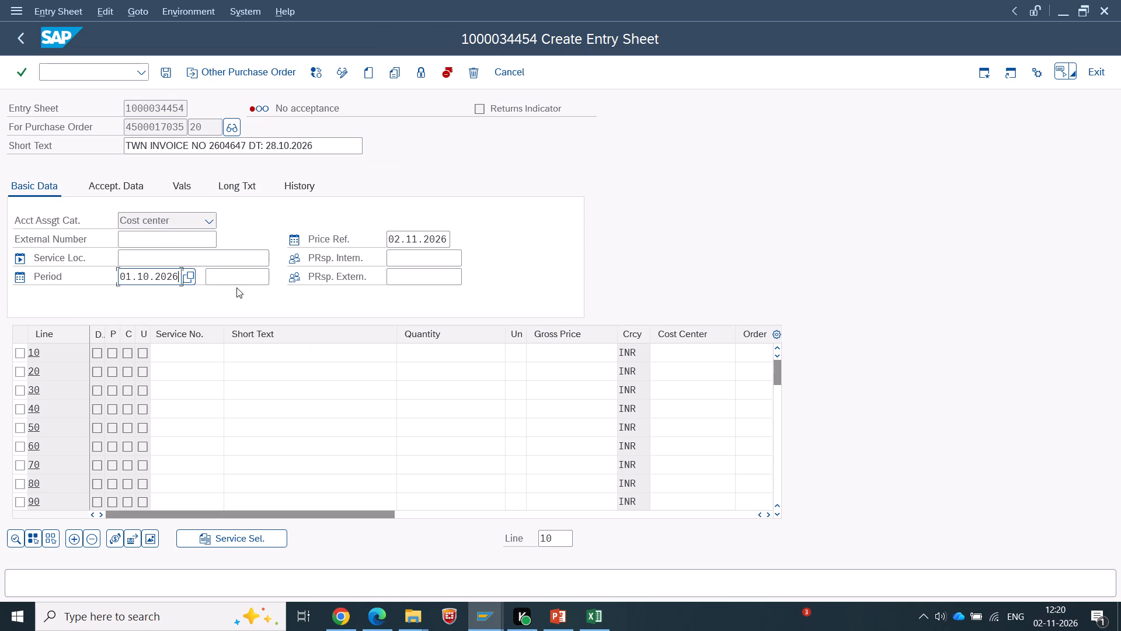
pyautogui.click(236, 278)
pyautogui.press('space')
pyautogui.click(236, 299)
# Fill the acceptance data with document date 02.11.2026, reference 2604647 and document text "Air Freight Export".
pyautogui.click(112, 192)
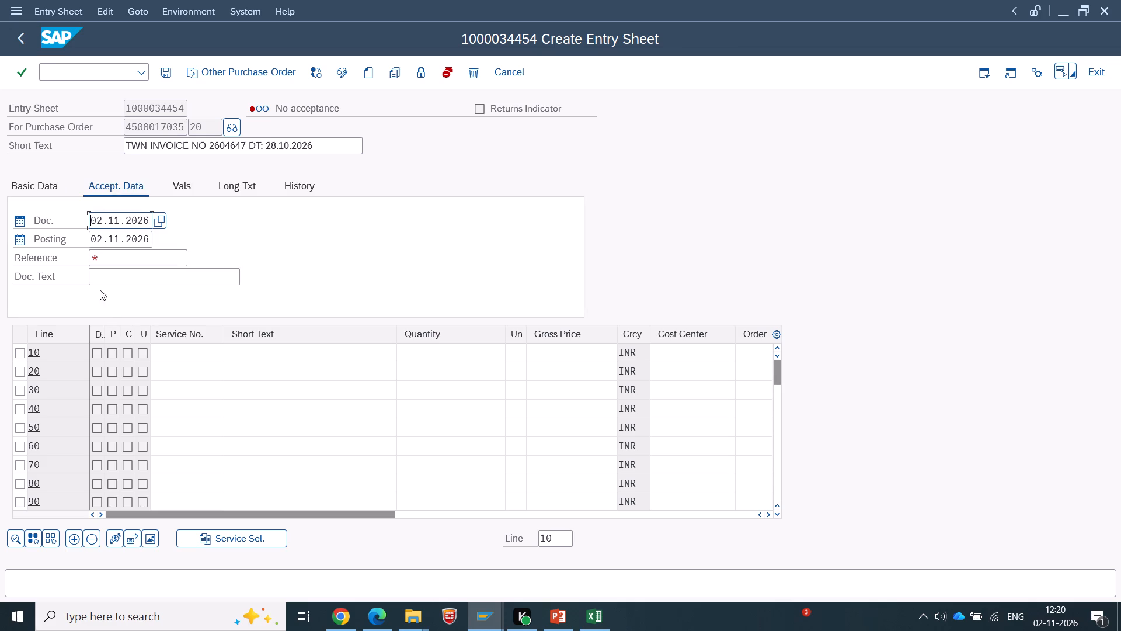
pyautogui.press('space')
pyautogui.click(92, 221)
pyautogui.press('0')
pyautogui.press('Down')
pyautogui.press('Down')
pyautogui.press('space')
pyautogui.press('Down')
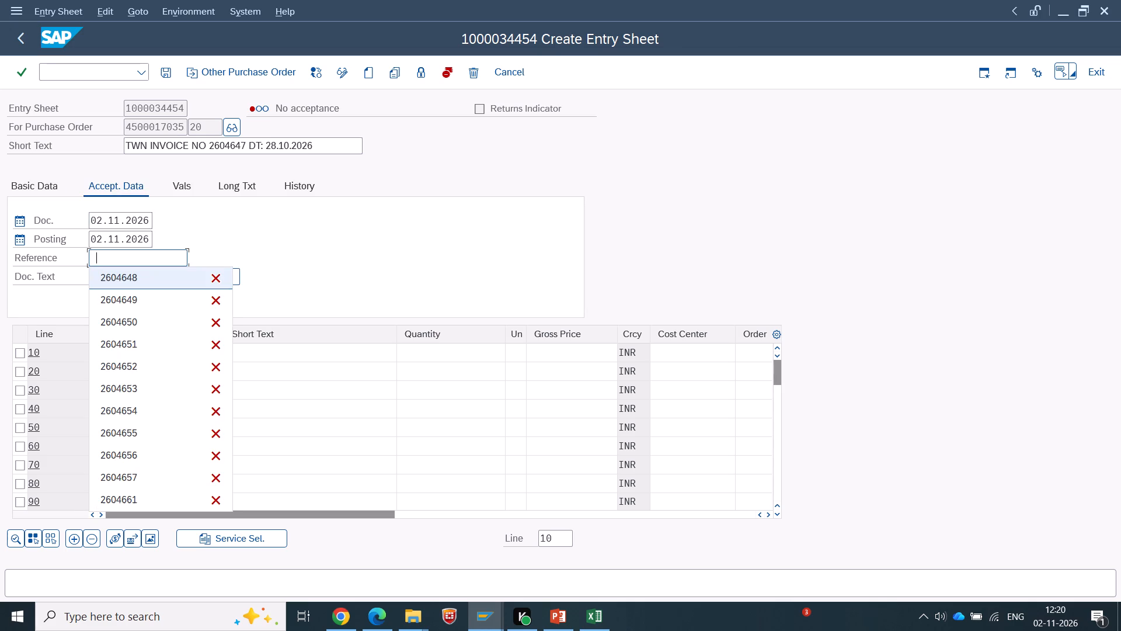
pyautogui.press('Return')
pyautogui.press('Left')
pyautogui.press('Left')
pyautogui.press('Right')
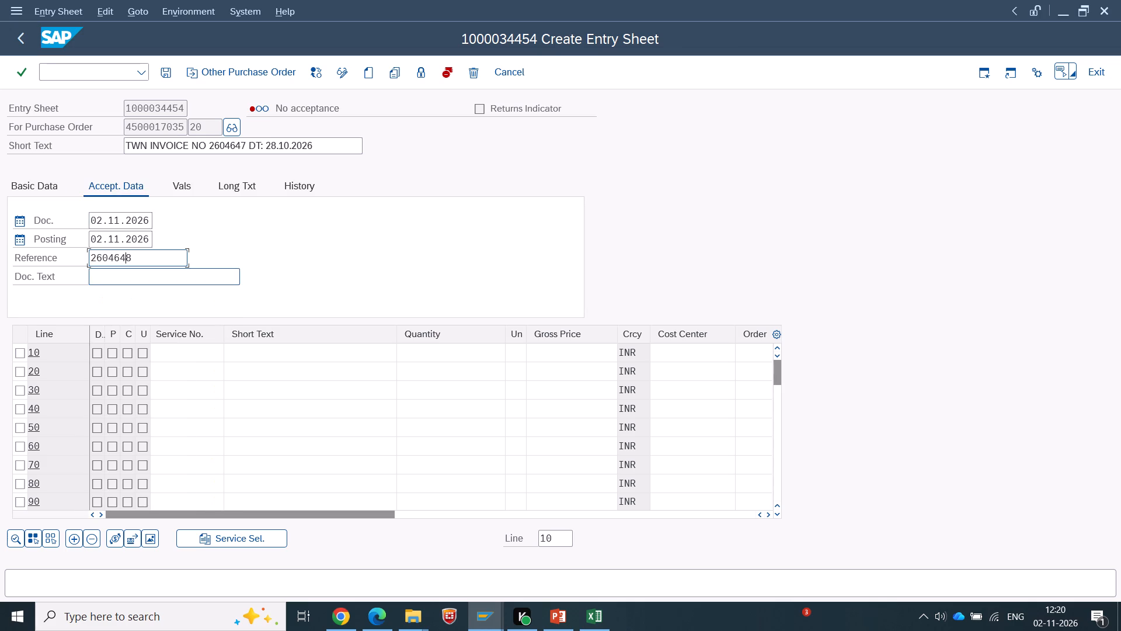
pyautogui.press('7')
pyautogui.press('Down')
pyautogui.press('space')
pyautogui.press('Down')
pyautogui.press('Tab')
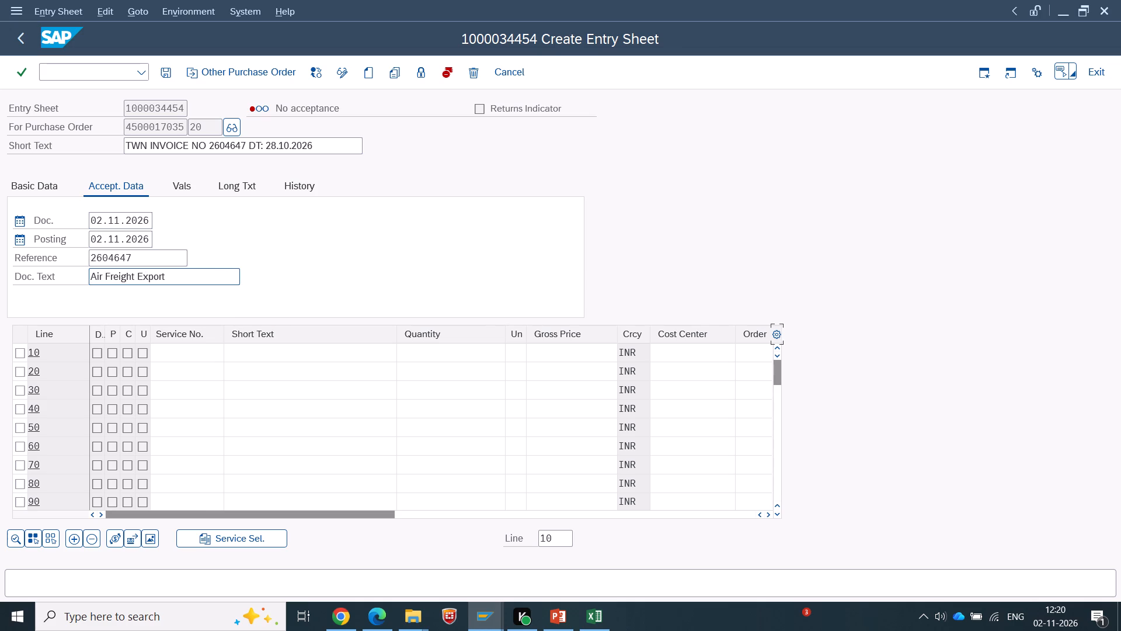
# Add the long text "FG Mat Export" to the 2604647 entry sheet, copying it from the SOP presentation.
pyautogui.click(246, 186)
pyautogui.hotkey('alt', 'Tab')
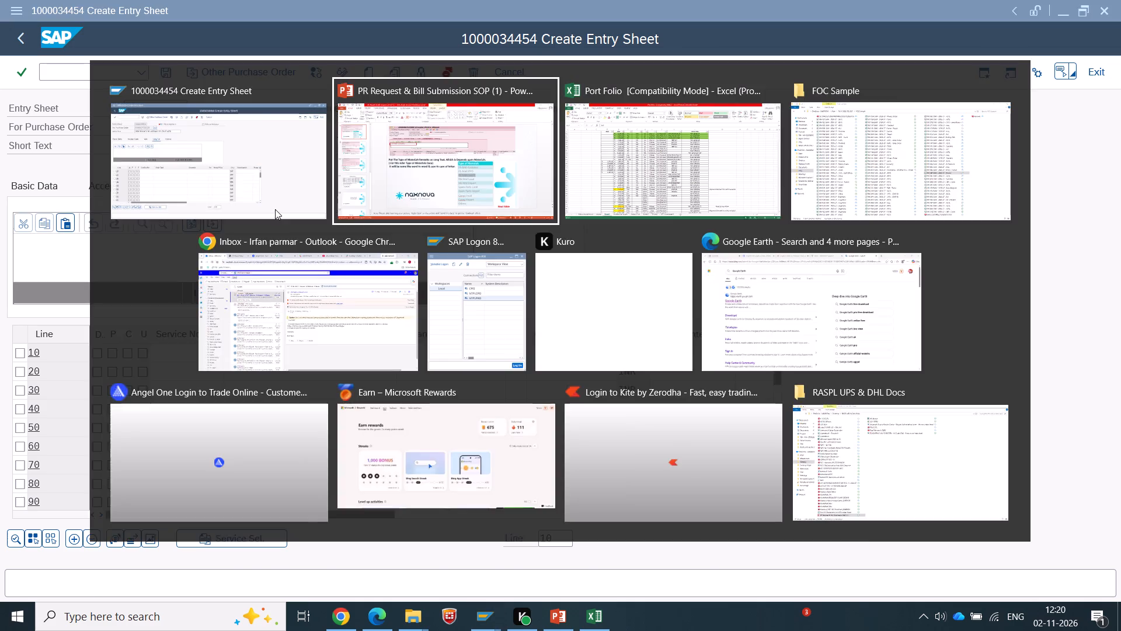
pyautogui.hotkey('ctrl', 'c')
pyautogui.hotkey('alt', 'Tab')
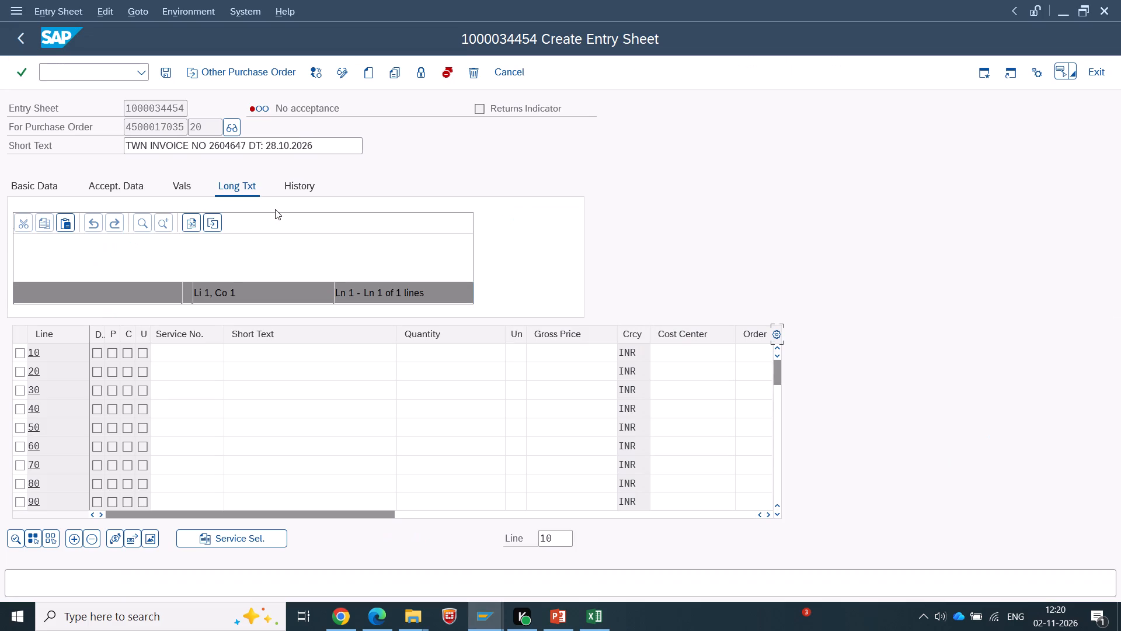
pyautogui.click(273, 248)
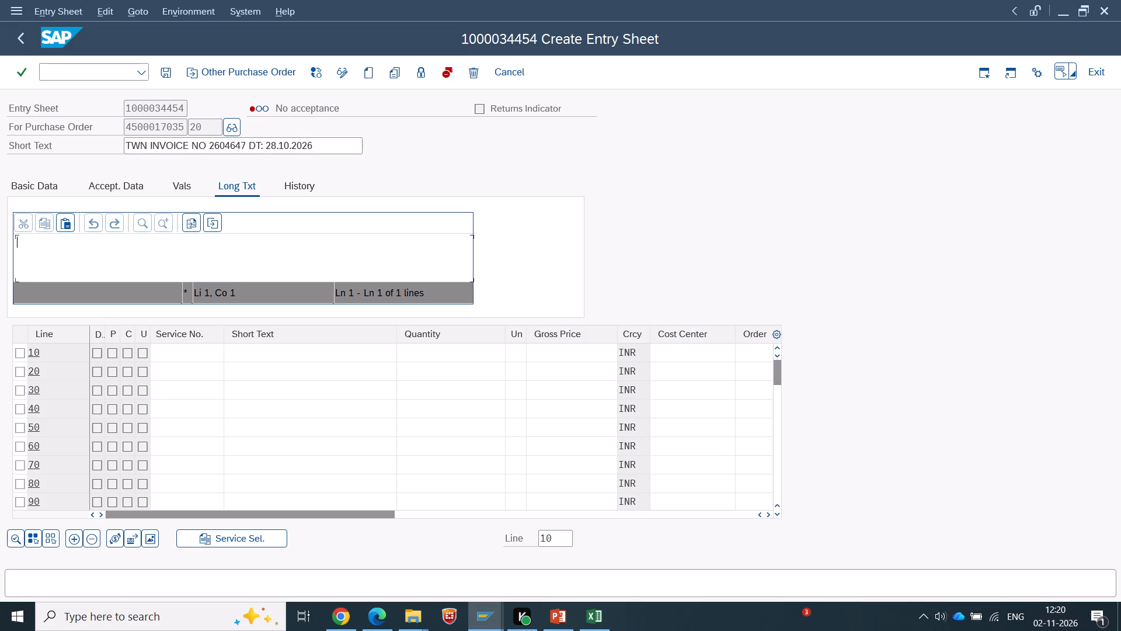
pyautogui.hotkey('ctrl', 'v')
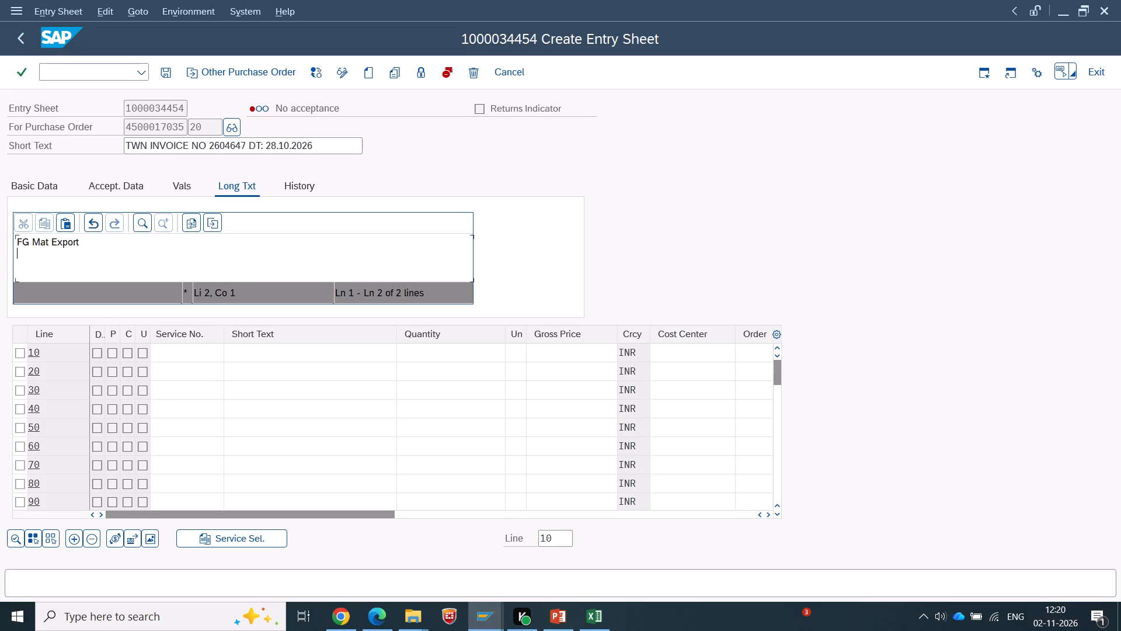
# Fill service line 10 with service number 3002771, quantity 6691, unit AU and gross price 1.
pyautogui.click(184, 346)
pyautogui.press('space')
pyautogui.click(192, 373)
pyautogui.click(415, 353)
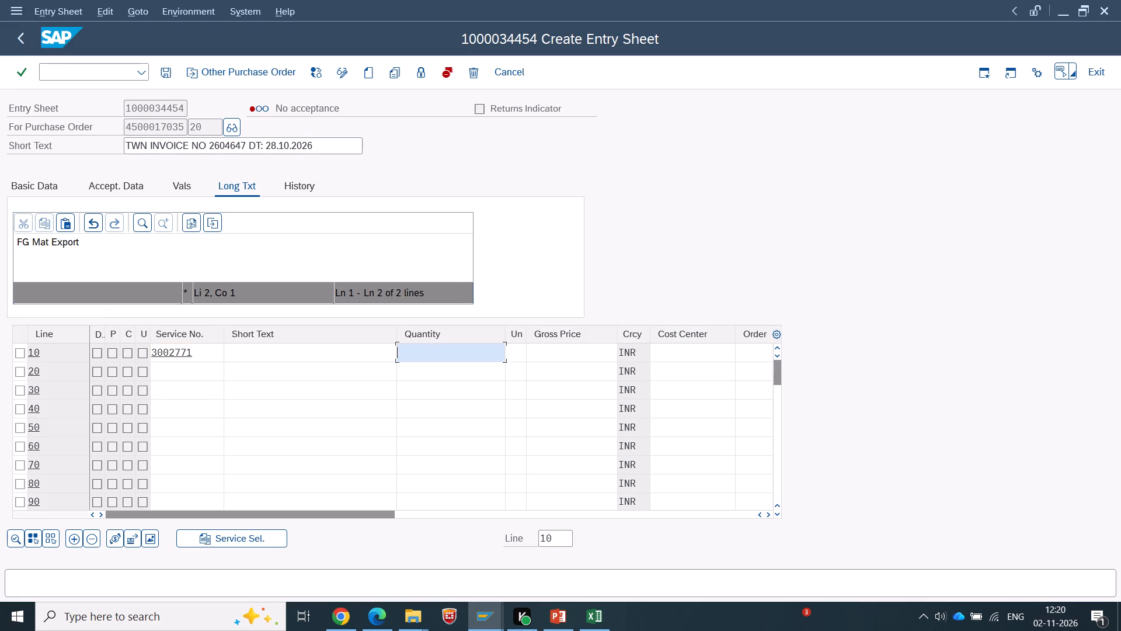
pyautogui.write('6691')
pyautogui.press('Tab')
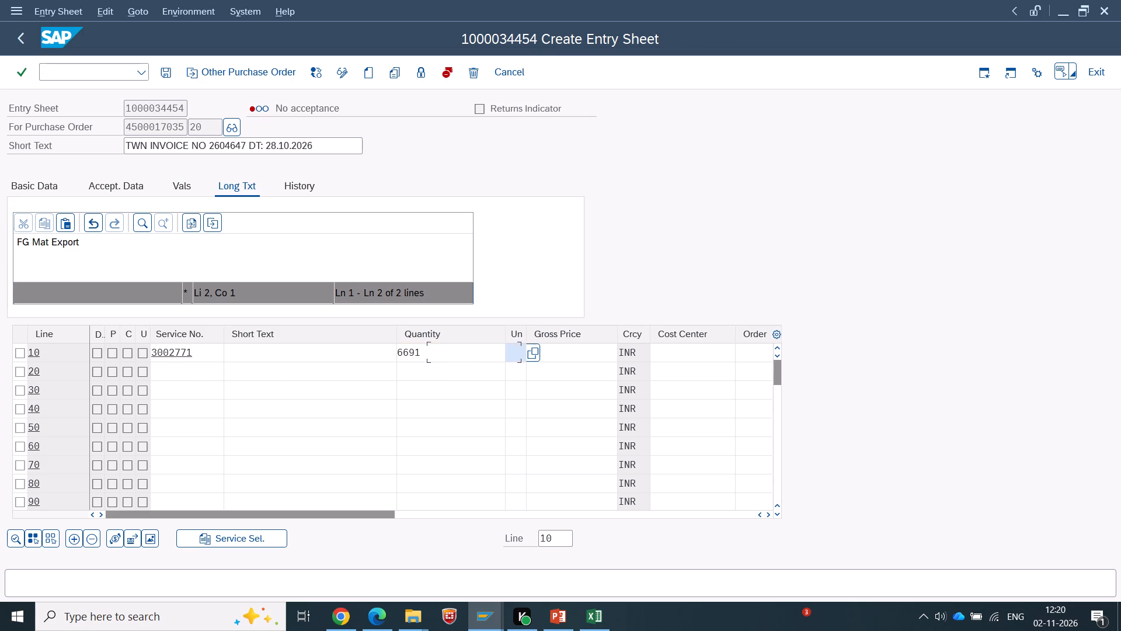
pyautogui.press('space')
pyautogui.press('Down')
pyautogui.press('Tab')
pyautogui.press('space')
pyautogui.press('Down')
pyautogui.press('Return')
pyautogui.press('Return')
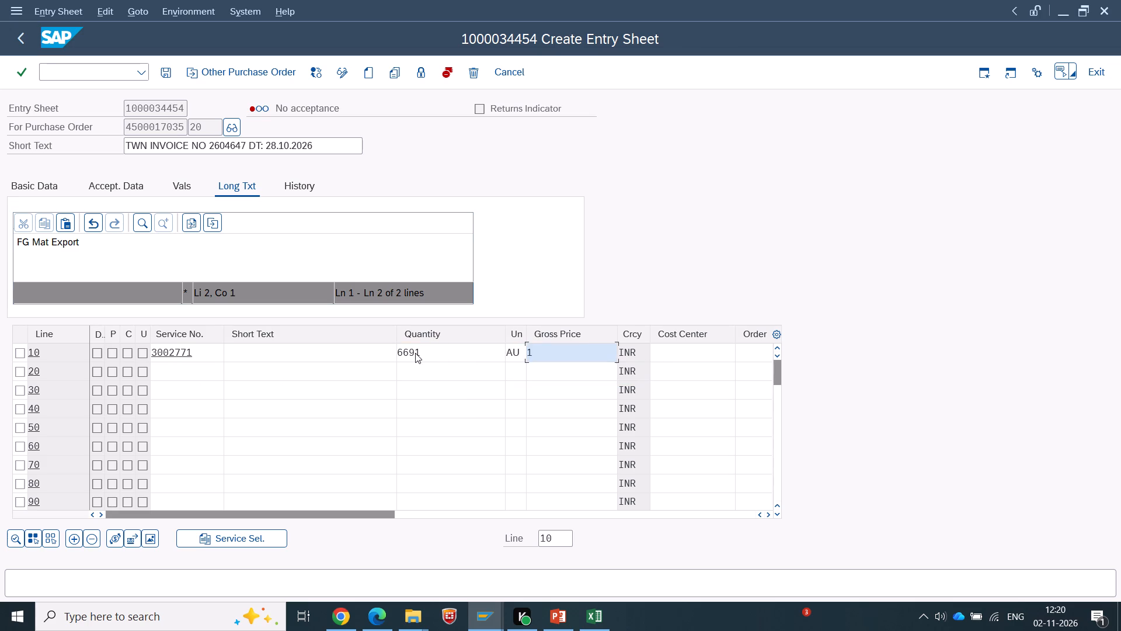
pyautogui.press('Return')
# Release the 2604647 entry sheet and save it, accepting the save without message output.
pyautogui.click(419, 68)
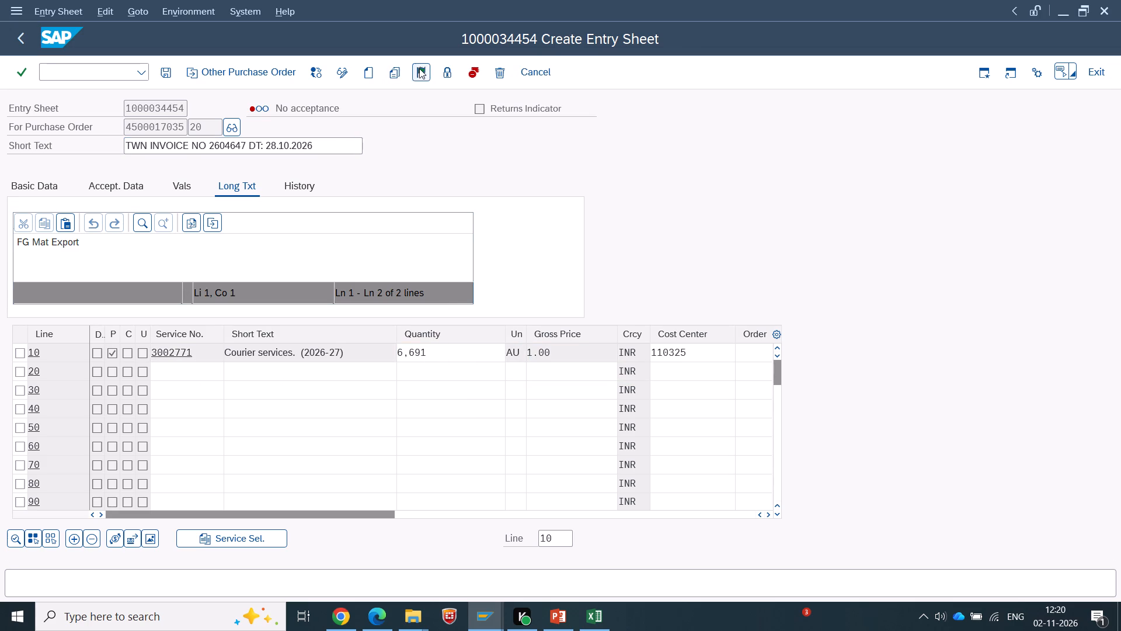
pyautogui.click(353, 333)
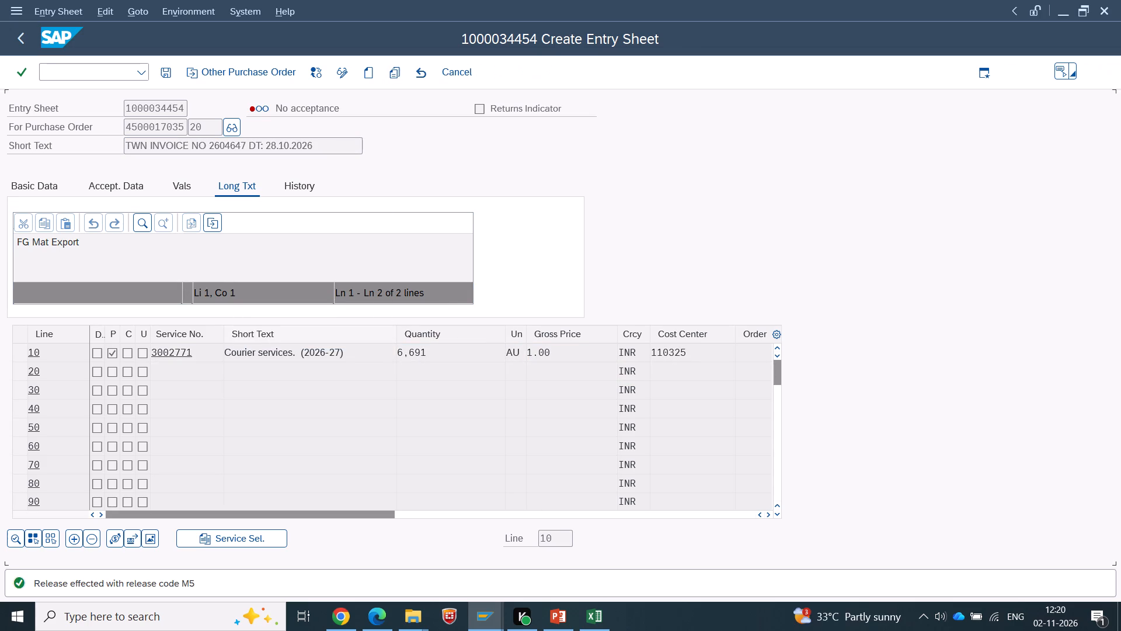
pyautogui.click(165, 71)
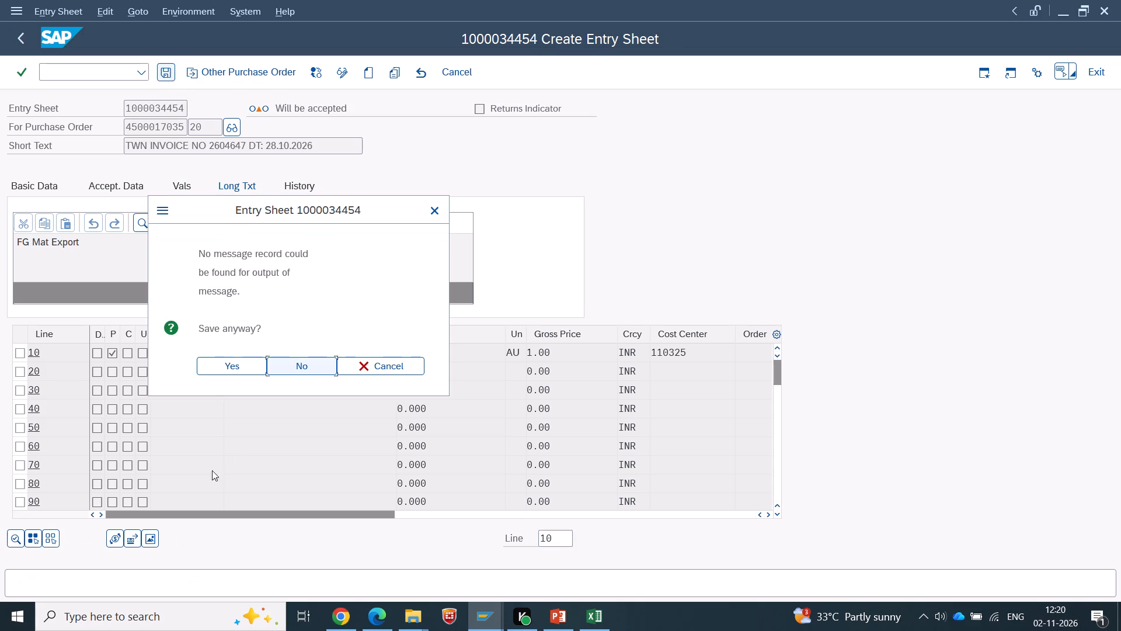
pyautogui.click(239, 360)
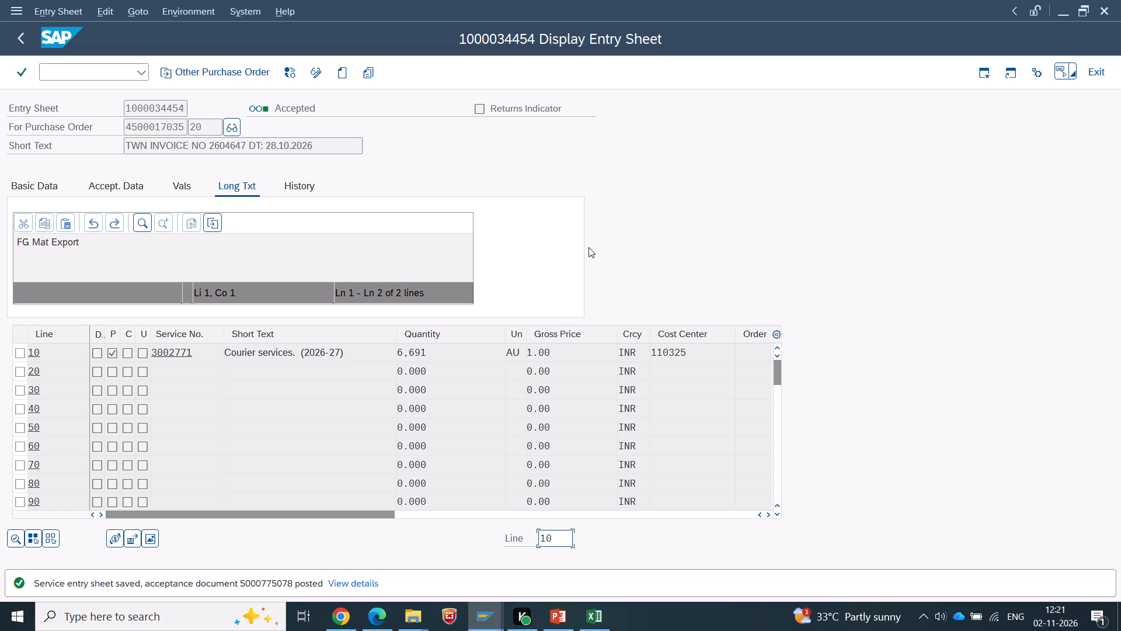
# In the Port Folio workbook, log invoice number 2604646 in K48 for shipment MH-32003233 and save the workbook.
pyautogui.click(586, 627)
pyautogui.click(579, 469)
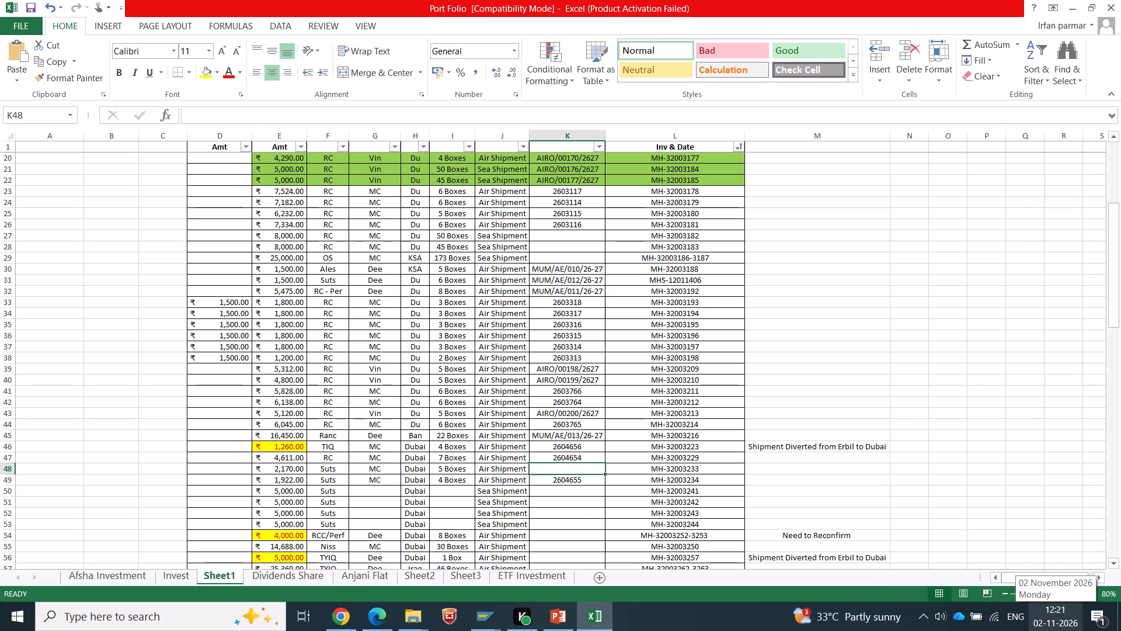
pyautogui.hotkey('ctrl', 'd')
pyautogui.press('F2')
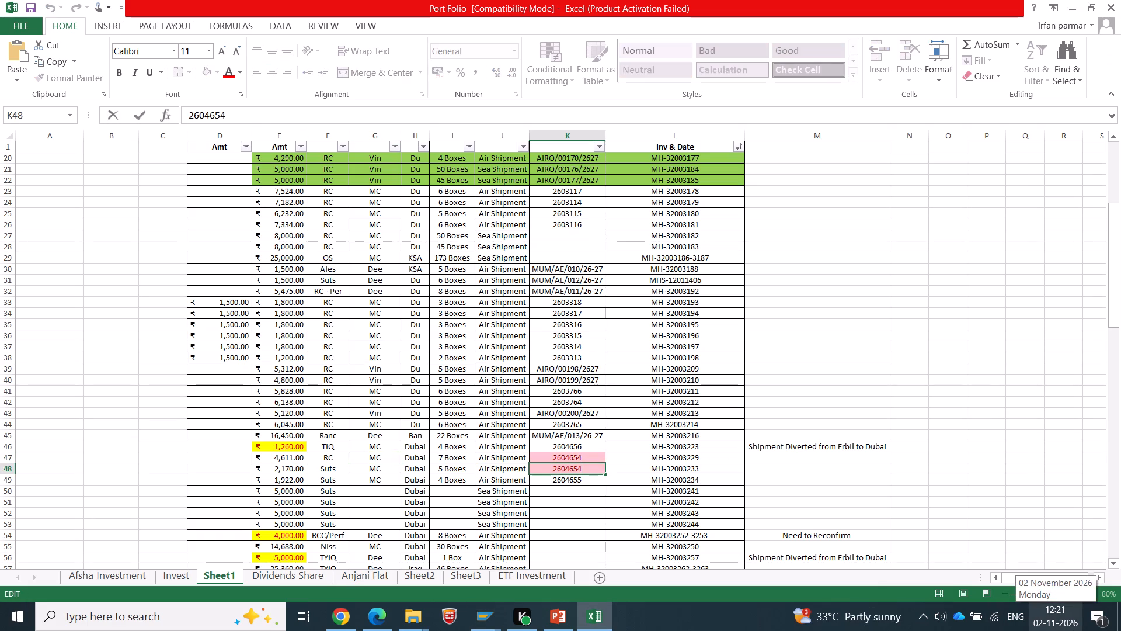
pyautogui.press('BackSpace')
pyautogui.press('BackSpace')
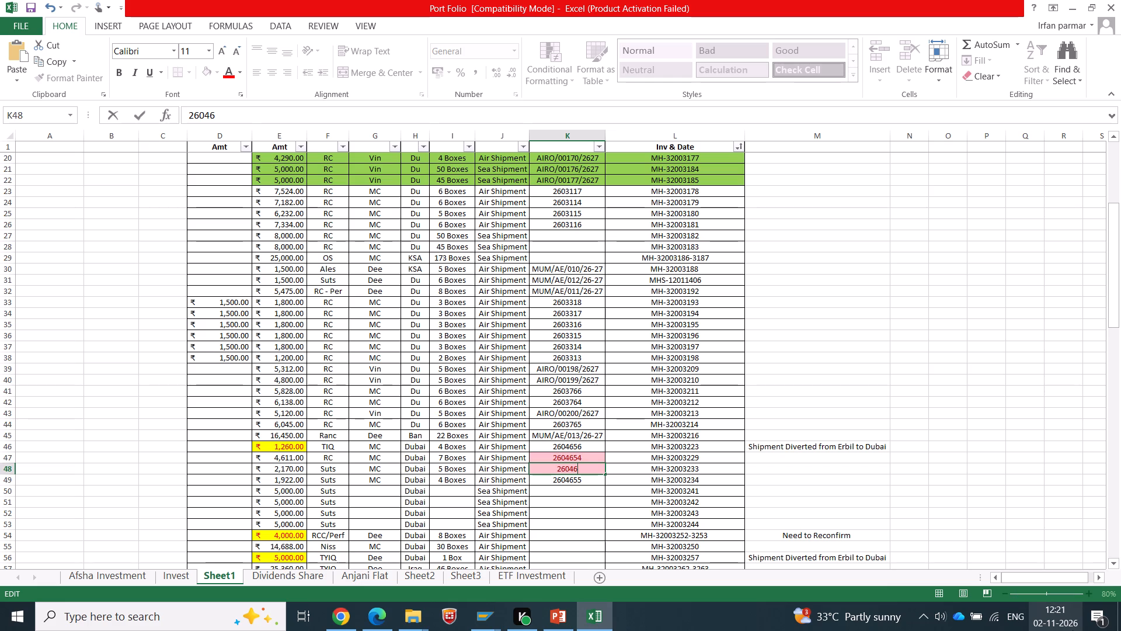
pyautogui.write('46')
pyautogui.press('Return')
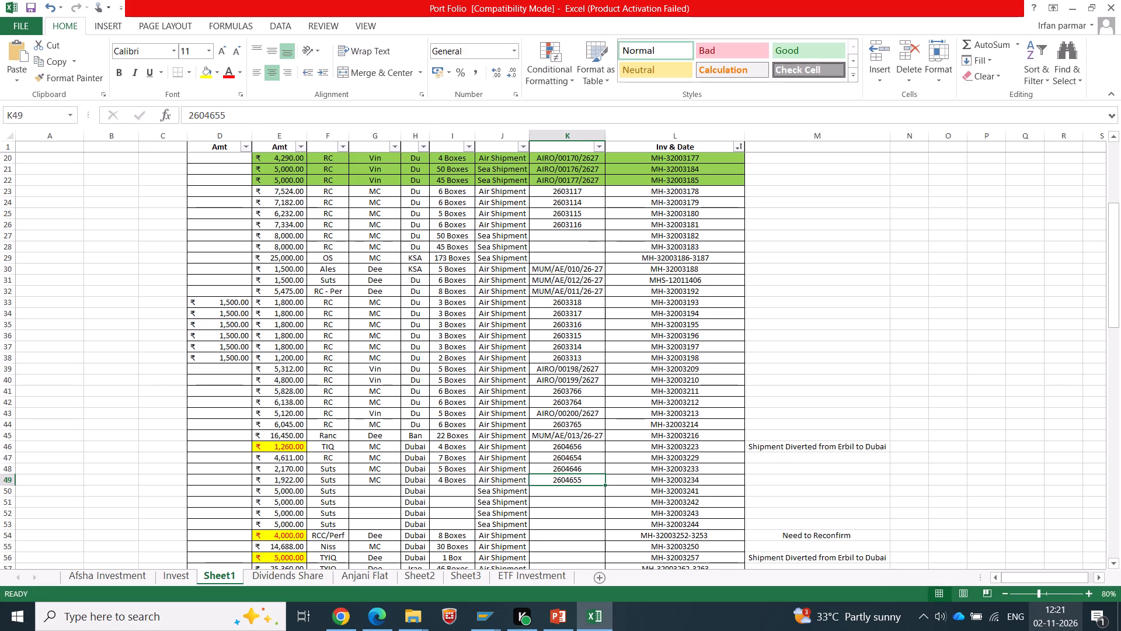
pyautogui.hotkey('ctrl', 's')
pyautogui.hotkey('ctrl', 's')
pyautogui.hotkey('ctrl', 's')
pyautogui.hotkey('ctrl', 's')
pyautogui.hotkey('ctrl', 's')
pyautogui.hotkey('ctrl', 's')
pyautogui.hotkey('ctrl', 's')
pyautogui.hotkey('ctrl', 's')
pyautogui.hotkey('ctrl', 's')
pyautogui.hotkey('ctrl', 's')
pyautogui.hotkey('ctrl', 's')
# Check the combined Amt values in rows 46 to 49 of Port Folio, keeping the workbook saved.
pyautogui.press('Left')
pyautogui.press('Left')
pyautogui.press('Left')
pyautogui.press('Left')
pyautogui.press('Left')
pyautogui.press('Left')
pyautogui.hotkey('shift', 'Up')
pyautogui.hotkey('shift', 'Up')
pyautogui.hotkey('shift', 'Up')
pyautogui.hotkey('shift', 'Right')
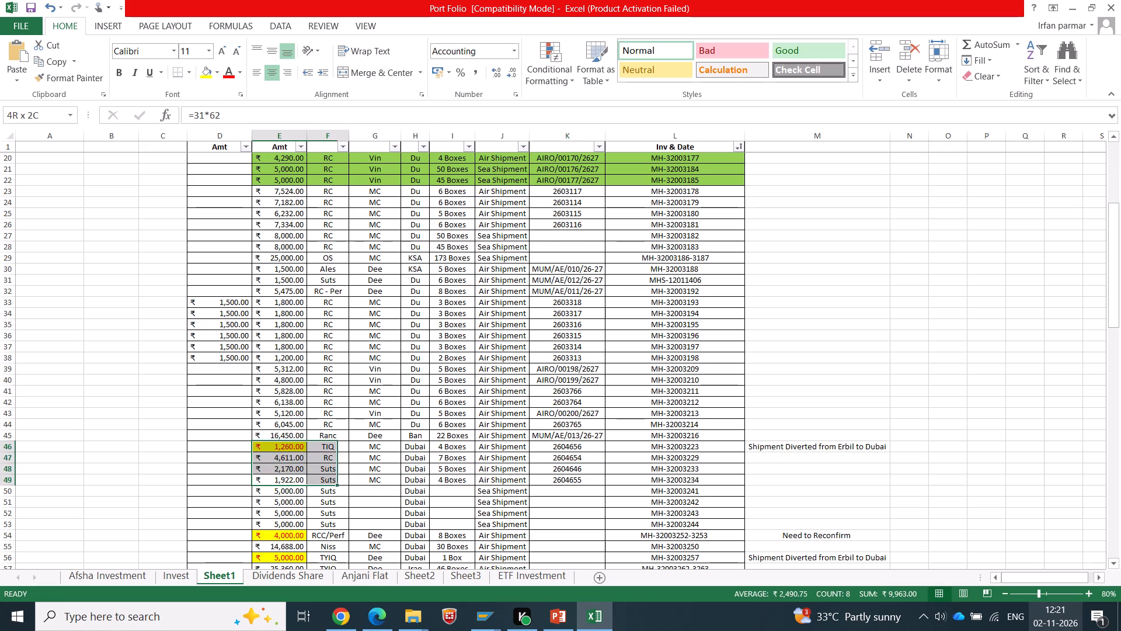
pyautogui.hotkey('shift', 'Right')
pyautogui.hotkey('shift', 'Right')
pyautogui.hotkey('shift', 'Right')
pyautogui.hotkey('shift', 'Right')
pyautogui.hotkey('shift', 'Right')
pyautogui.hotkey('shift', 'Right')
pyautogui.hotkey('shift', 'Left')
pyautogui.hotkey('shift', 'Left')
pyautogui.hotkey('shift', 'Left')
pyautogui.hotkey('shift', 'Left')
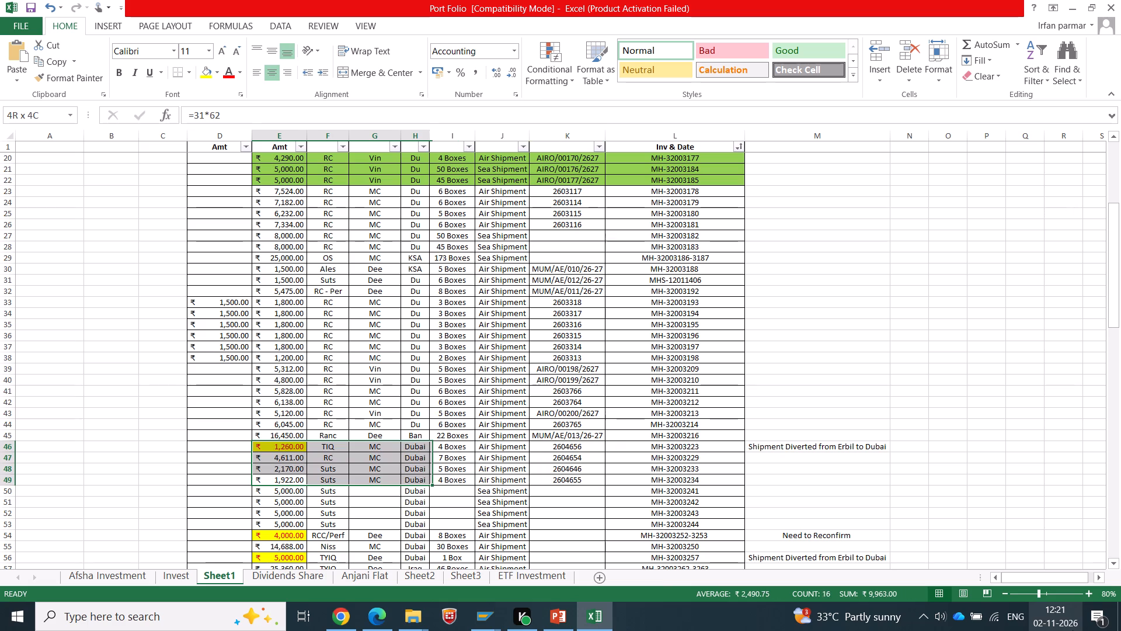
pyautogui.hotkey('shift', 'Left')
pyautogui.hotkey('shift', 'Left')
pyautogui.hotkey('shift', 'Left')
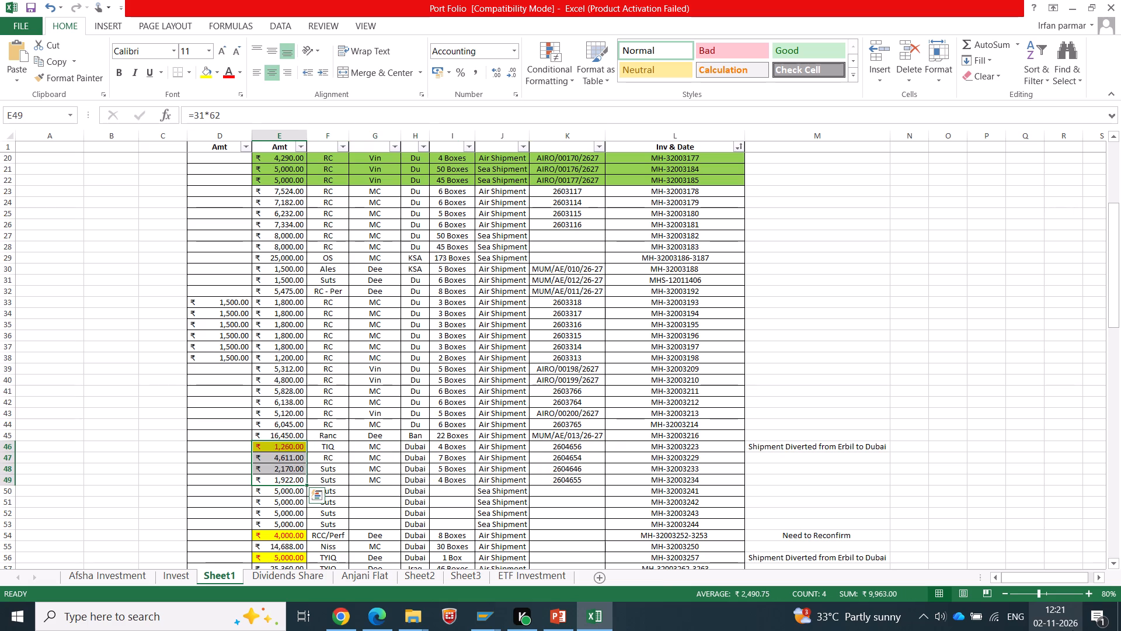
pyautogui.hotkey('ctrl', 's')
pyautogui.press('Right')
pyautogui.press('Down')
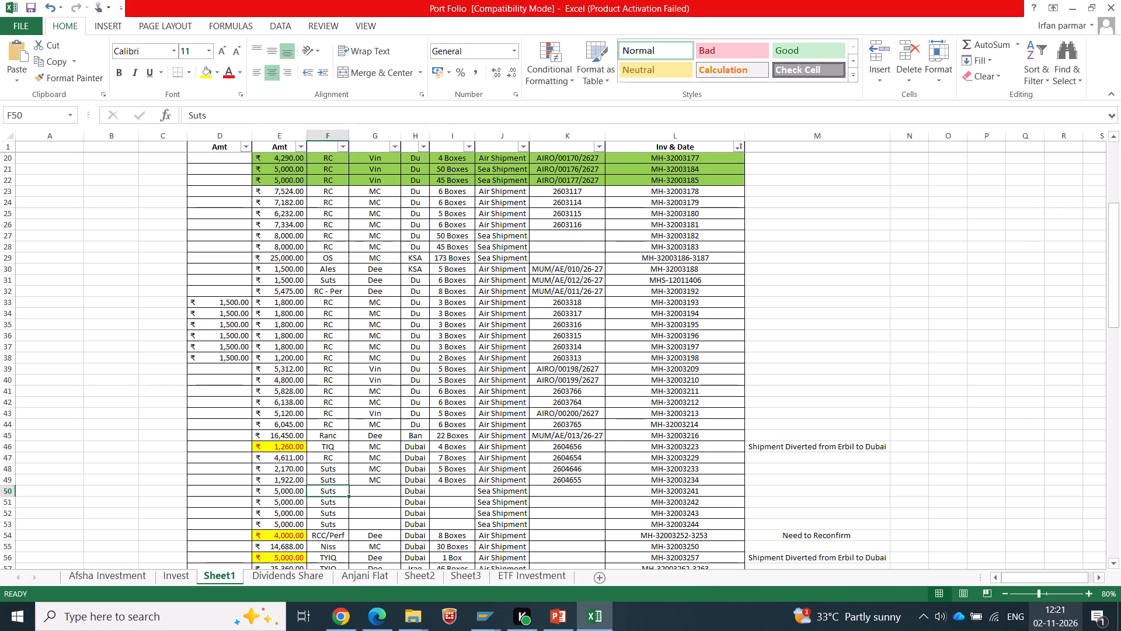
pyautogui.hotkey('ctrl', 's')
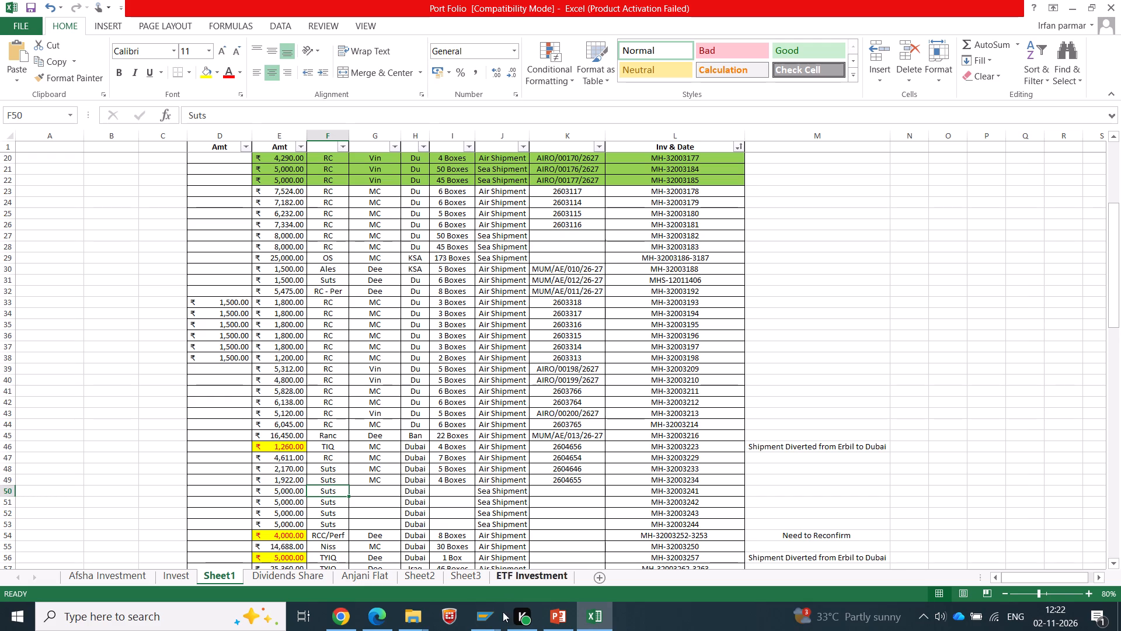
# In File Explorer, open the Toyota Iraq FOB + Freight AIR invoice workbook from the MH-32003223 folder in Soft Copies of Shipping Documents.
pyautogui.click(427, 615)
pyautogui.click(363, 573)
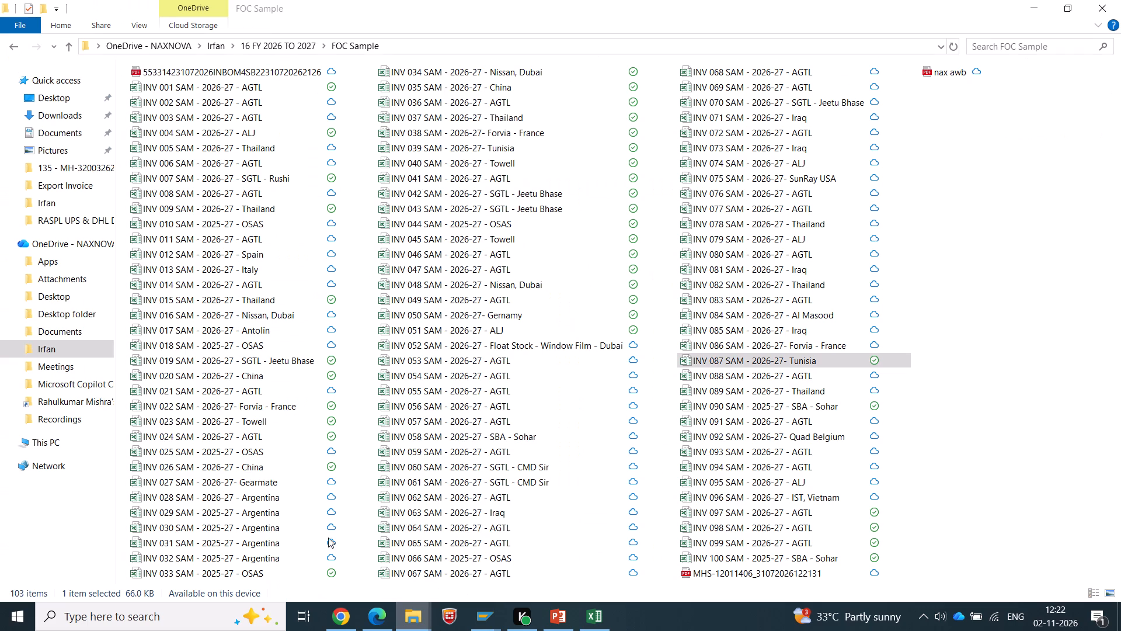
pyautogui.click(44, 349)
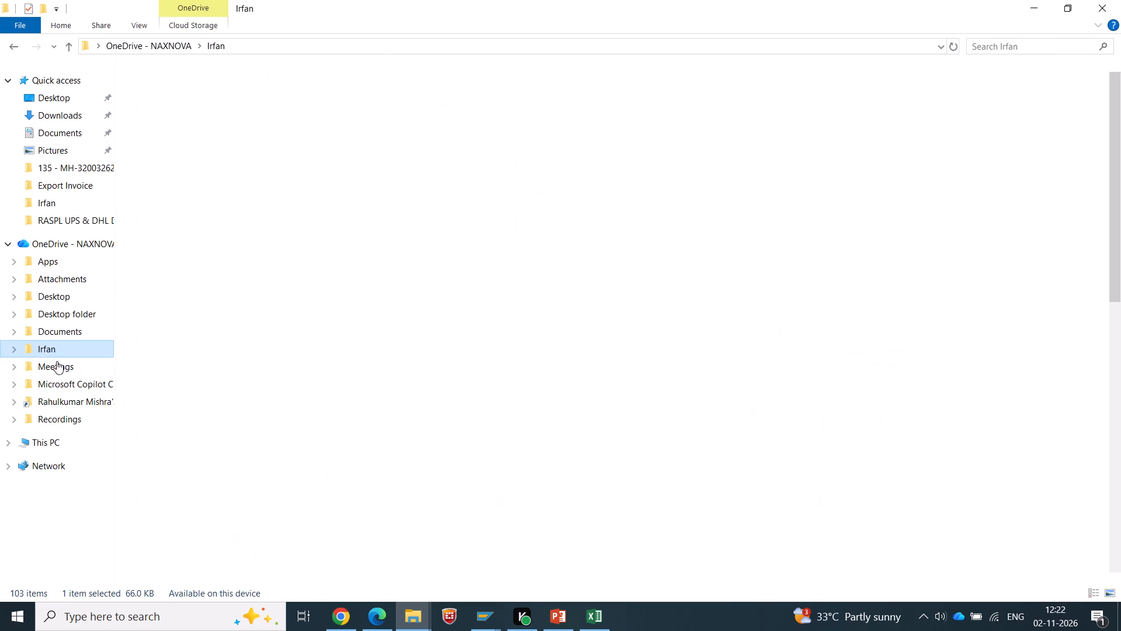
pyautogui.doubleClick(199, 325)
pyautogui.doubleClick(209, 152)
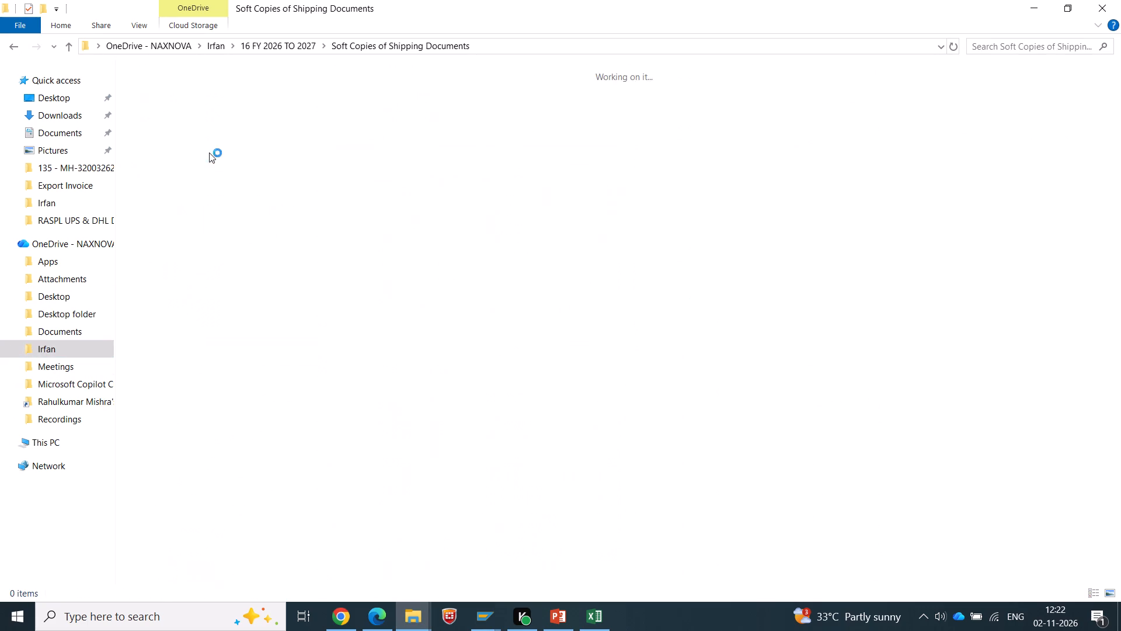
pyautogui.scroll(-5, 398, 243)
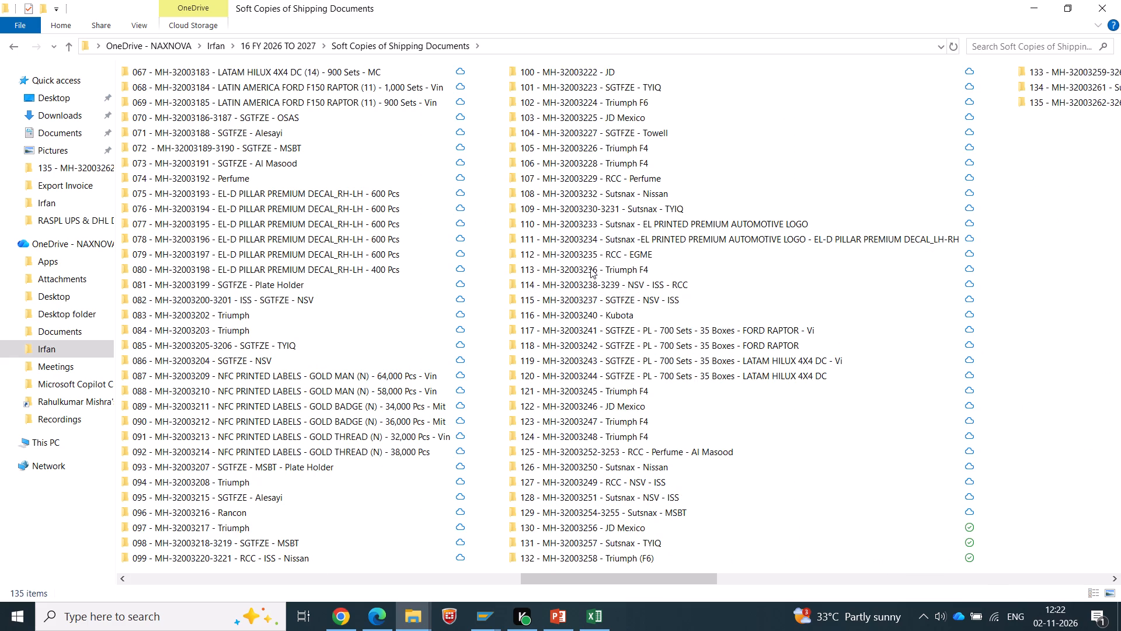
pyautogui.click(608, 80)
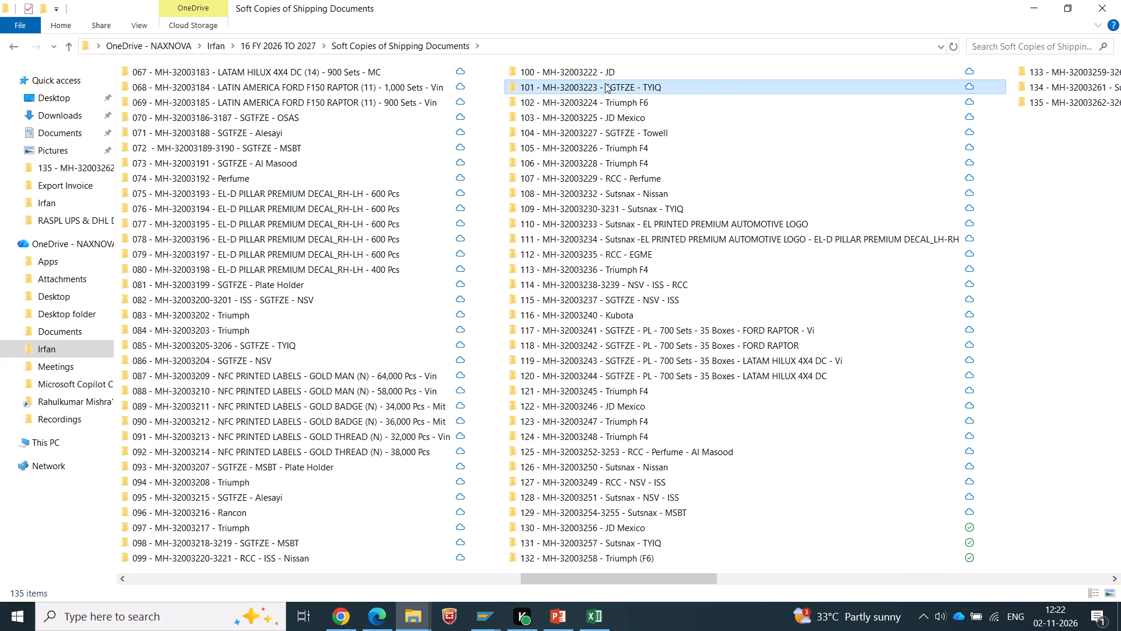
pyautogui.doubleClick(605, 83)
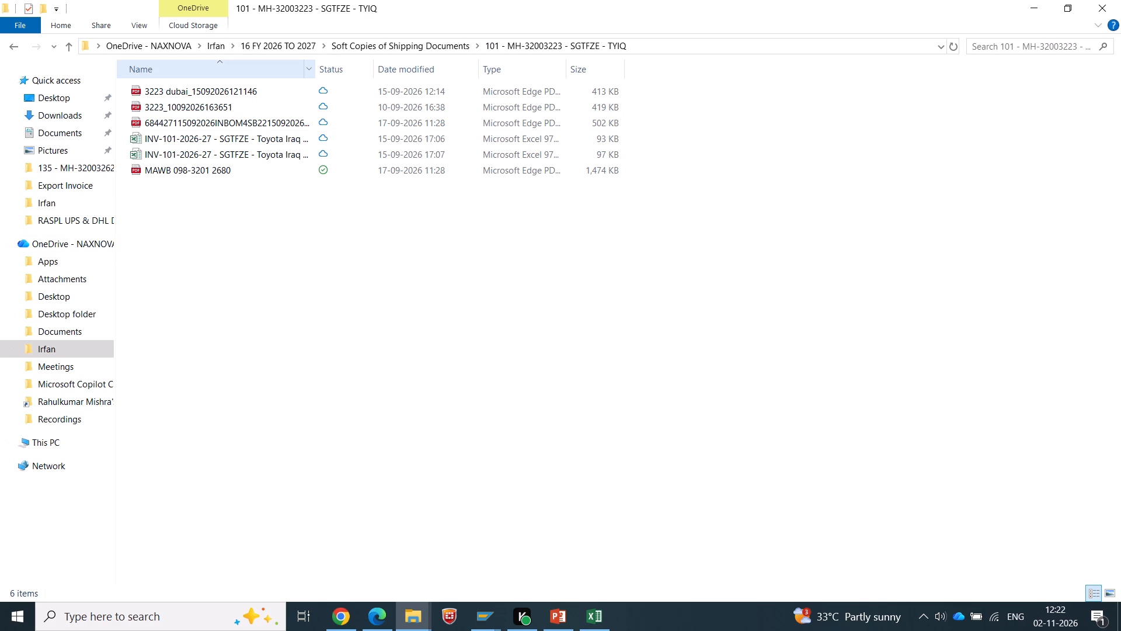
pyautogui.moveTo(316, 72); pyautogui.dragTo(511, 91)
pyautogui.doubleClick(332, 161)
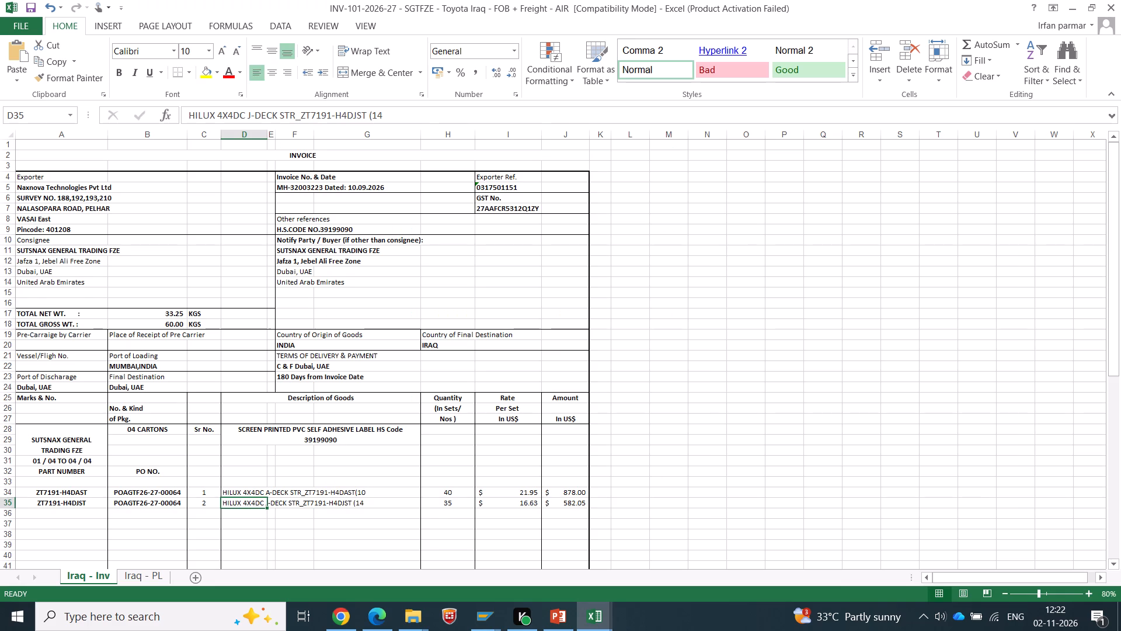
# Multiply the added freight amount in J44 by 96 with a formula in L44 of the Iraq - Inv sheet.
pyautogui.scroll(-6, 418, 350)
pyautogui.click(607, 411)
pyautogui.click(629, 410)
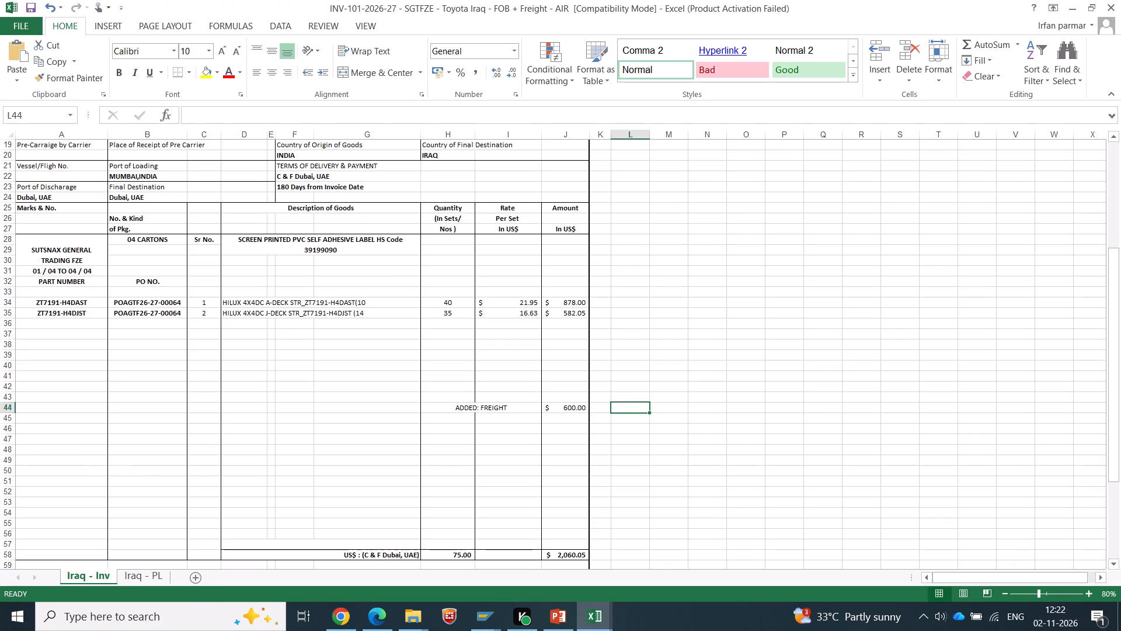
pyautogui.press('+')
pyautogui.press('Left')
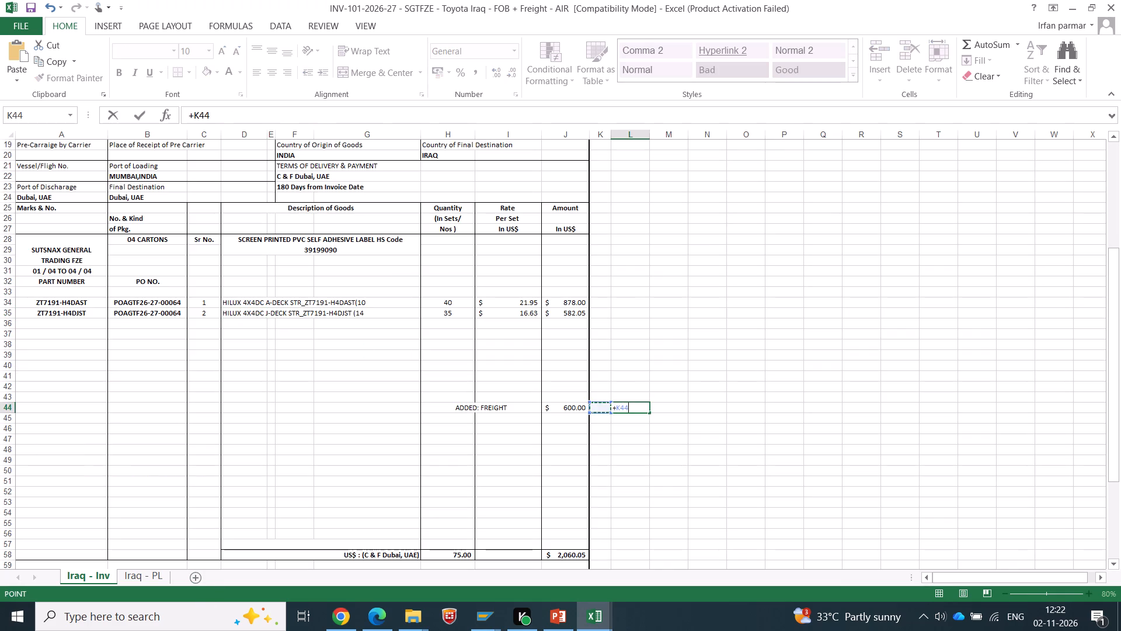
pyautogui.press('Left')
pyautogui.press('*')
pyautogui.write('96')
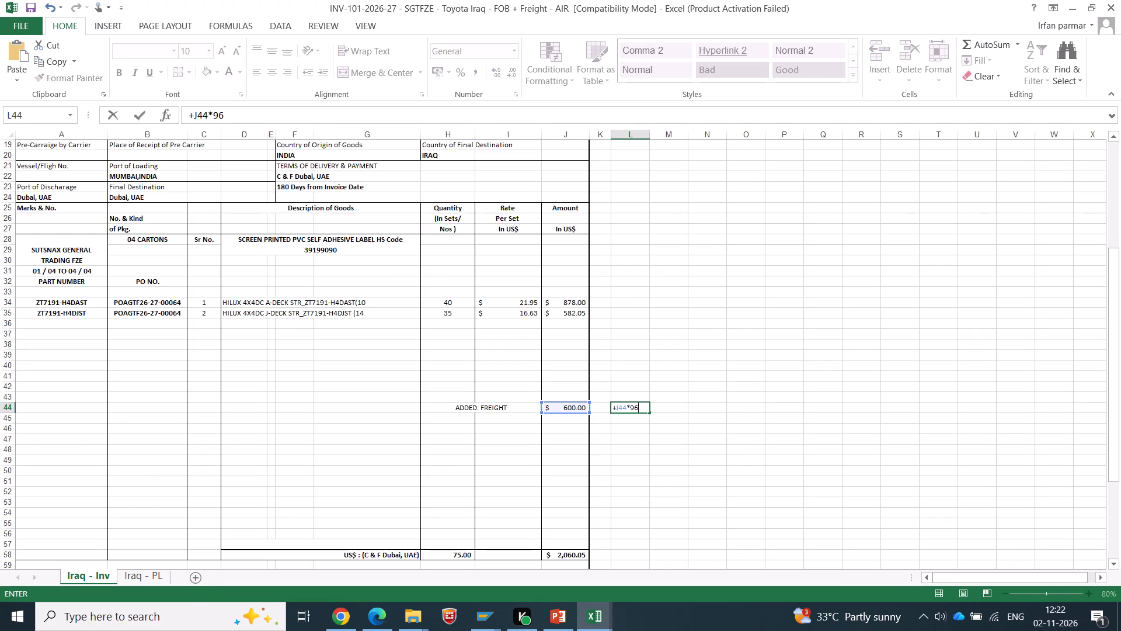
pyautogui.press('Return')
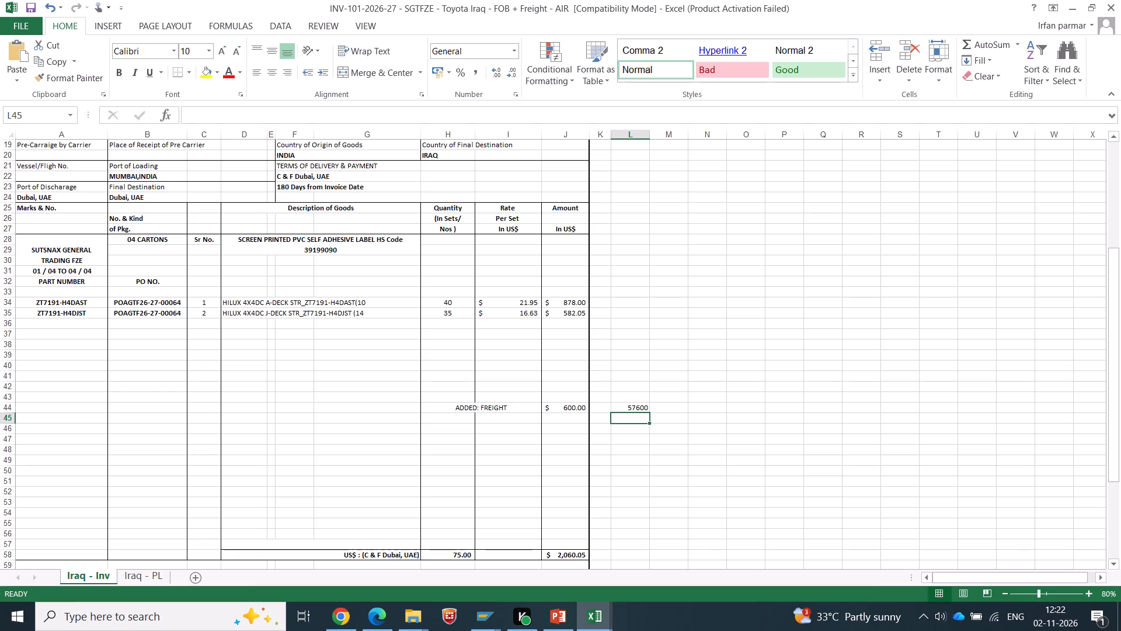
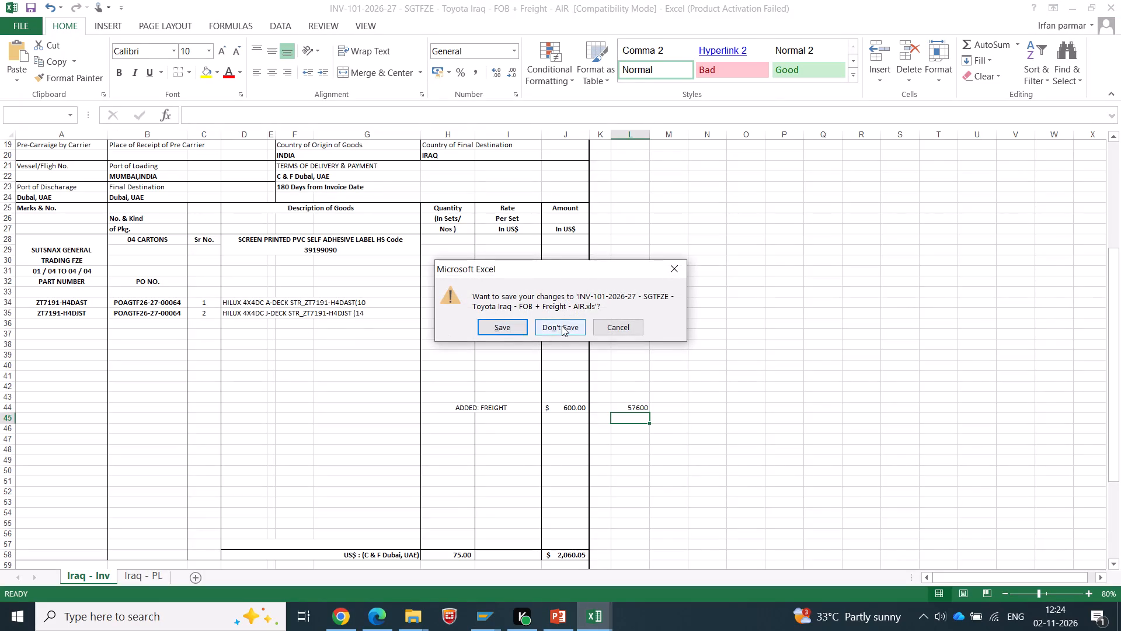
# Close the Toyota Iraq invoice workbook without saving its changes, and save the Port Folio workbook.
pyautogui.click(562, 326)
pyautogui.scroll(-1, 392, 356)
pyautogui.scroll(-2, 631, 380)
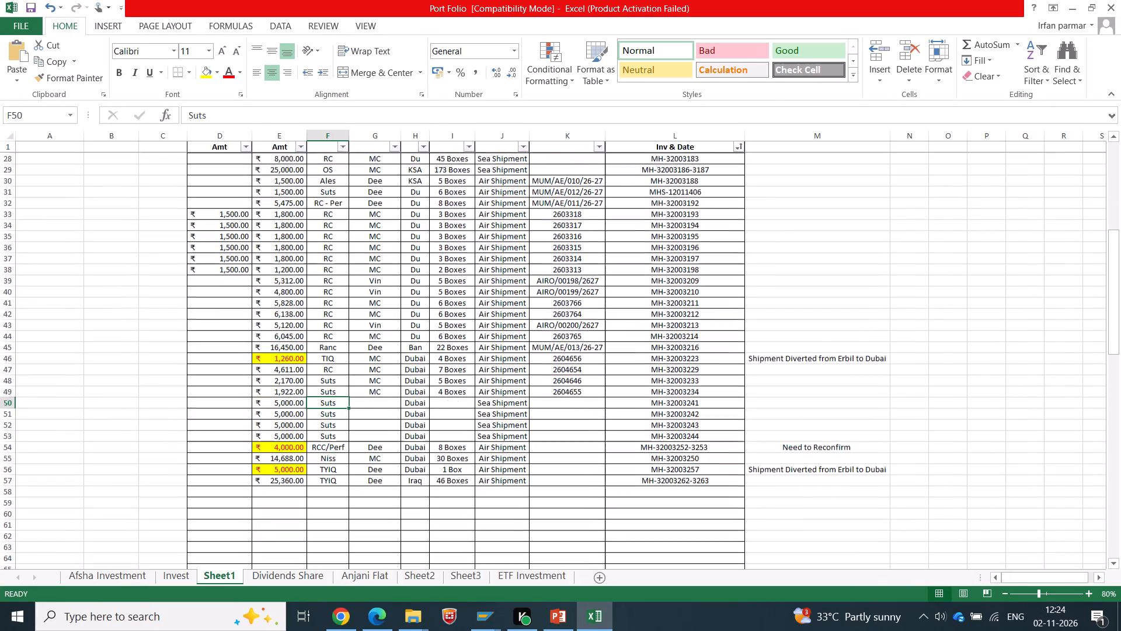
pyautogui.hotkey('ctrl', 's')
pyautogui.hotkey('alt', 'Tab')
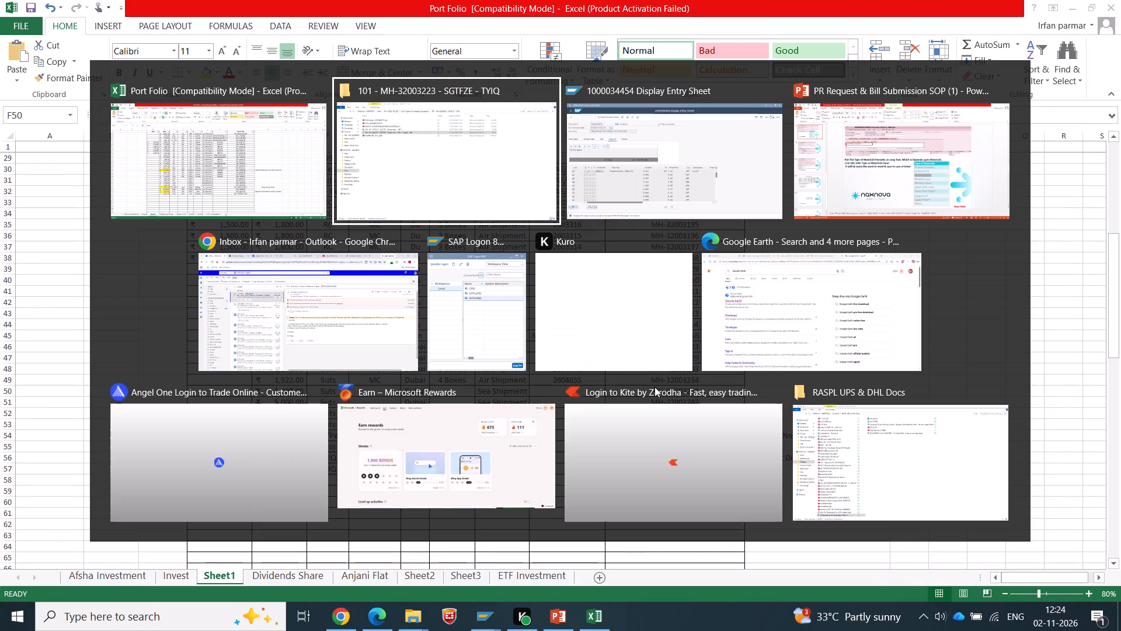
pyautogui.hotkey('alt', 'Tab')
pyautogui.scroll(5, 166, 176)
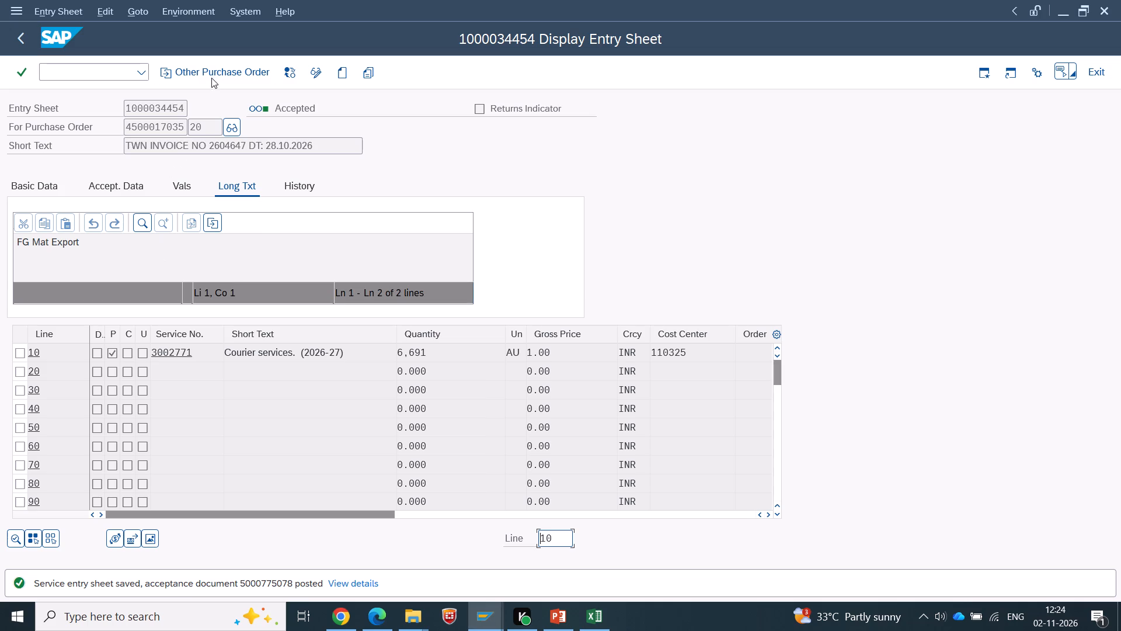
pyautogui.click(211, 78)
pyautogui.press('space')
pyautogui.click(198, 231)
pyautogui.click(259, 212)
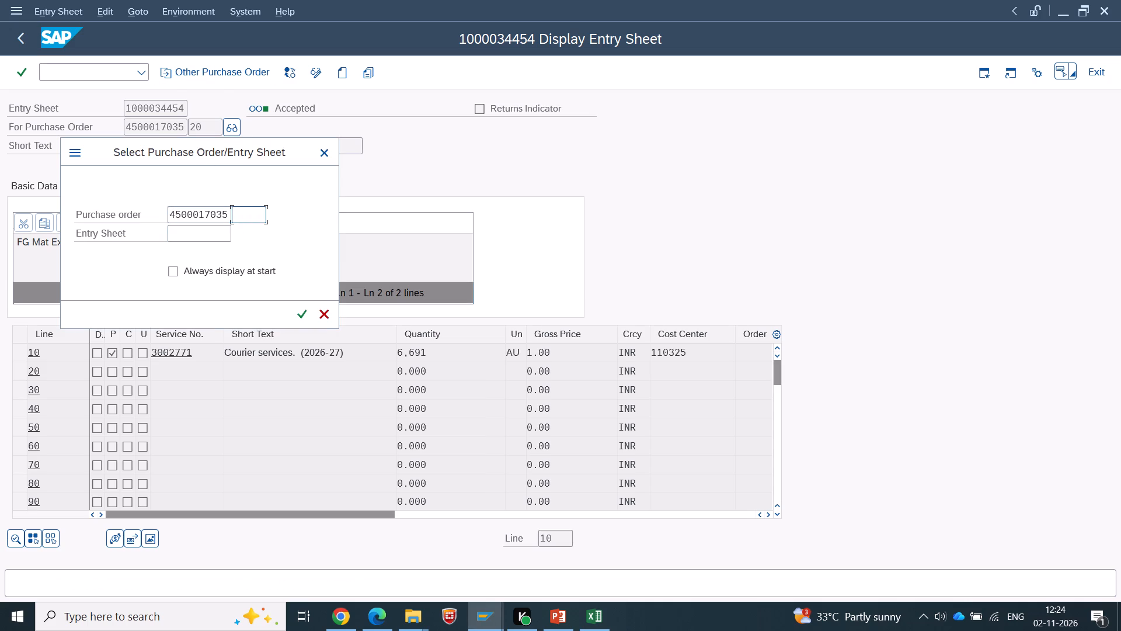
pyautogui.press('space')
pyautogui.click(259, 237)
pyautogui.press('Return')
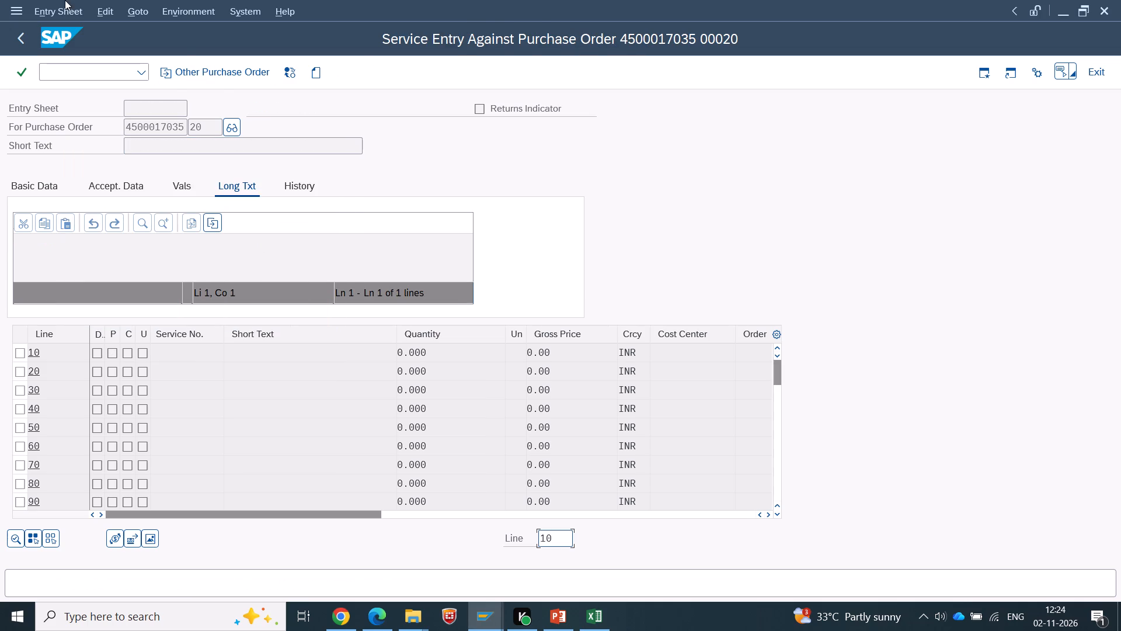
pyautogui.click(318, 71)
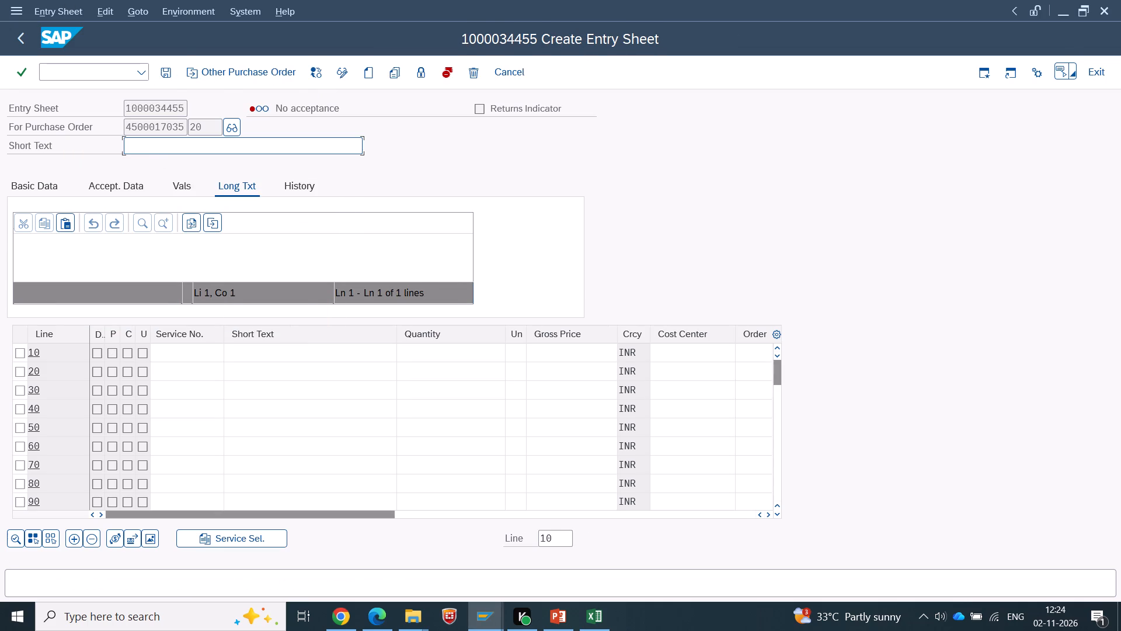
# Set the entry sheet's short text to TWN INVOICE NO 2604646 DT: 28.10.2026.
pyautogui.press('space')
pyautogui.click(159, 160)
pyautogui.click(242, 144)
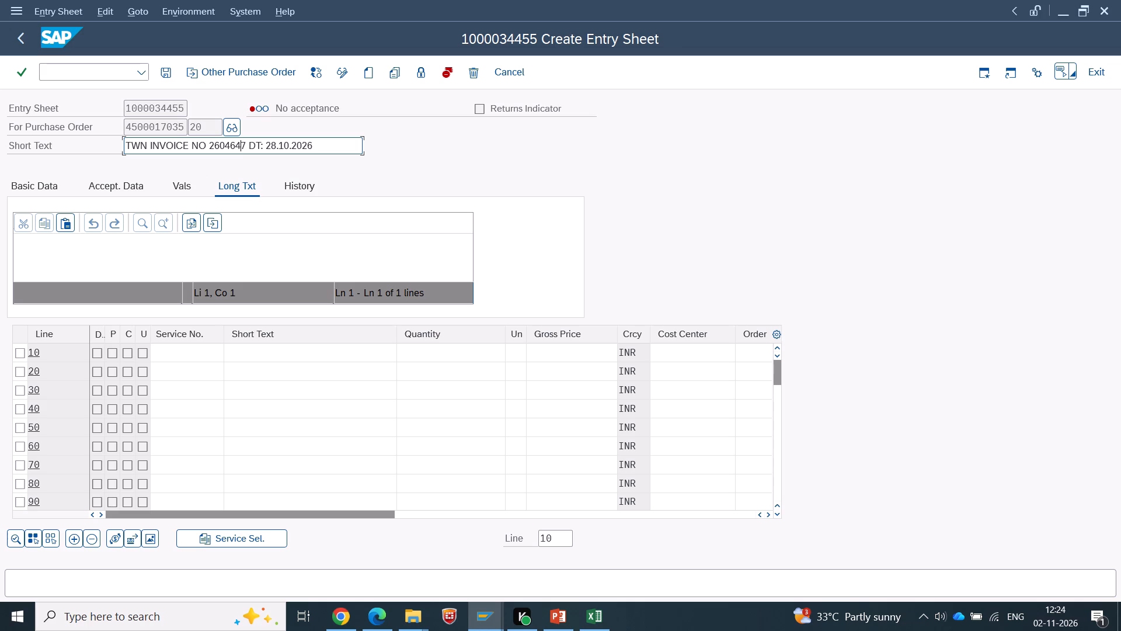
pyautogui.press('6')
# Set the entry sheet's service period to start on 01.10.2026 and fill in its end date.
pyautogui.click(50, 184)
pyautogui.click(157, 281)
pyautogui.press('space')
pyautogui.click(156, 300)
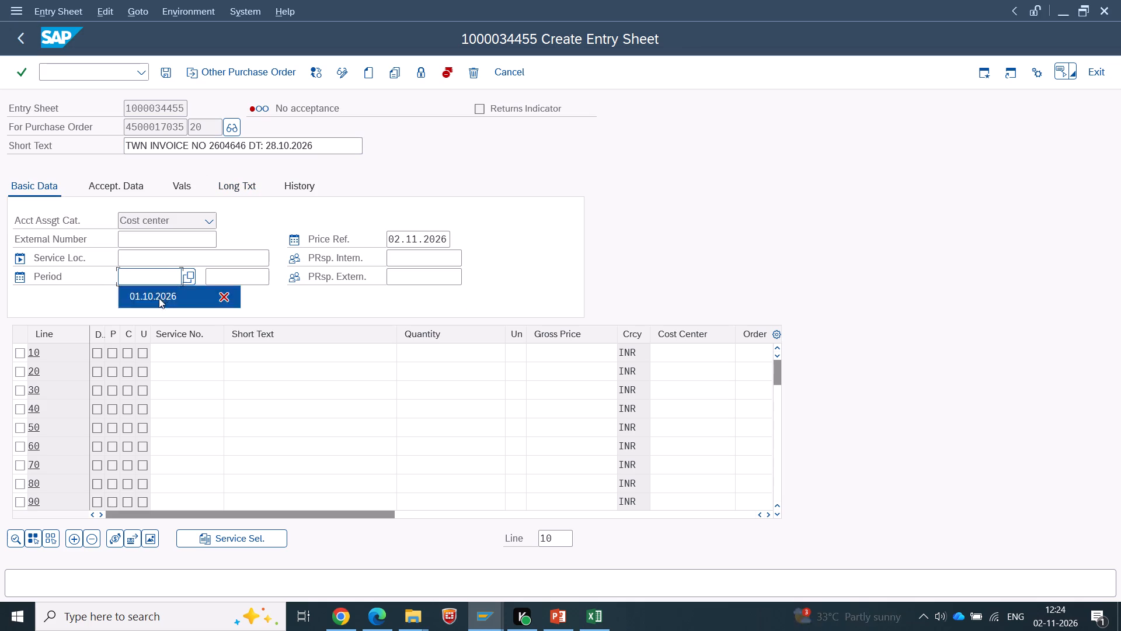
pyautogui.click(225, 269)
pyautogui.press('space')
pyautogui.click(224, 286)
# In the acceptance data, enter reference 2604646 and the document text Air Freight Export.
pyautogui.click(117, 176)
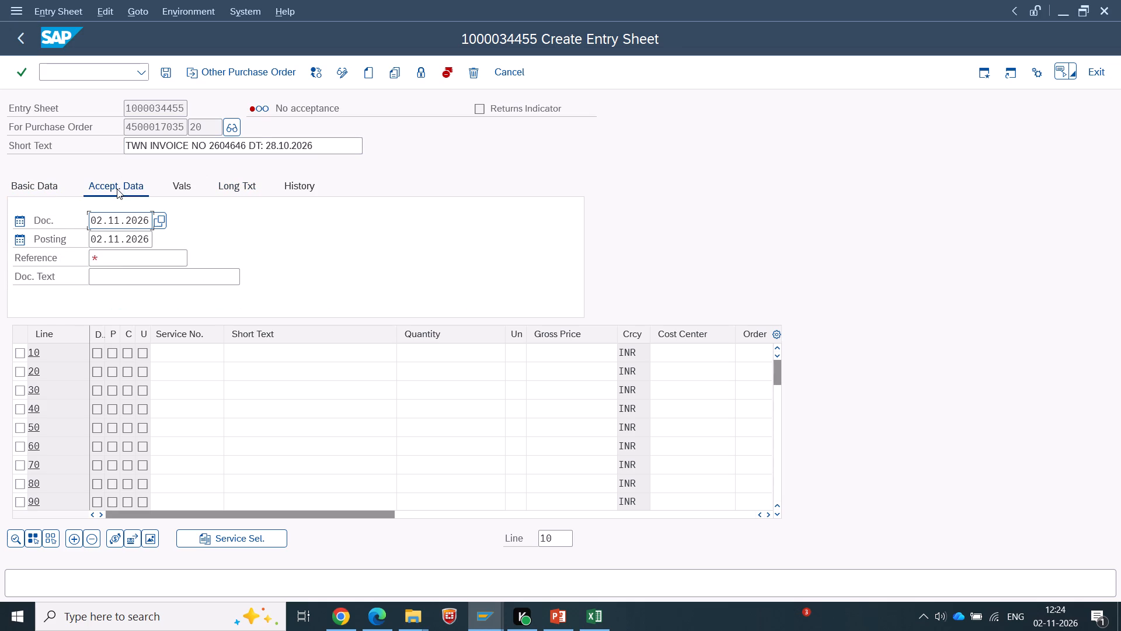
pyautogui.click(128, 254)
pyautogui.press('space')
pyautogui.click(128, 268)
pyautogui.click(124, 256)
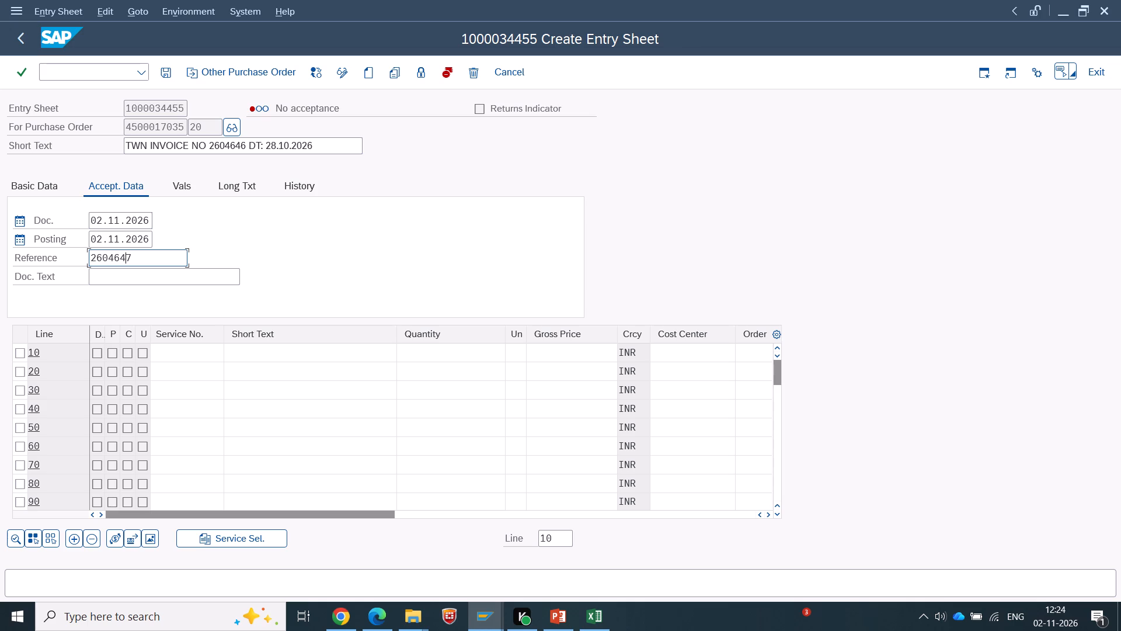
pyautogui.press('6')
pyautogui.click(130, 274)
pyautogui.press('space')
pyautogui.click(133, 294)
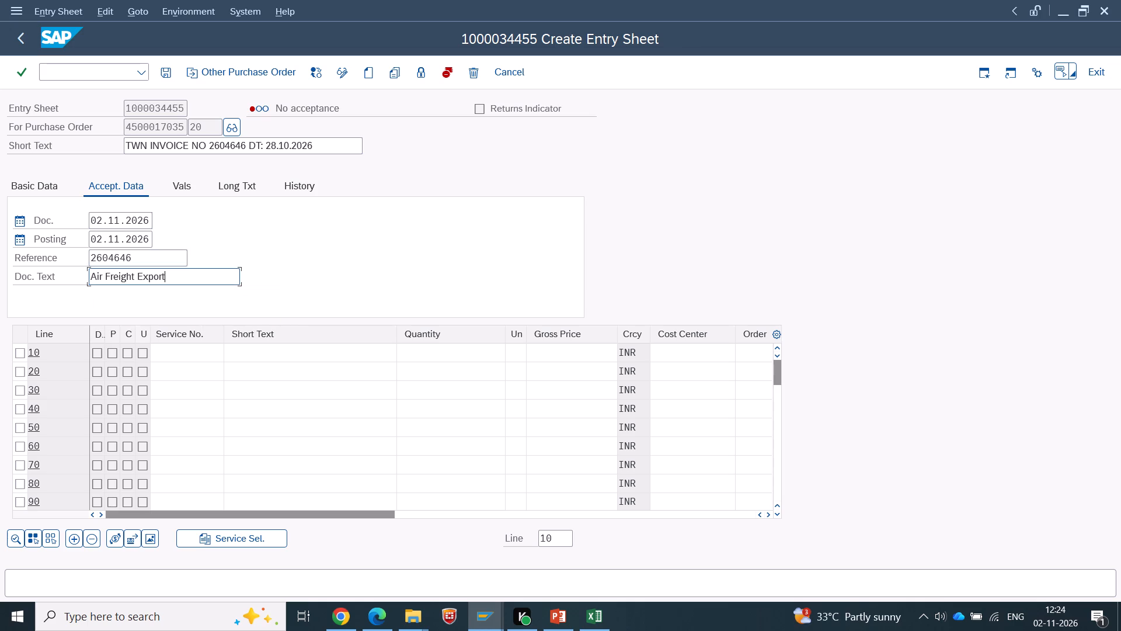
# On service line 10, enter service number 3002771 with a quantity of 60500.
pyautogui.click(184, 352)
pyautogui.press('space')
pyautogui.click(190, 378)
pyautogui.click(441, 356)
pyautogui.press('space')
pyautogui.press('Tab')
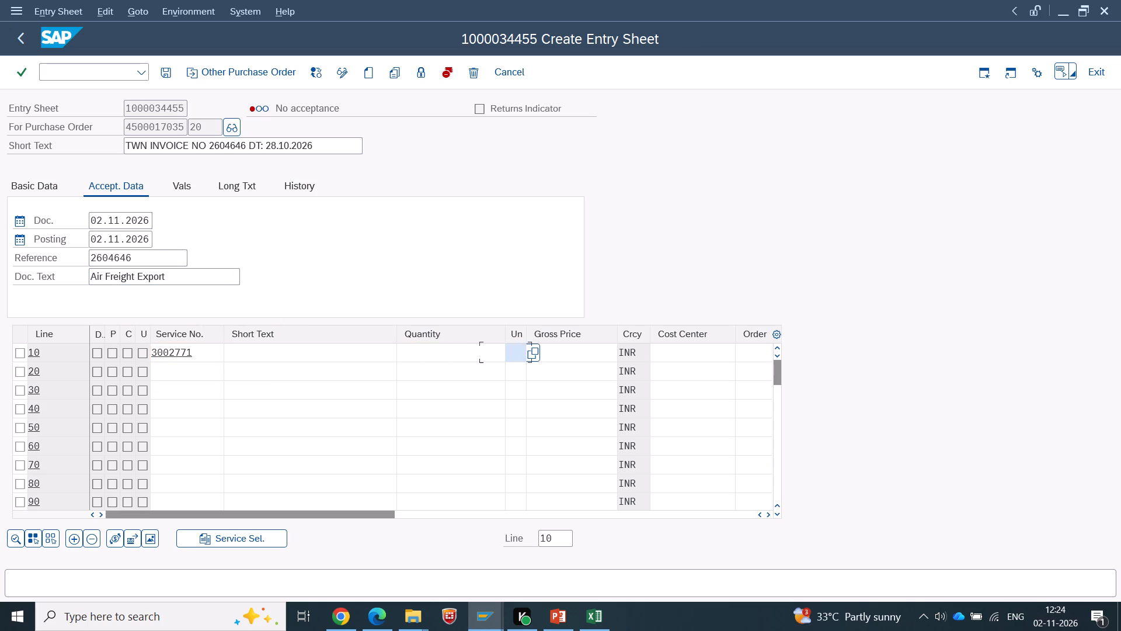
pyautogui.click(434, 356)
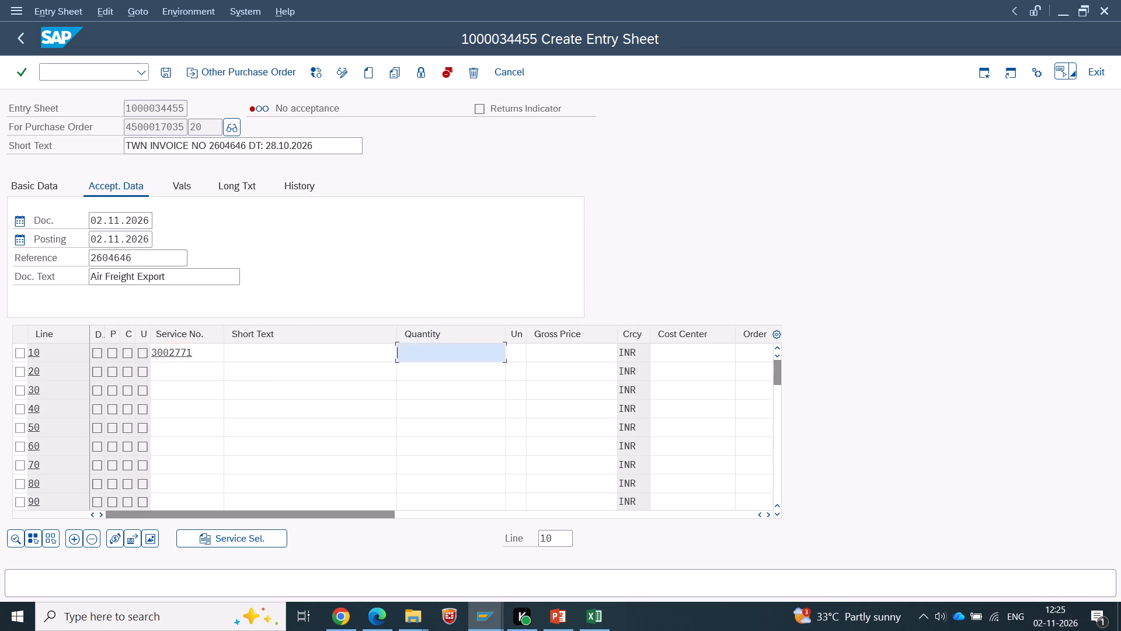
pyautogui.write('60500')
# Complete service line 10 with unit AU, gross price 1 and cost center 110325.
pyautogui.press('Tab')
pyautogui.press('space')
pyautogui.click(541, 371)
pyautogui.click(561, 345)
pyautogui.press('space')
pyautogui.click(567, 372)
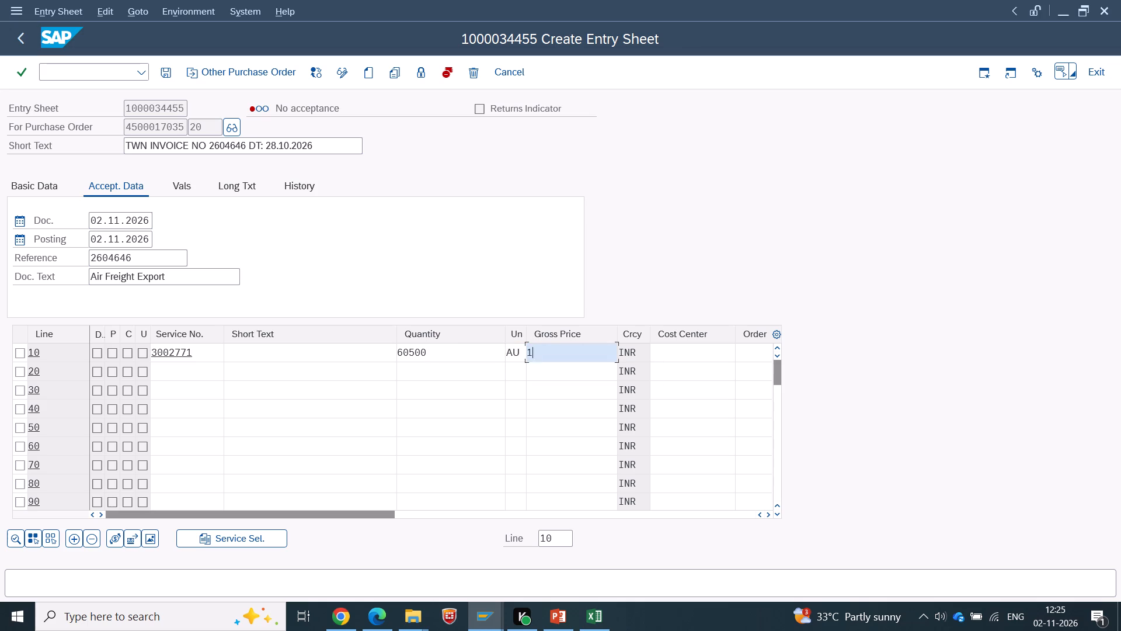
pyautogui.click(712, 359)
pyautogui.press('space')
pyautogui.click(705, 379)
pyautogui.press('Return')
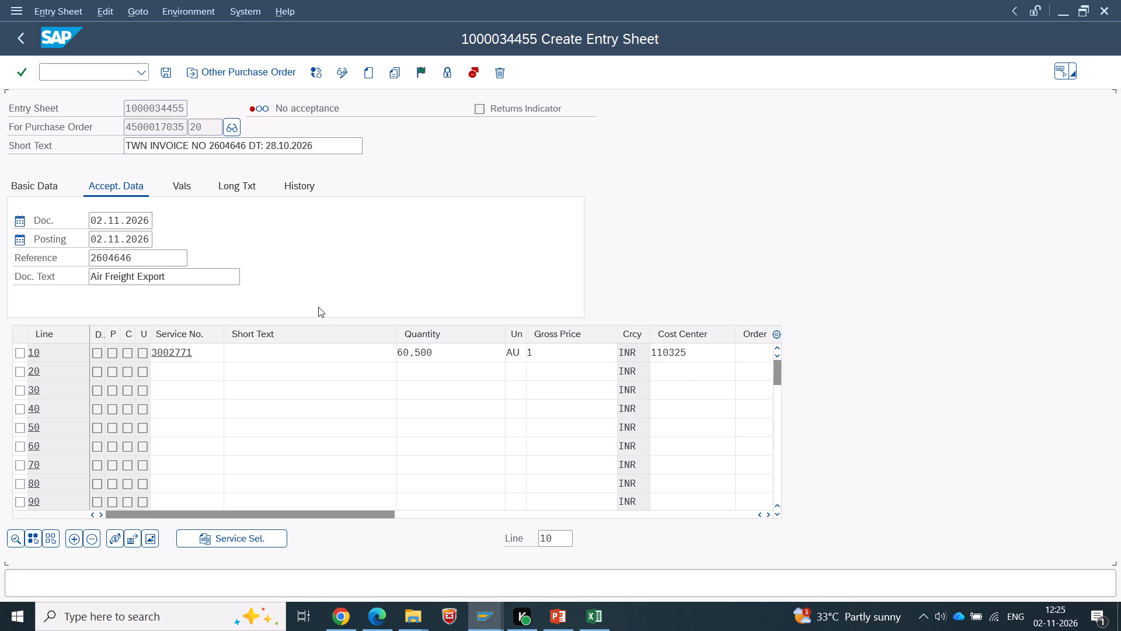
# Release the entry sheet for invoice 2604646 with release code M5 and save it without a message record.
pyautogui.scroll(5, 397, 282)
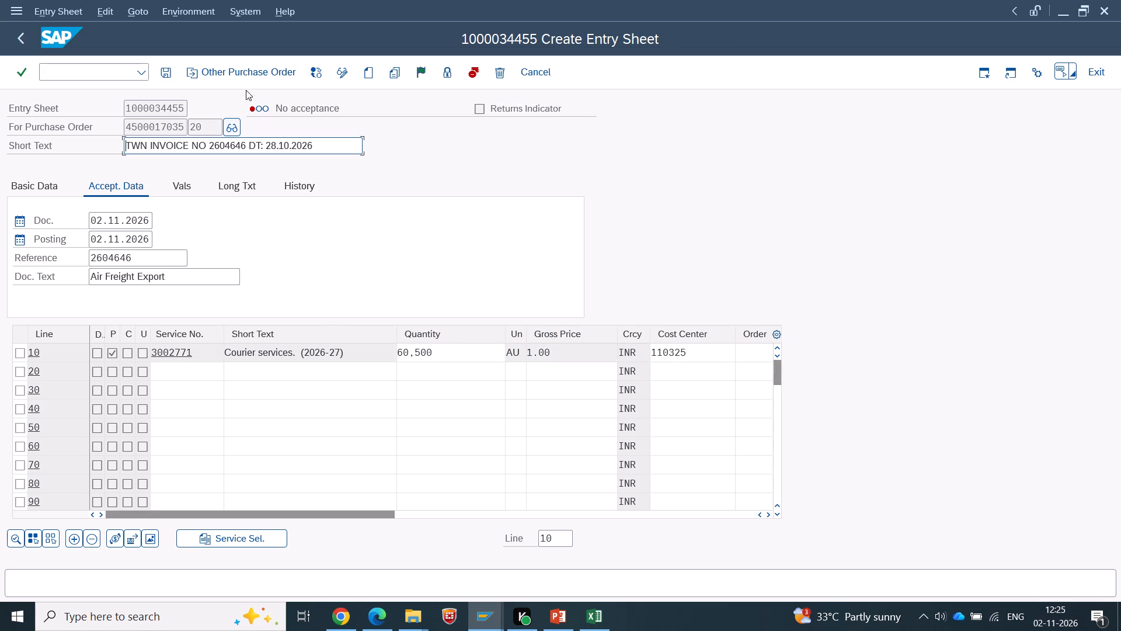
pyautogui.click(422, 71)
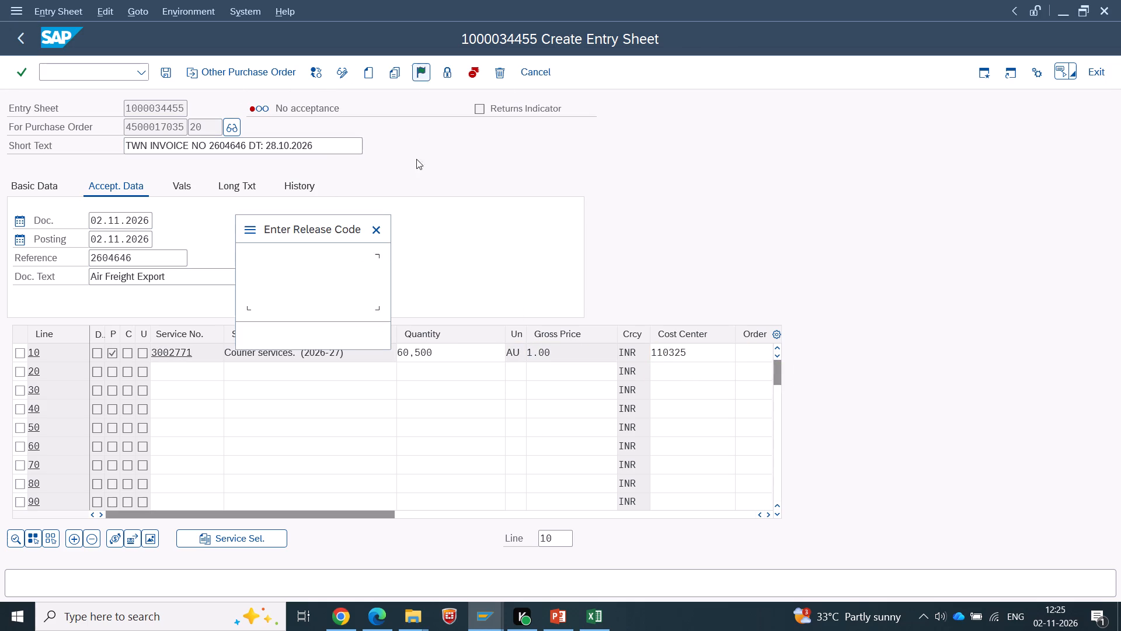
pyautogui.click(354, 339)
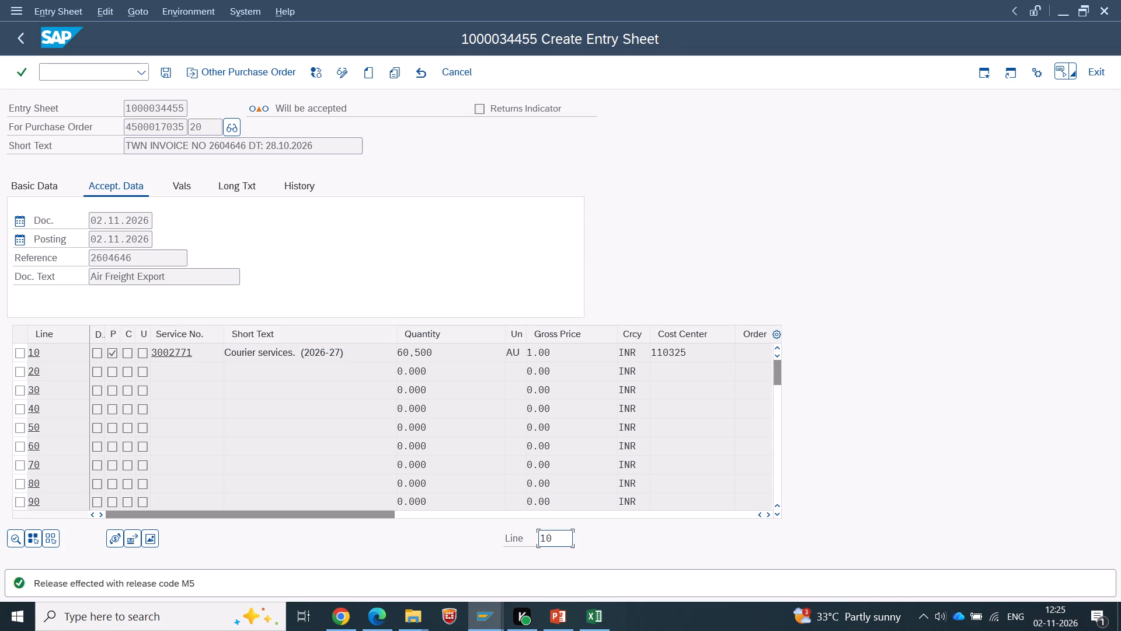
pyautogui.scroll(5, 182, 304)
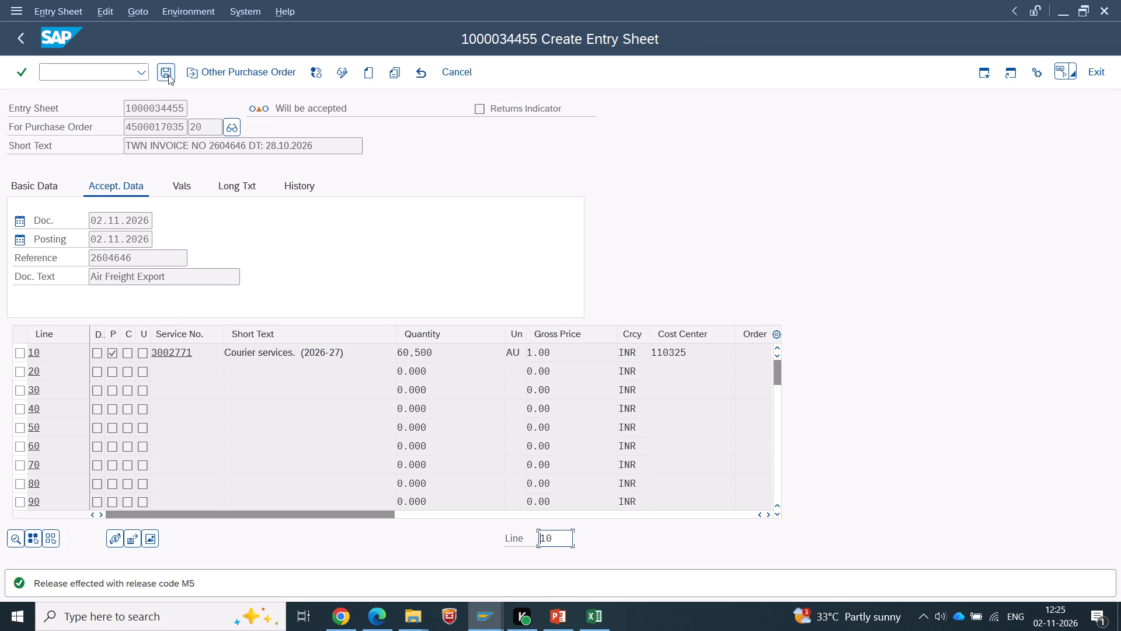
pyautogui.click(167, 72)
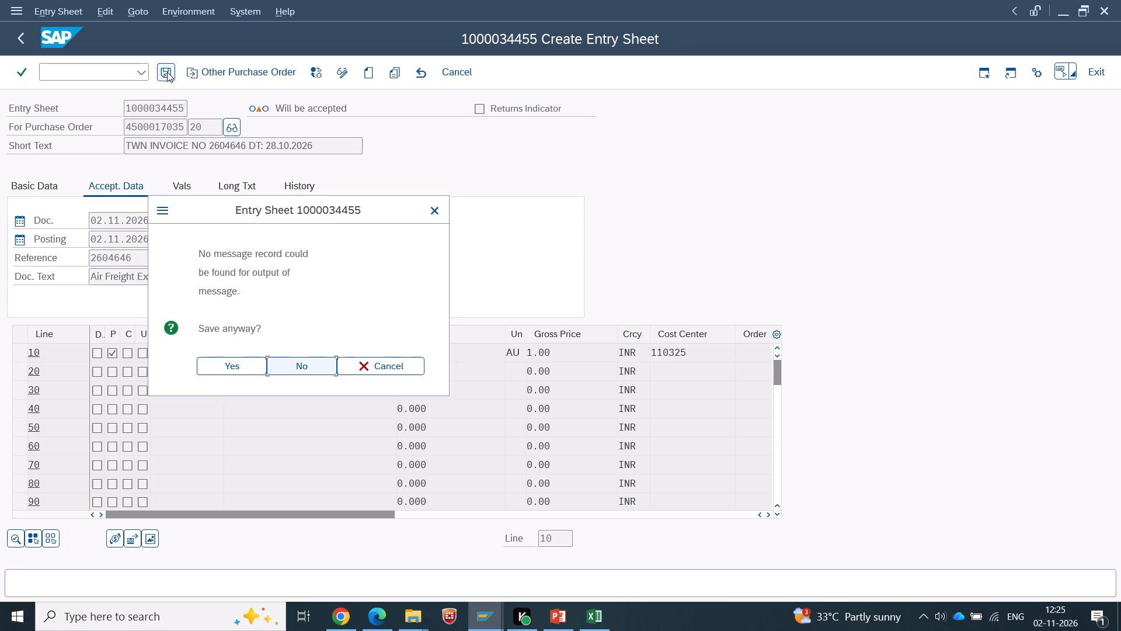
pyautogui.click(253, 359)
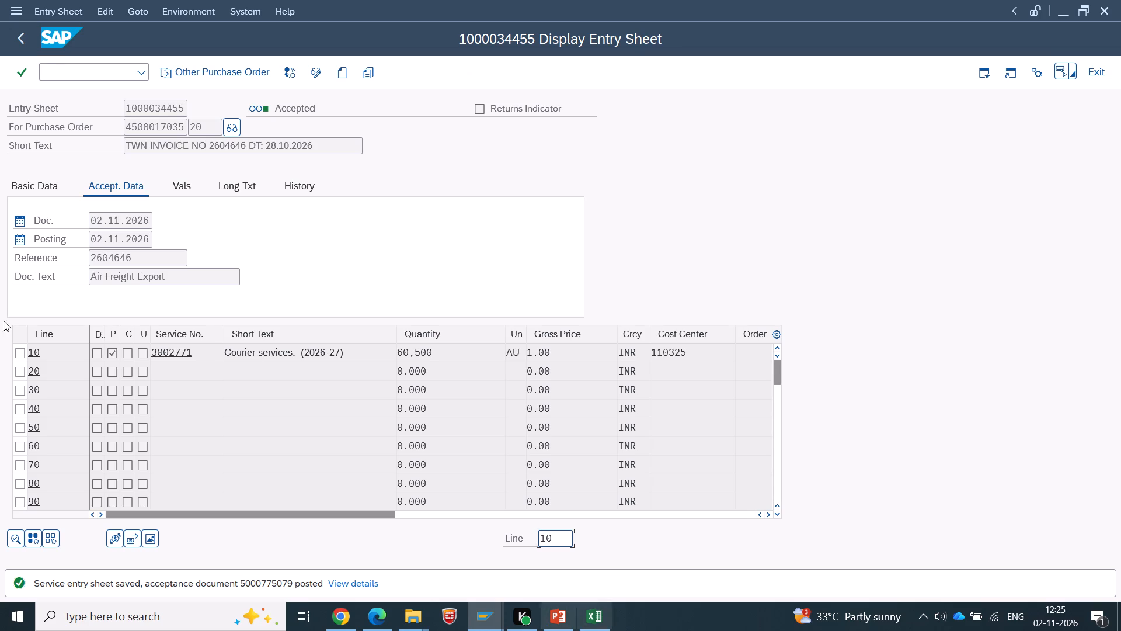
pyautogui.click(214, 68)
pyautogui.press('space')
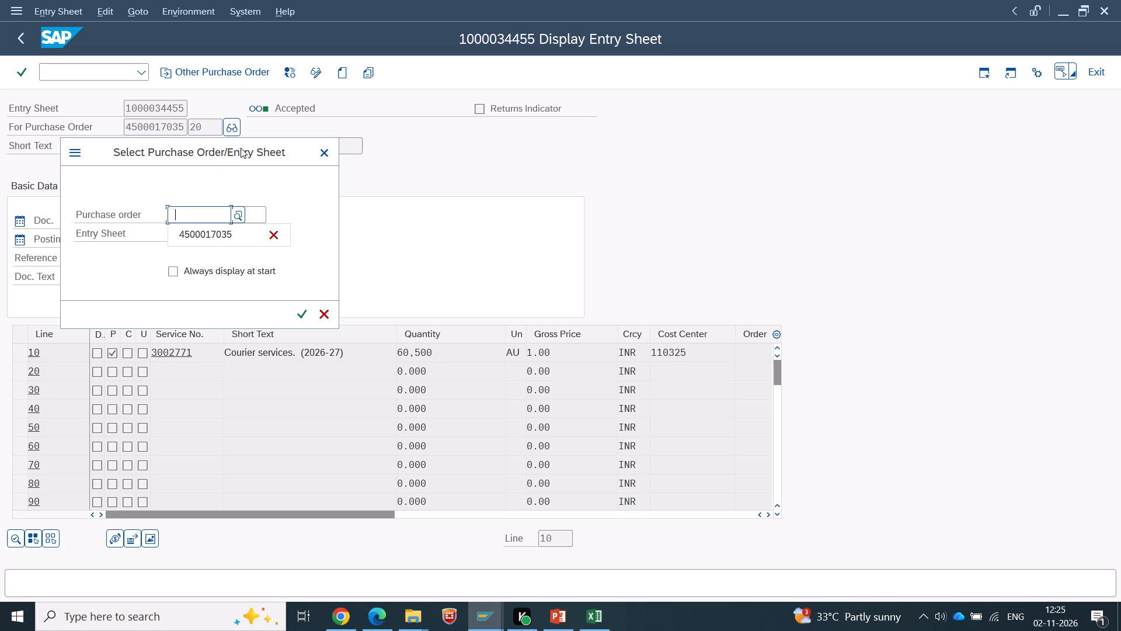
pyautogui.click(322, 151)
pyautogui.click(214, 72)
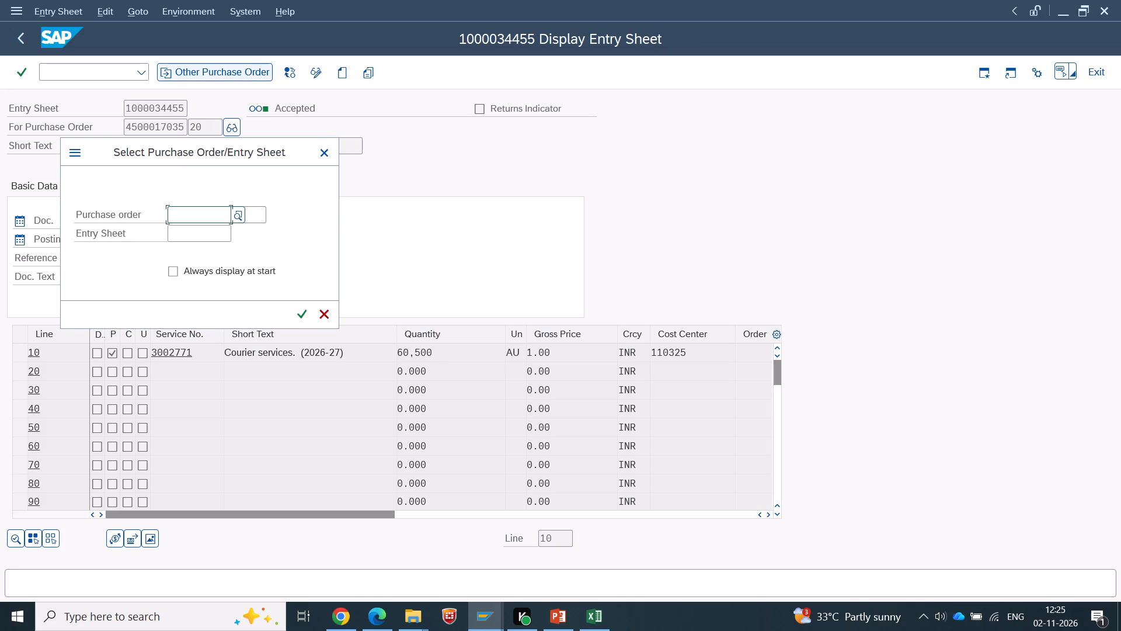
pyautogui.press('space')
pyautogui.click(203, 233)
pyautogui.click(253, 218)
pyautogui.write('10')
pyautogui.press('Return')
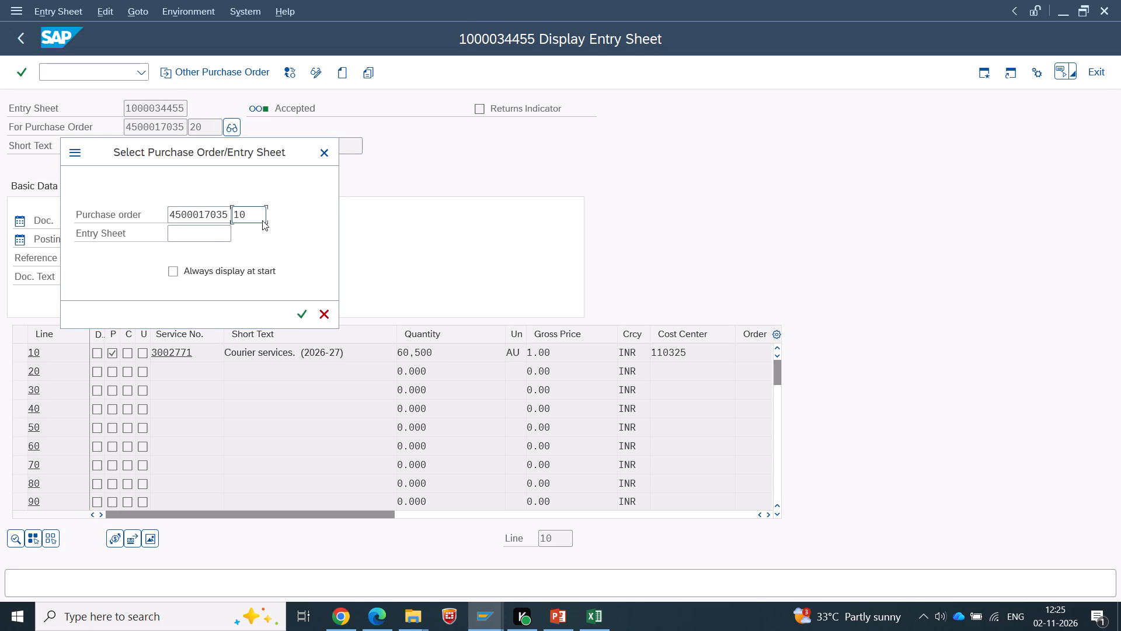
pyautogui.click(319, 72)
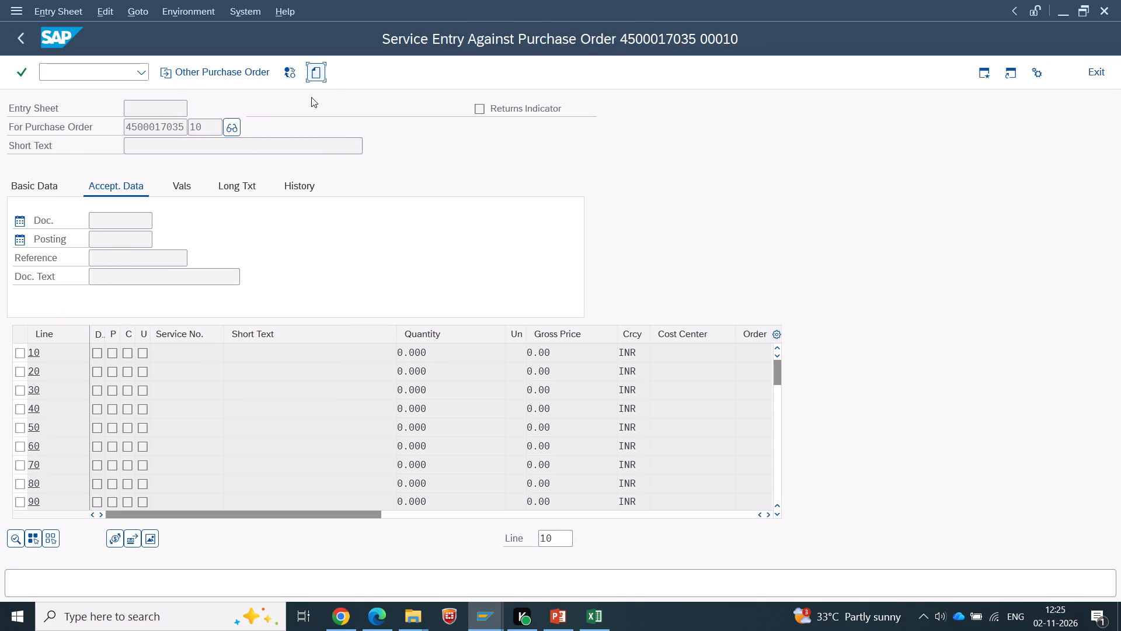
# Fill the new entry sheet's short text with TWN INVOICE NO 2604646 DT: 28.10.2026 and open its invoice number for editing.
pyautogui.press('space')
pyautogui.click(162, 158)
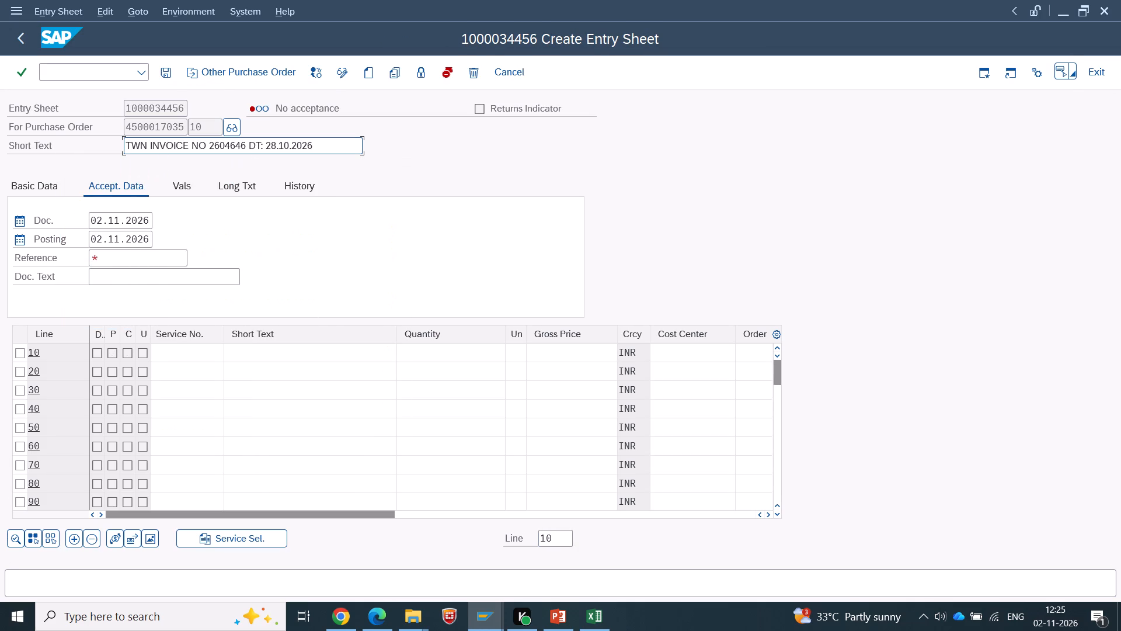
pyautogui.click(239, 142)
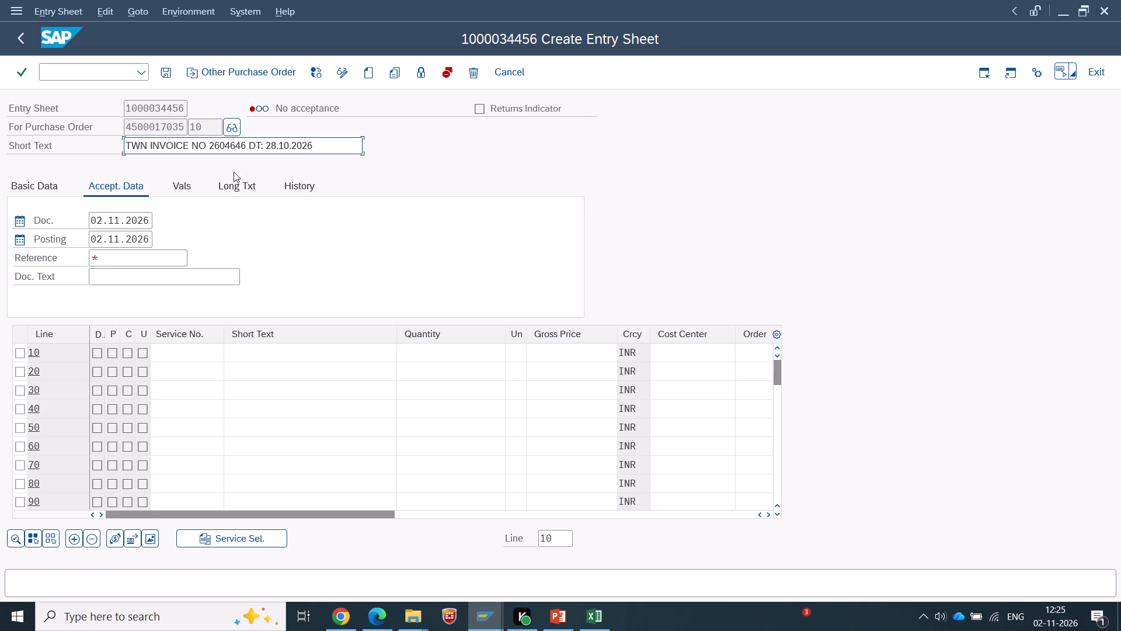
# Change the invoice number in the entry sheet's short text to 2604658.
pyautogui.click(233, 144)
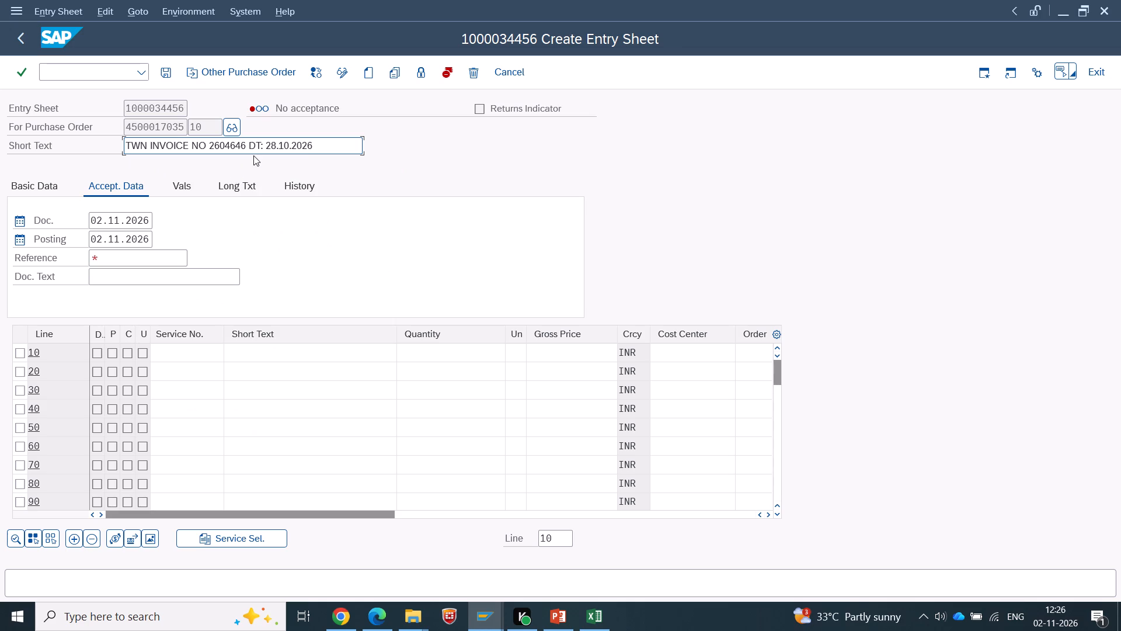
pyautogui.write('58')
# Fill the acceptance data with reference 2604658 and document text Air Freight Export.
pyautogui.click(114, 262)
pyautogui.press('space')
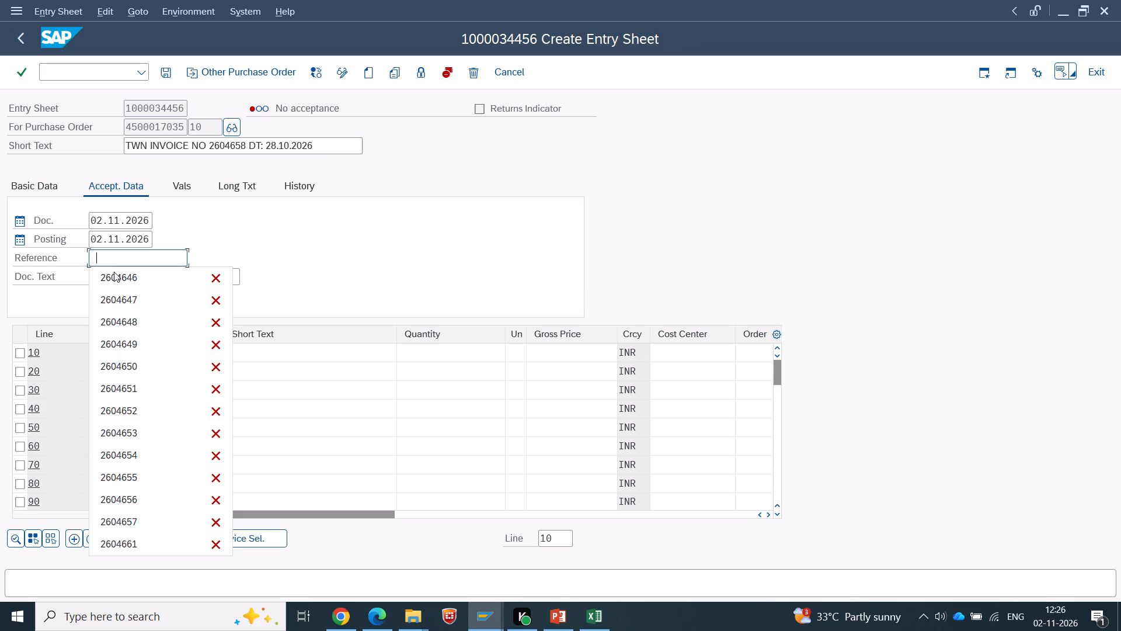
pyautogui.click(114, 274)
pyautogui.click(123, 254)
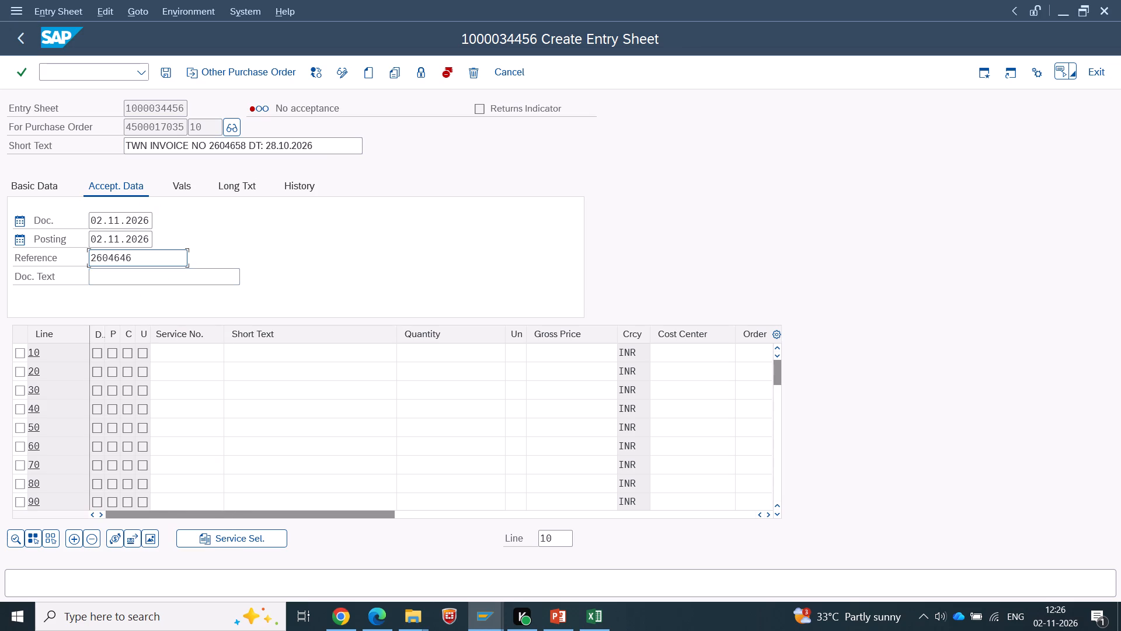
pyautogui.click(121, 256)
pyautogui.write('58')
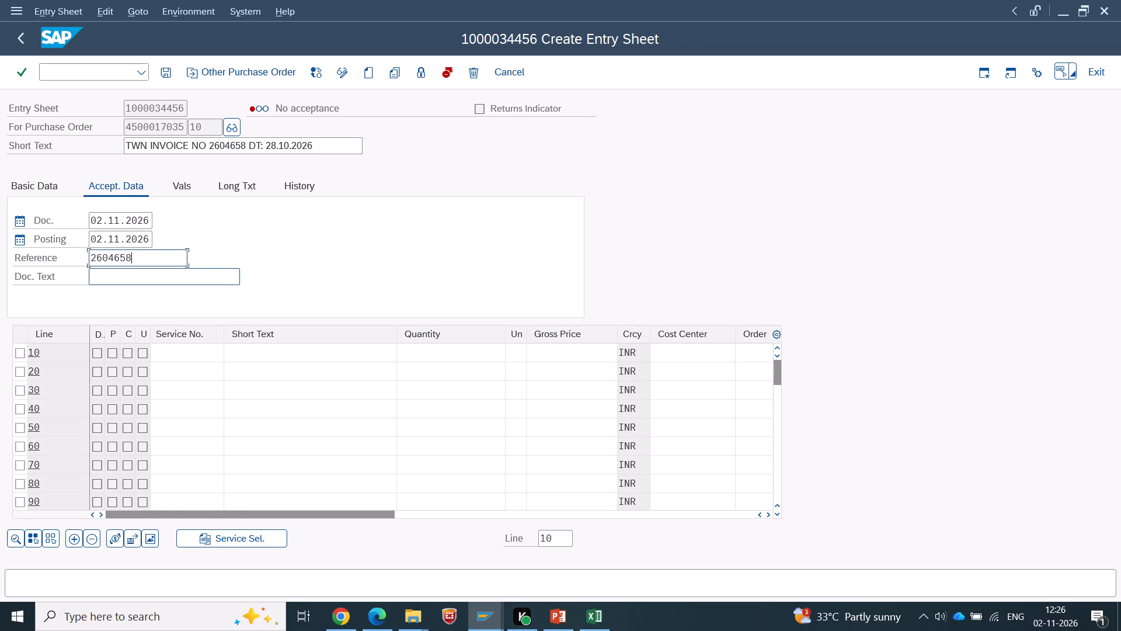
pyautogui.click(159, 280)
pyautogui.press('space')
pyautogui.click(156, 299)
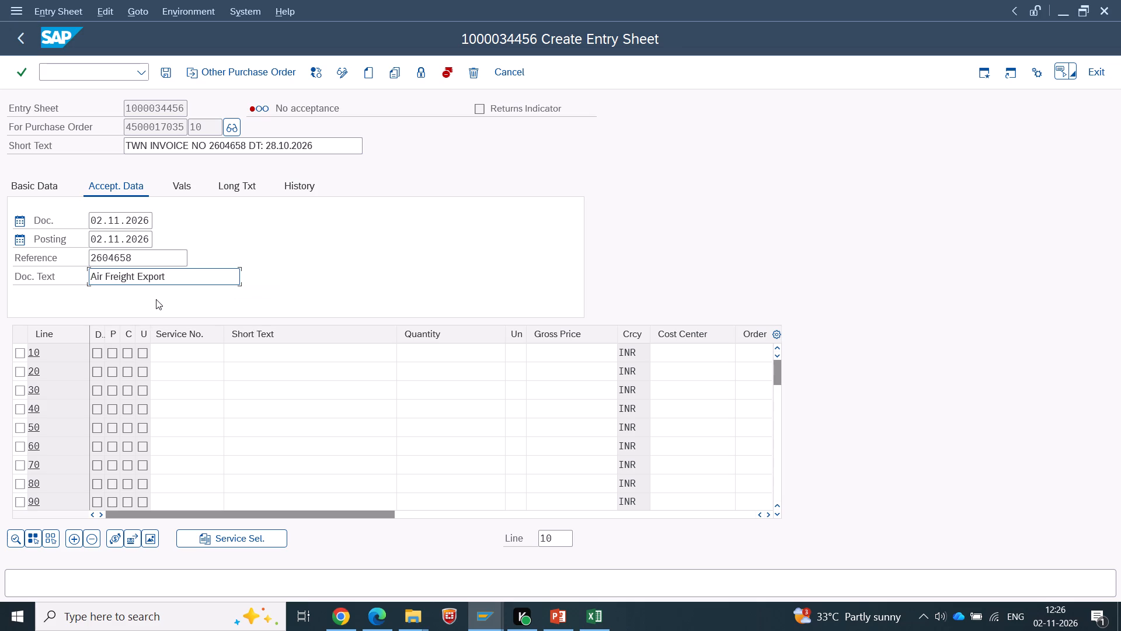
# Set the service period in the basic data to 01.10.2026 through 30.11.2026.
pyautogui.click(22, 181)
pyautogui.click(135, 284)
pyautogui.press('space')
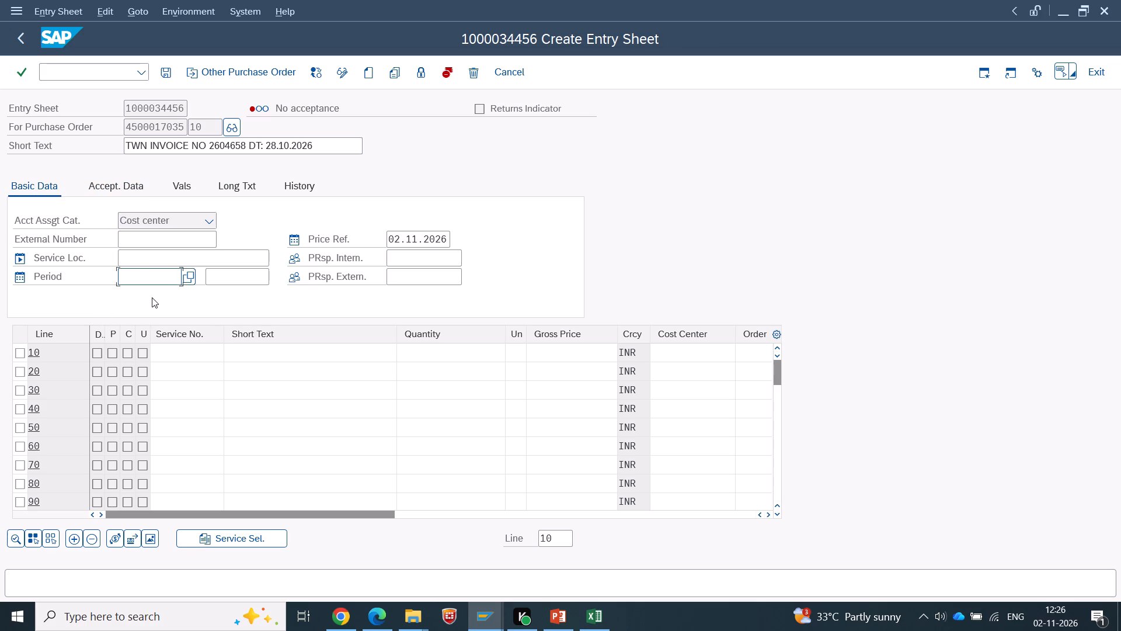
pyautogui.click(152, 297)
pyautogui.click(234, 275)
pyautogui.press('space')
pyautogui.click(238, 299)
# Select the service number cell on line 10 and switch to the Port Folio workbook in Excel.
pyautogui.click(194, 352)
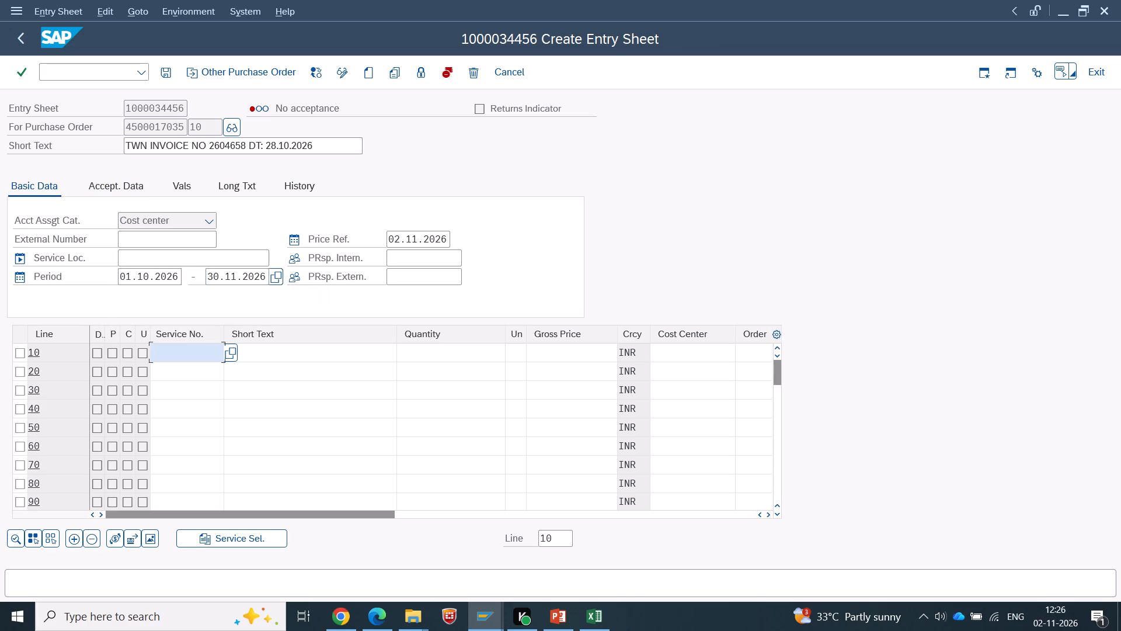
pyautogui.hotkey('alt', 'Tab')
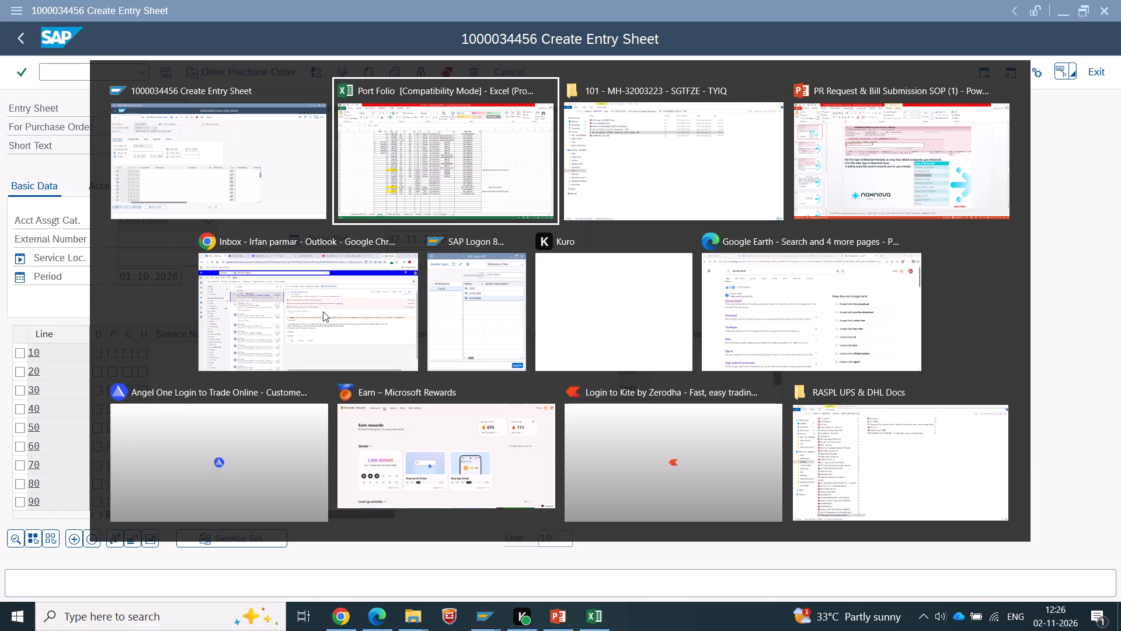
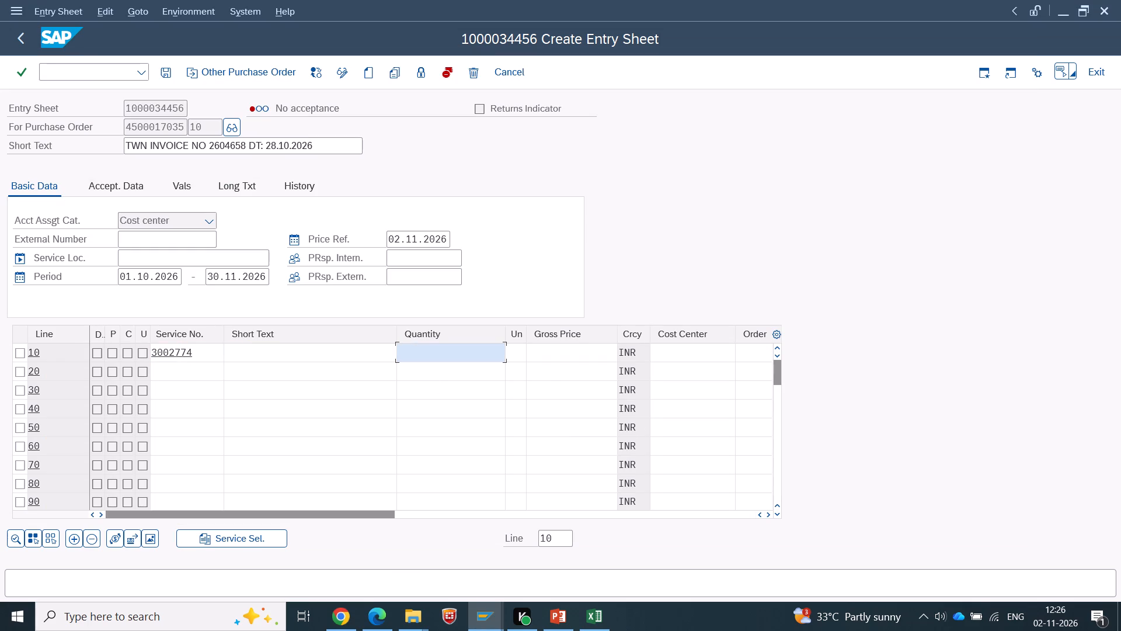
# Enter a quantity of 1939 for service 3002774 on line 10 and confirm the line.
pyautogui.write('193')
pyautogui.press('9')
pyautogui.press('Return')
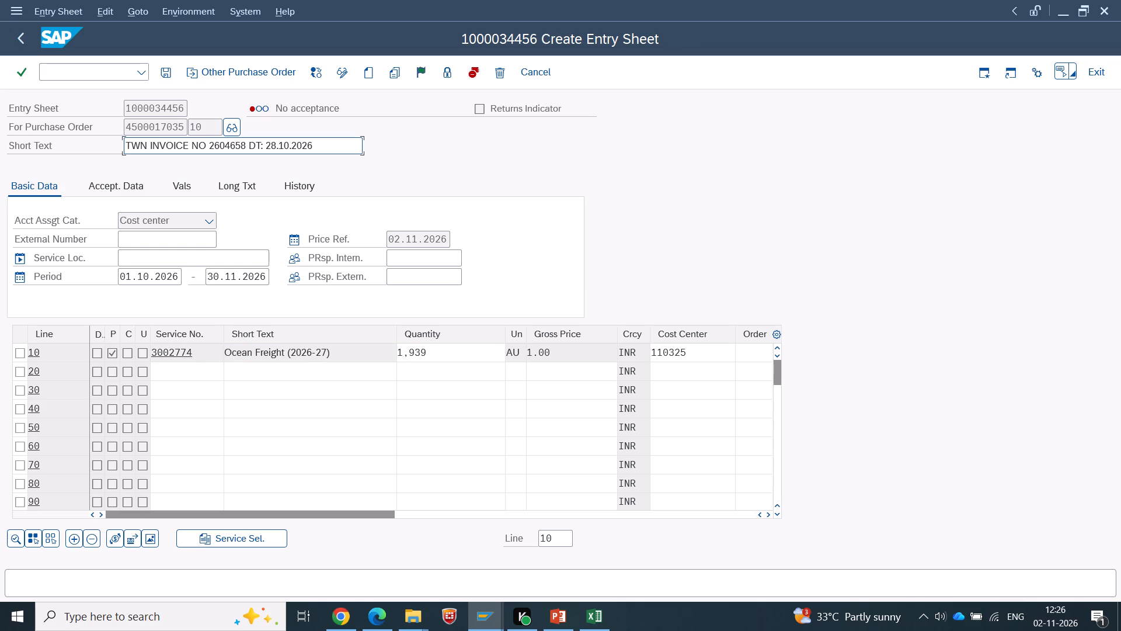
# Set the quantity of service line 10 to 193496.
pyautogui.moveTo(458, 355); pyautogui.dragTo(380, 347)
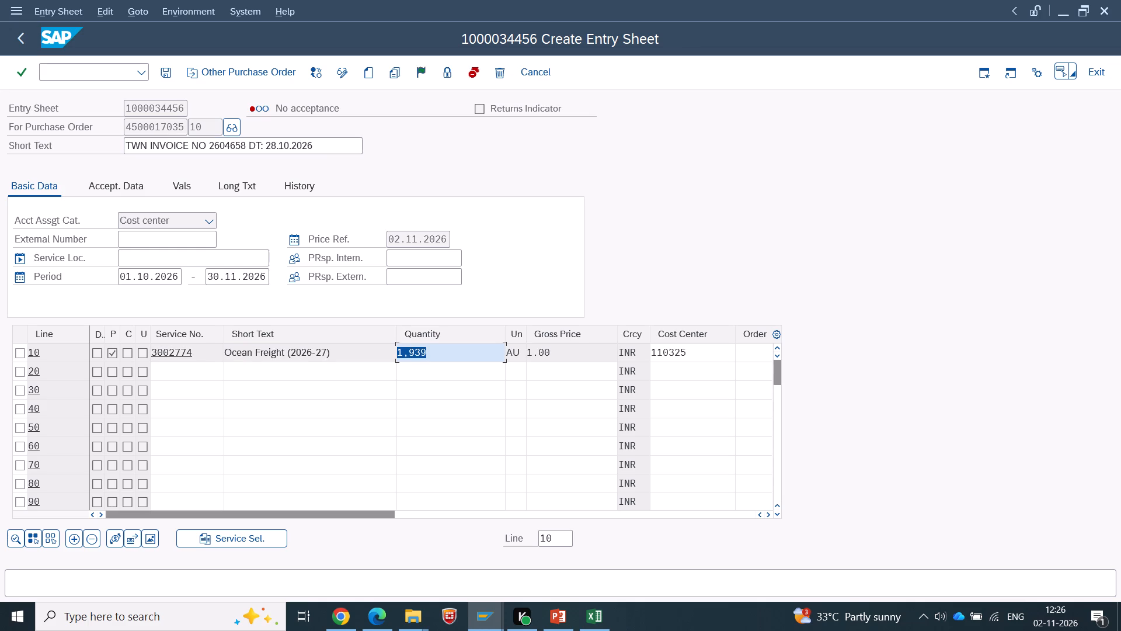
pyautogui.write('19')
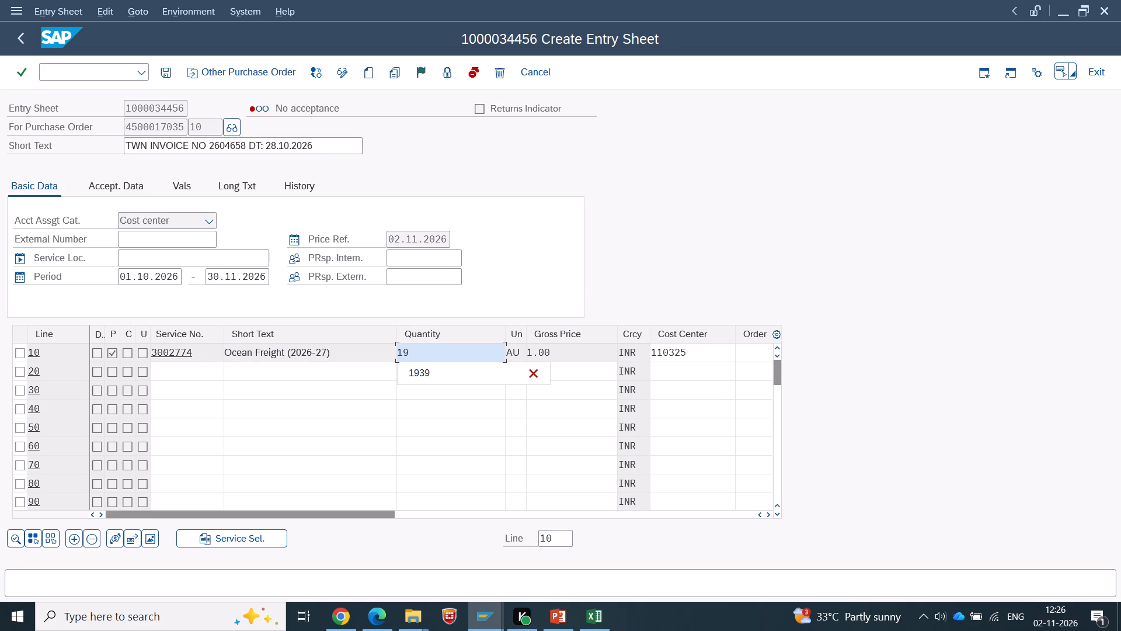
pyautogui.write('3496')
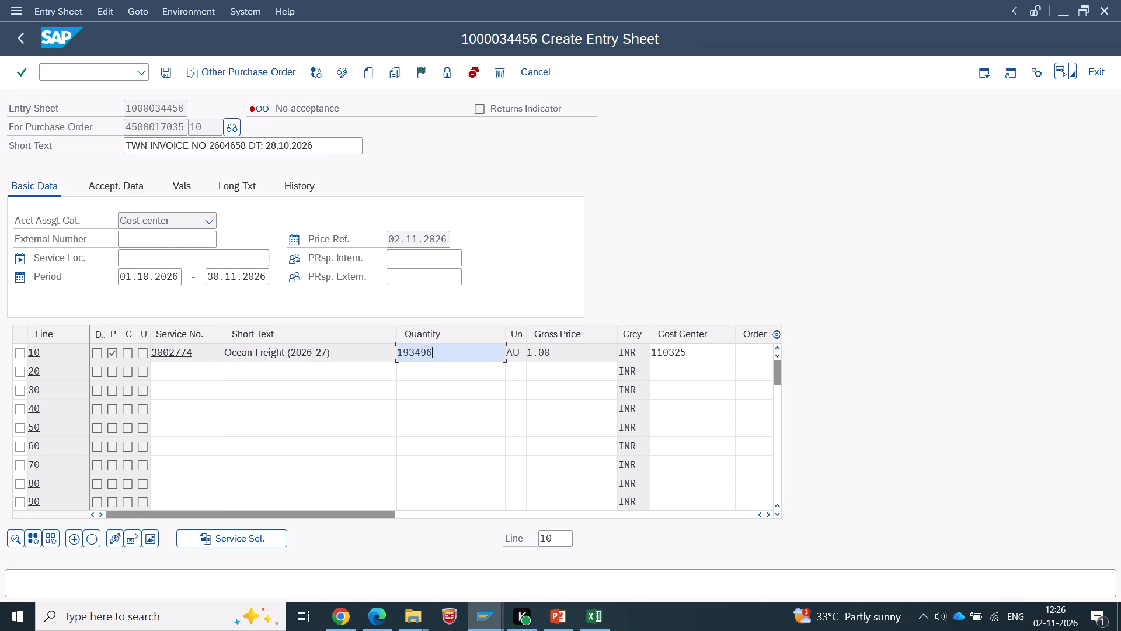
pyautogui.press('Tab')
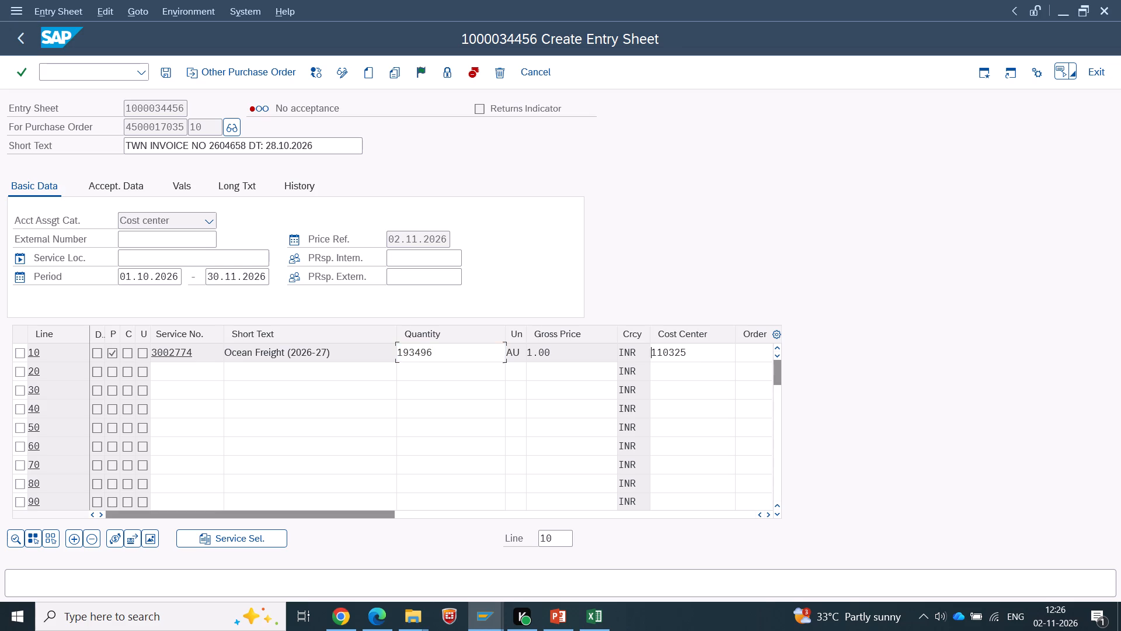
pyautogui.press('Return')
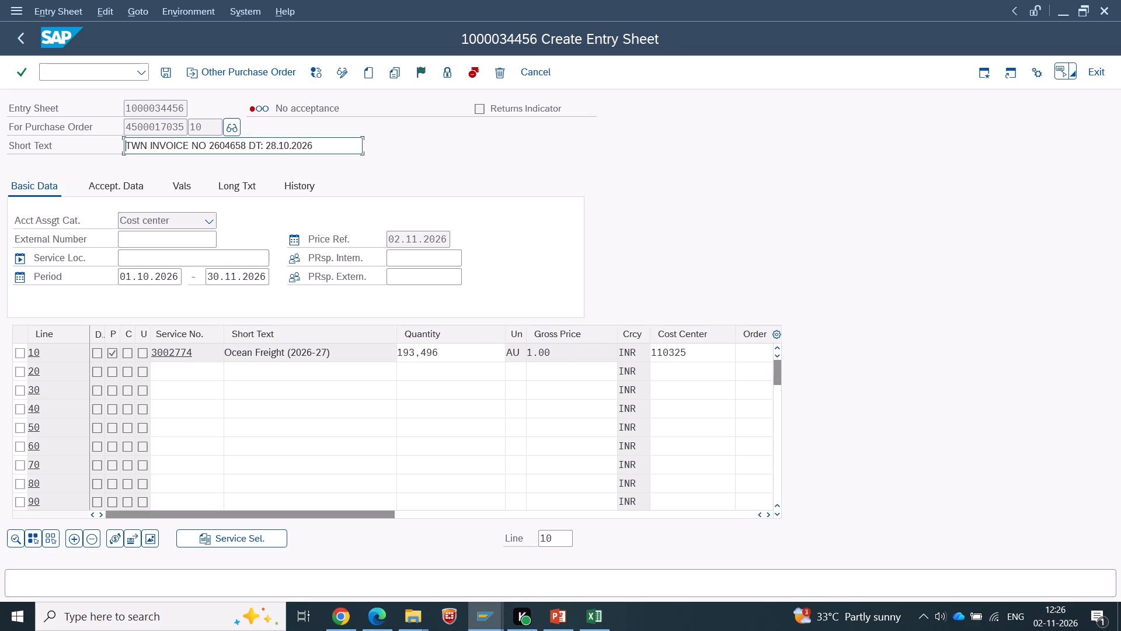
# Release the entry sheet for invoice 2604658 with release code M5 and save it without a message record.
pyautogui.click(425, 70)
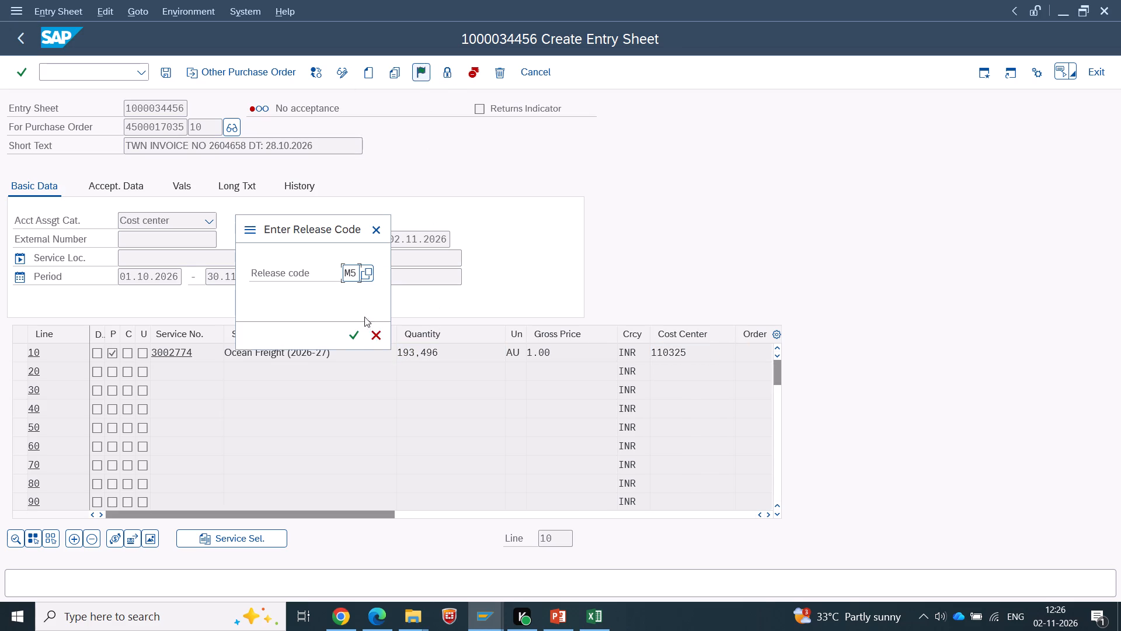
pyautogui.click(357, 334)
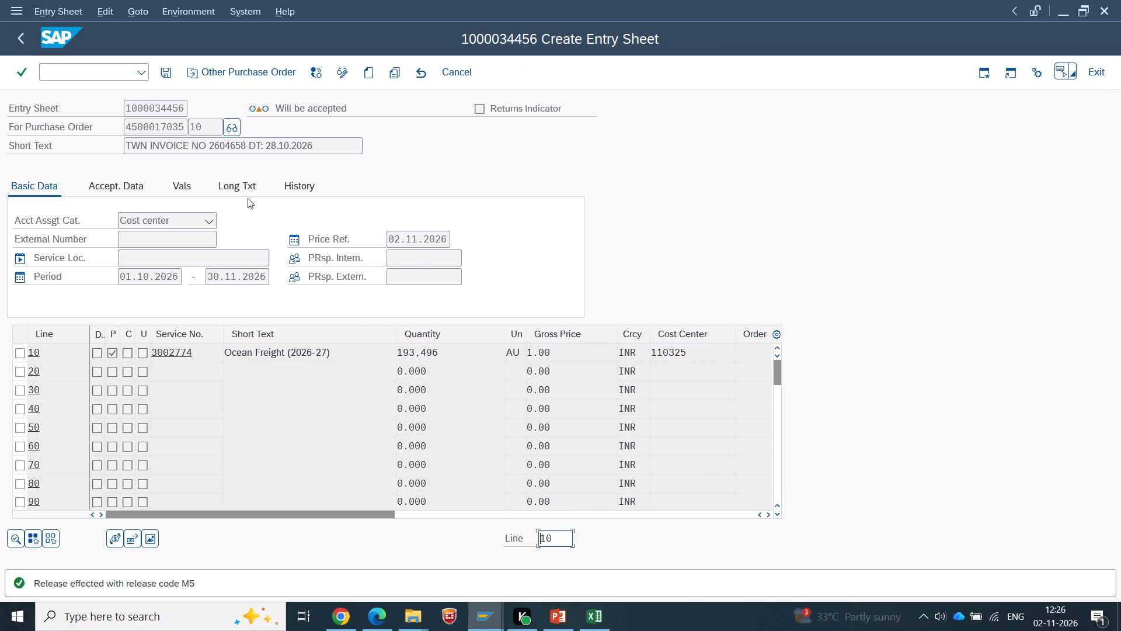
pyautogui.scroll(3, 232, 178)
pyautogui.click(165, 71)
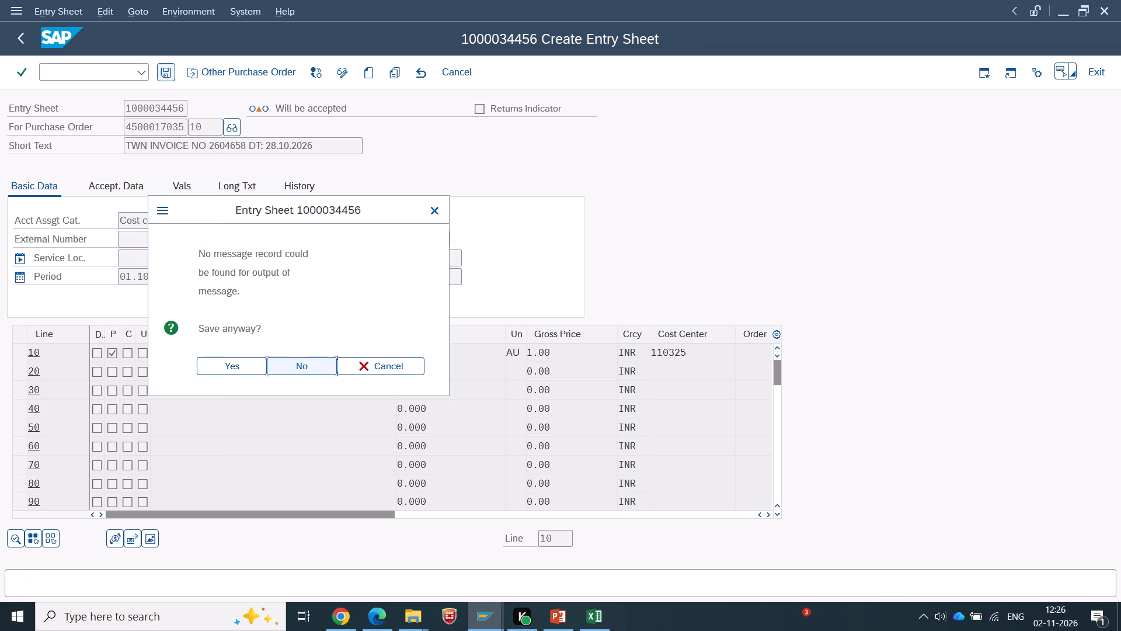
pyautogui.click(227, 371)
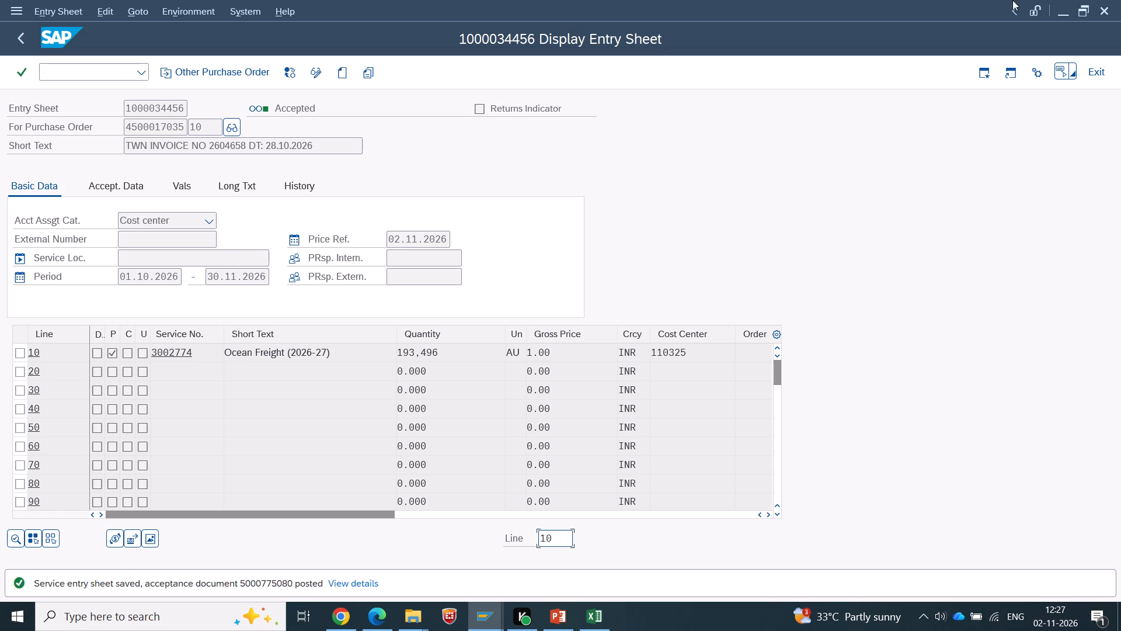
pyautogui.click(252, 76)
pyautogui.press('space')
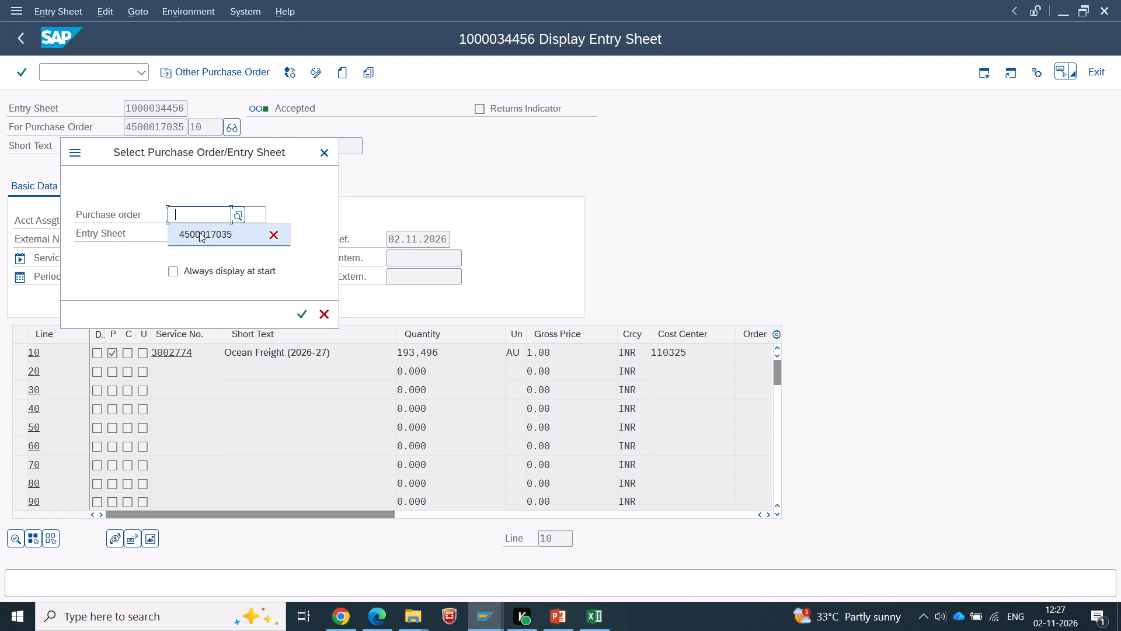
pyautogui.click(199, 233)
pyautogui.click(249, 216)
pyautogui.press('space')
pyautogui.click(250, 234)
pyautogui.press('Return')
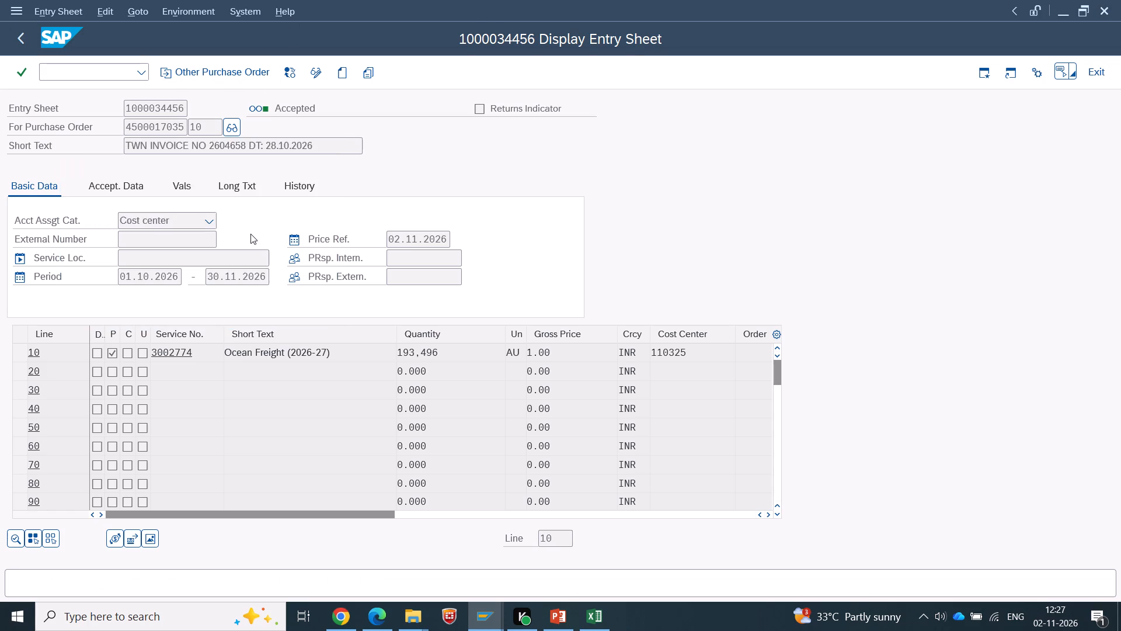
pyautogui.click(323, 74)
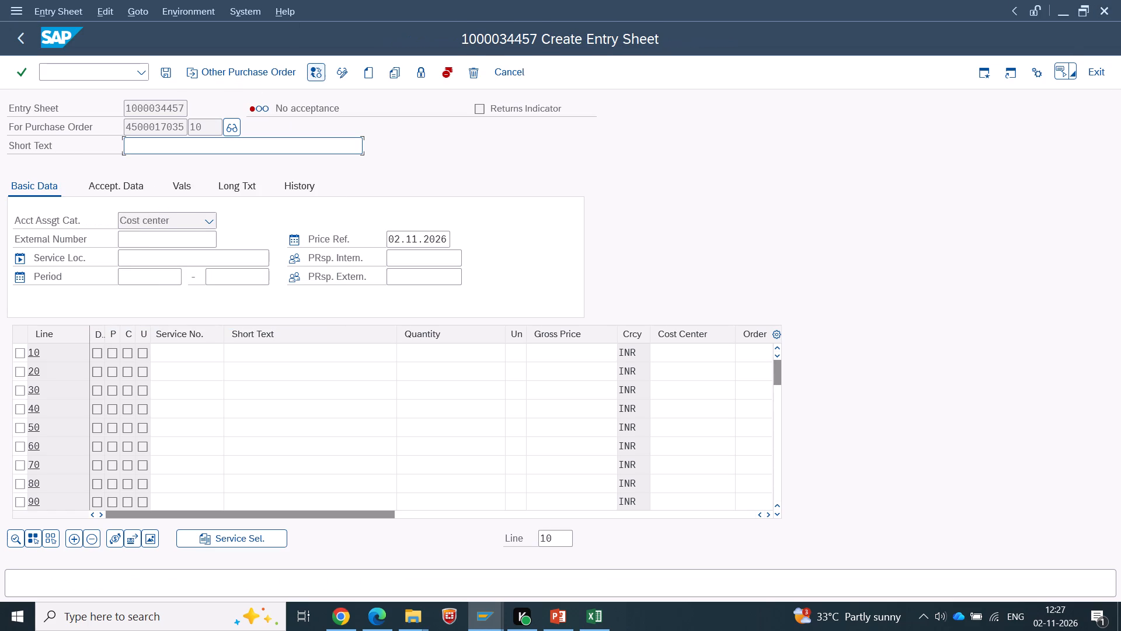
# Fill the new entry sheet's short text with TWN INVOICE NO 2604659 DT: 28.10.2026.
pyautogui.press('space')
pyautogui.click(169, 161)
pyautogui.click(235, 144)
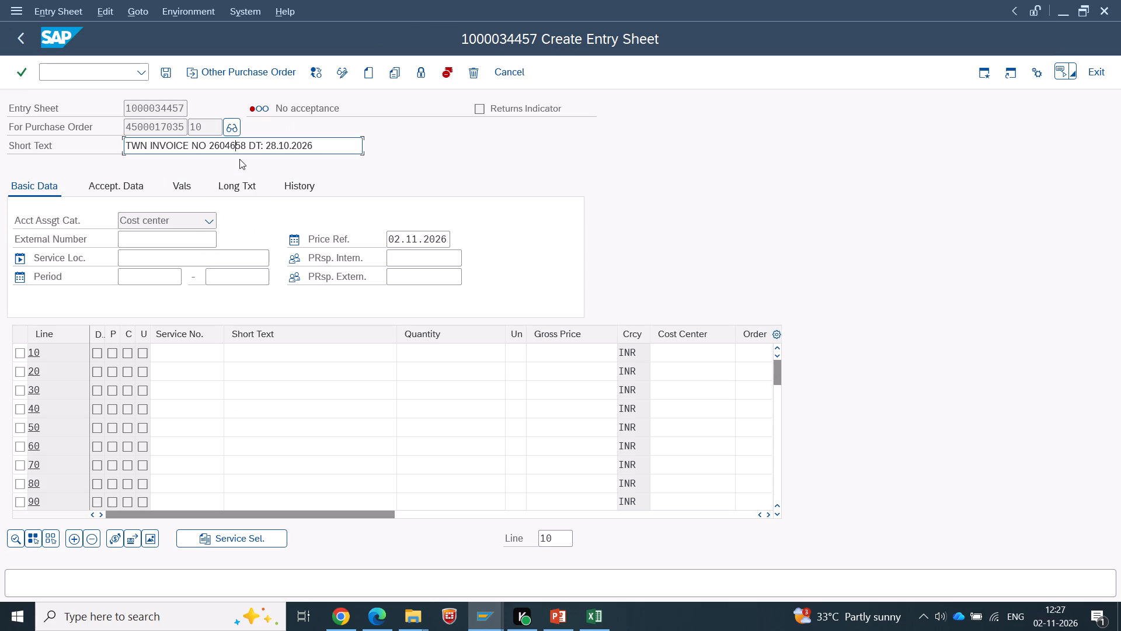
pyautogui.click(243, 145)
pyautogui.click(236, 148)
pyautogui.click(241, 146)
pyautogui.press('9')
# Set the entry sheet's period from 01.10.2026 to 30.11.2026.
pyautogui.click(154, 265)
pyautogui.click(143, 277)
pyautogui.press('space')
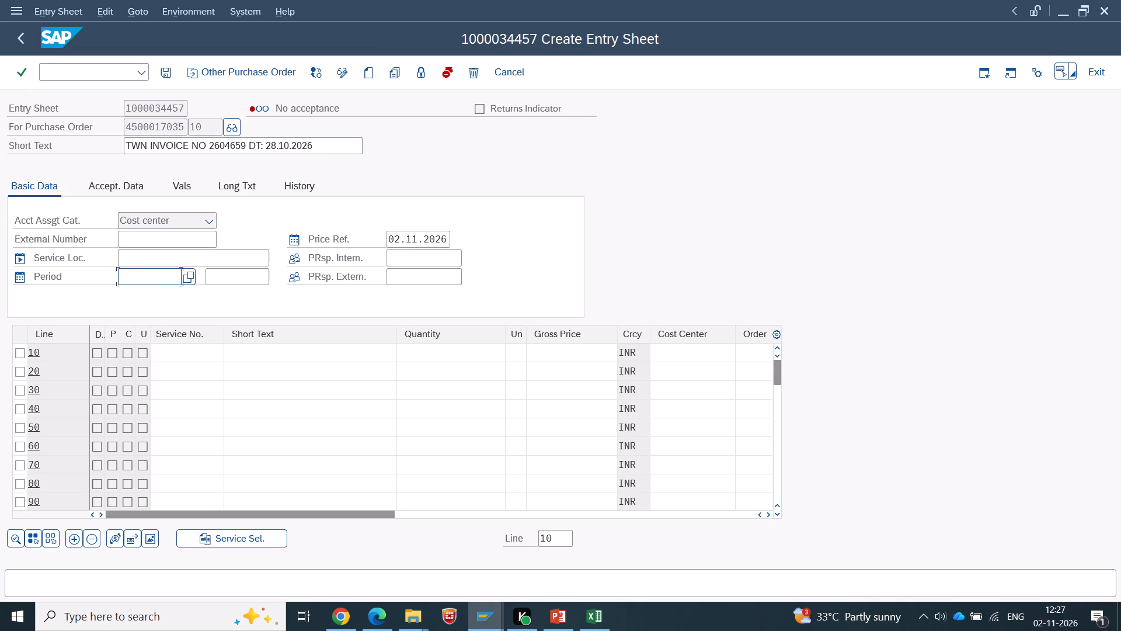
pyautogui.click(143, 291)
pyautogui.click(231, 275)
pyautogui.press('space')
pyautogui.click(226, 291)
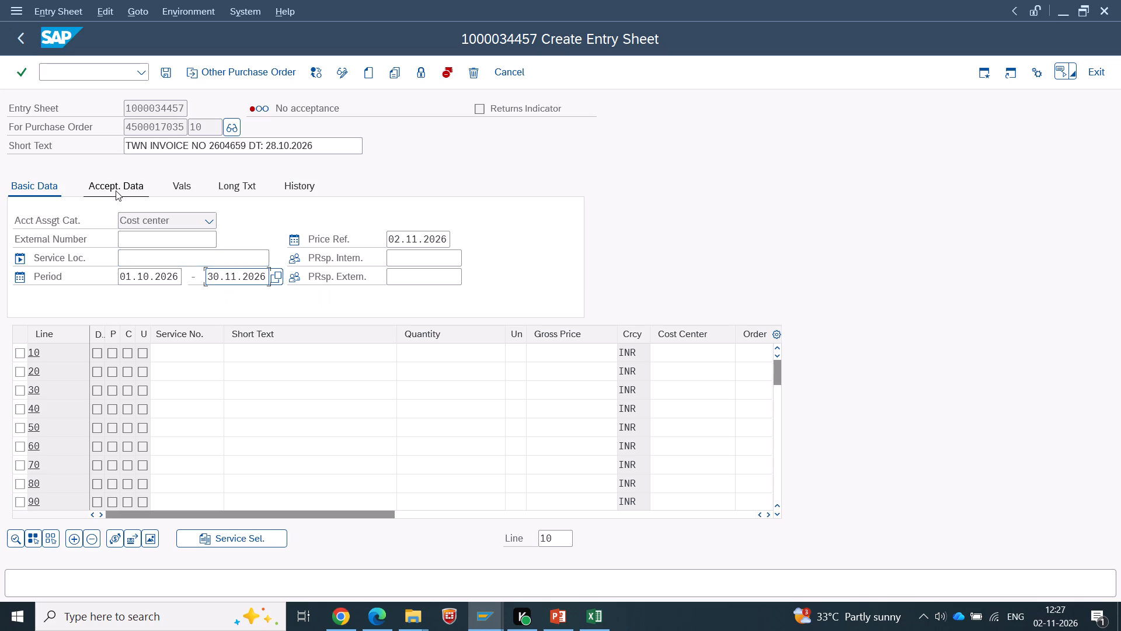
# Fill the acceptance data with reference 2604659 and document text Air Freight Export.
pyautogui.click(116, 190)
pyautogui.click(111, 259)
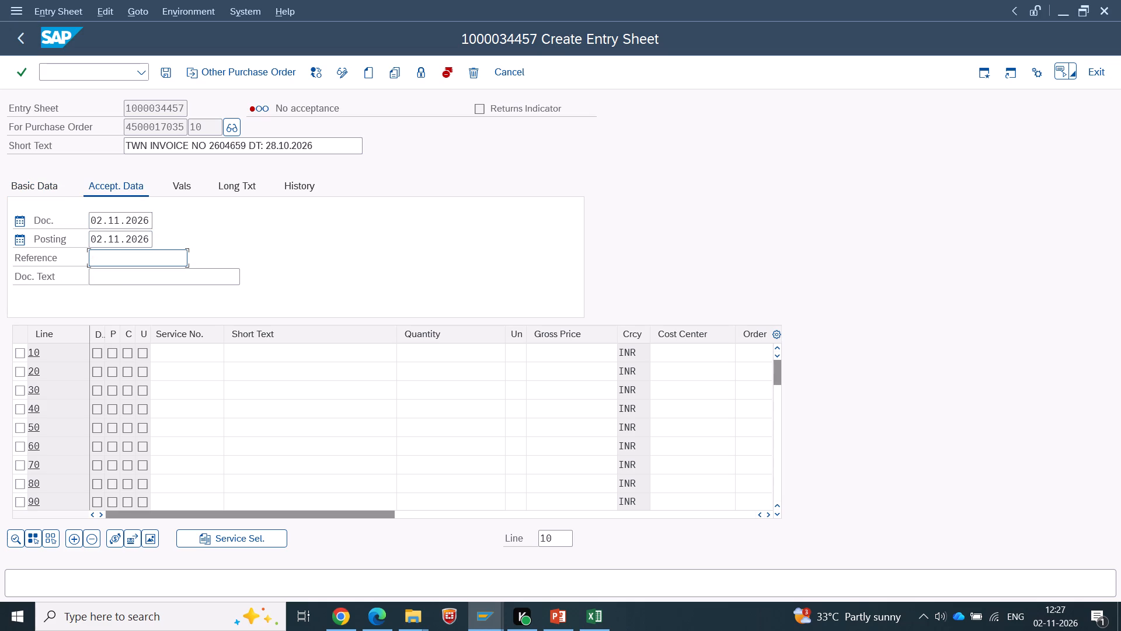
pyautogui.press('space')
pyautogui.click(111, 272)
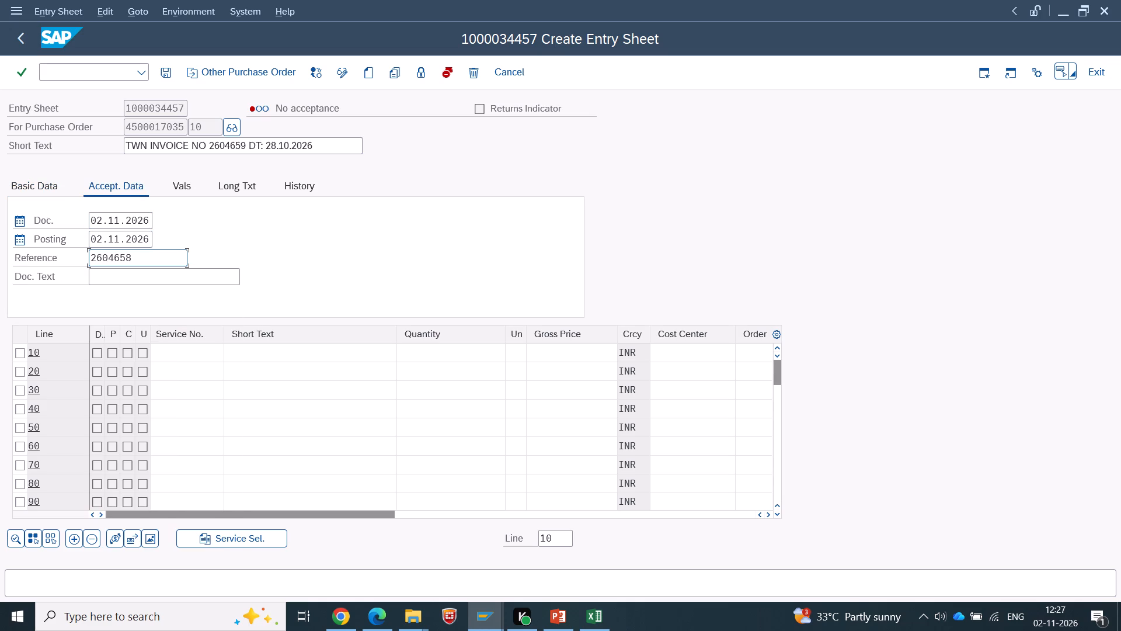
pyautogui.click(126, 259)
pyautogui.press('9')
pyautogui.click(144, 274)
pyautogui.press('space')
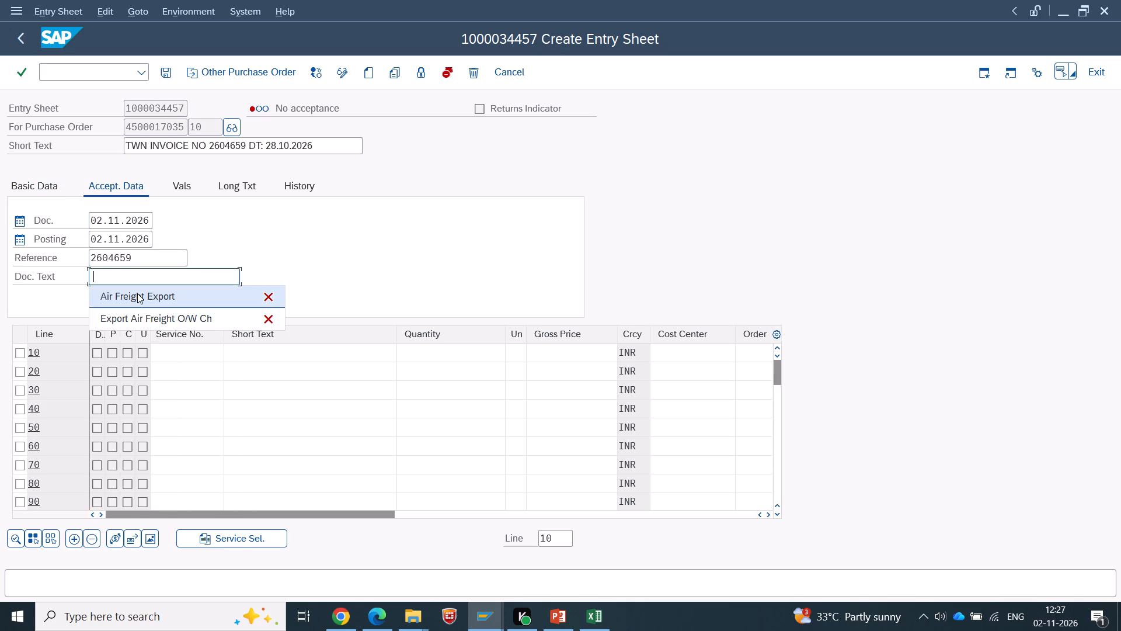
pyautogui.click(137, 293)
# Copy the material type FG Mat Export from the SOP presentation into the entry sheet's long text.
pyautogui.click(223, 184)
pyautogui.press('space')
pyautogui.hotkey('alt', 'Tab')
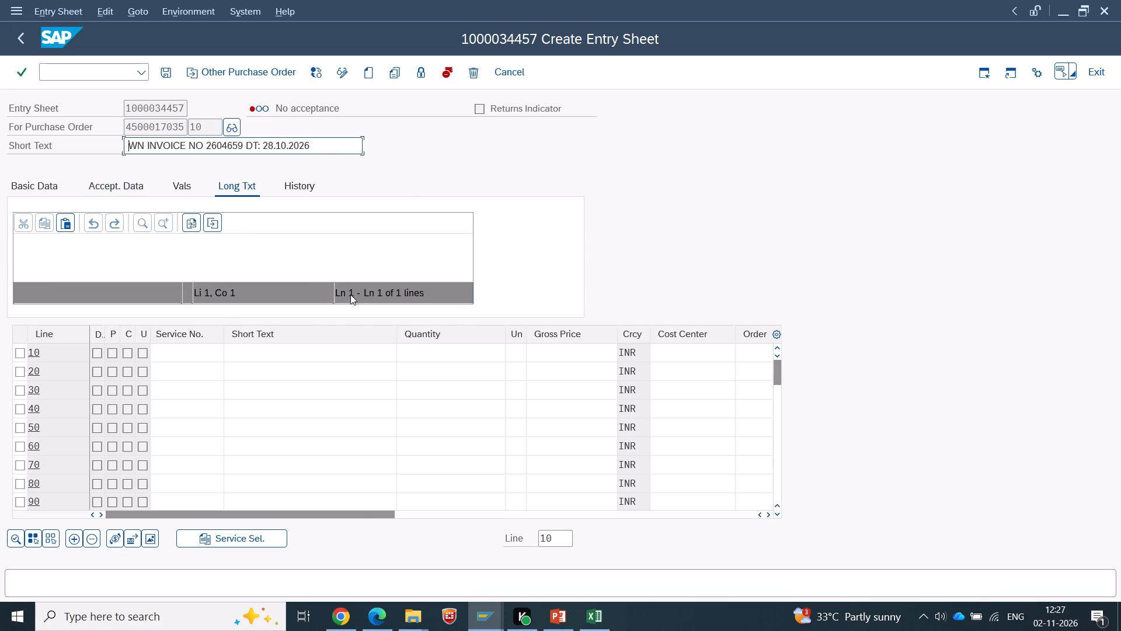
pyautogui.hotkey('alt', 'Tab')
pyautogui.hotkey('alt', 'Tab')
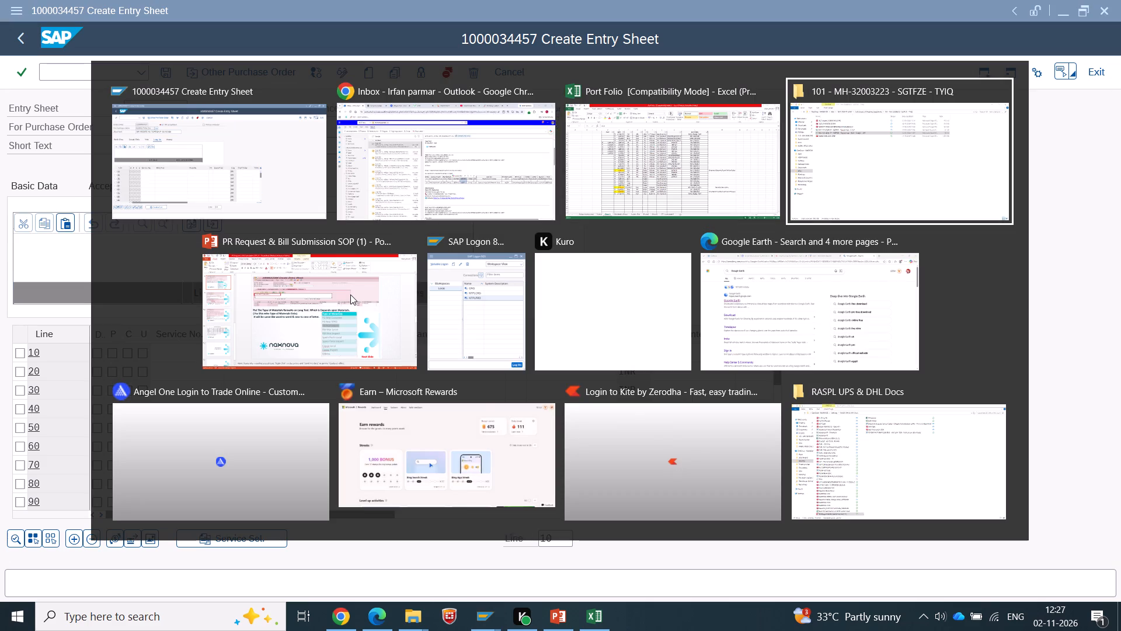
pyautogui.hotkey('alt', 'Tab')
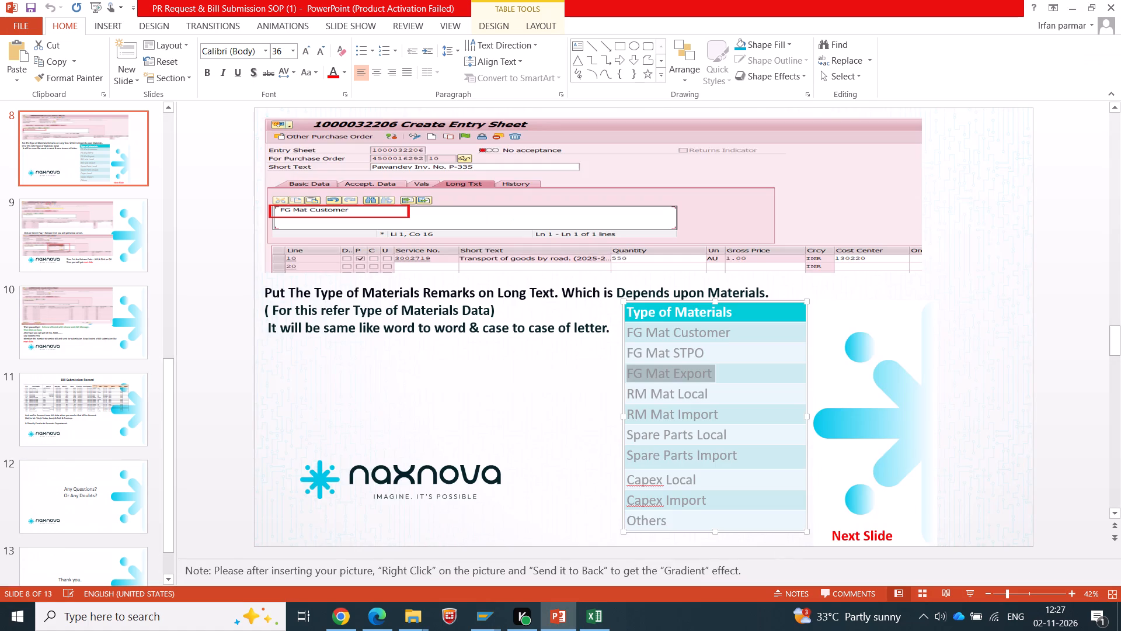
pyautogui.hotkey('ctrl', 'c')
pyautogui.hotkey('alt', 'Tab')
pyautogui.click(200, 264)
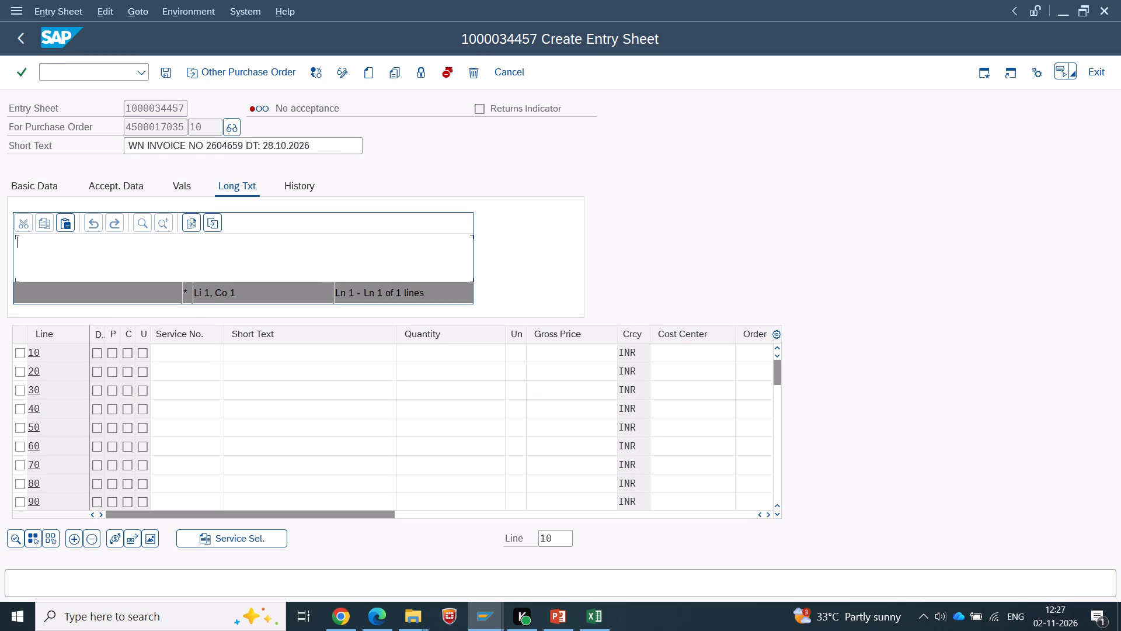
pyautogui.hotkey('ctrl', 'v')
# Enter service number 3002774 with quantity 35072 on service line 10.
pyautogui.click(182, 346)
pyautogui.press('space')
pyautogui.click(184, 379)
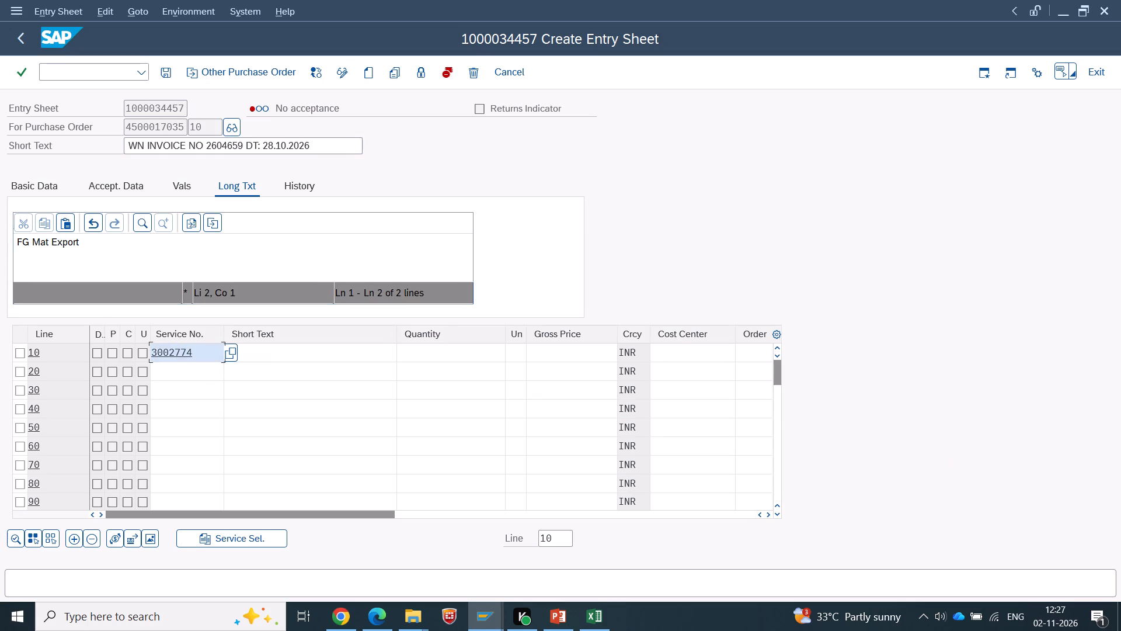
pyautogui.click(448, 357)
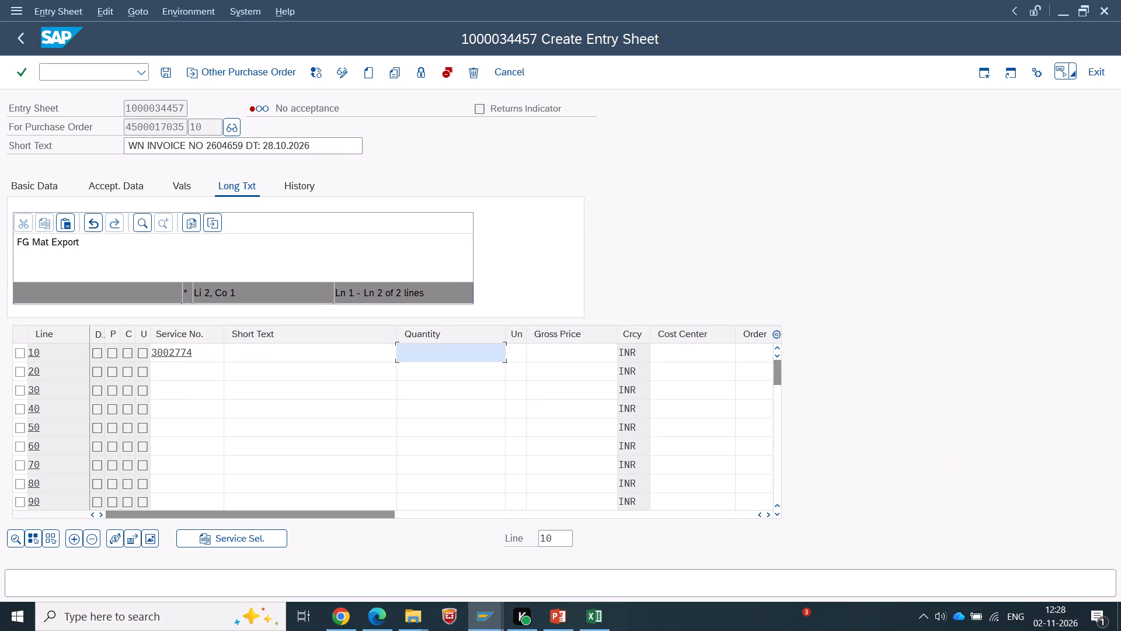
pyautogui.write('35')
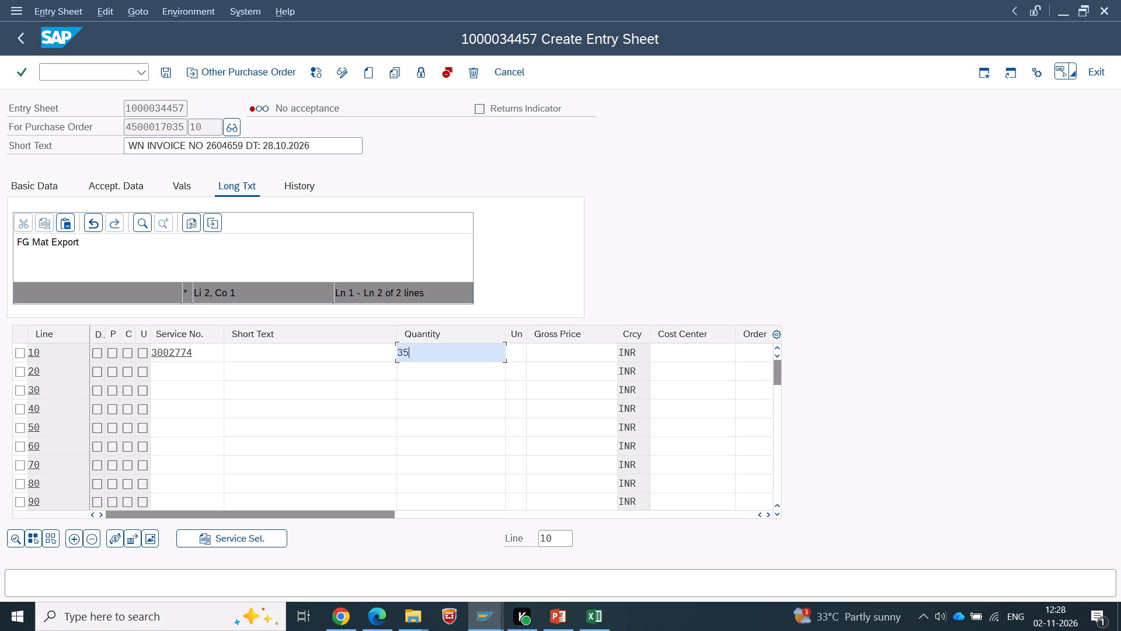
pyautogui.write('072')
# Complete service line 10 with unit AU, gross price 1 and cost center 110325.
pyautogui.press('Tab')
pyautogui.press('space')
pyautogui.press('Down')
pyautogui.press('Tab')
pyautogui.press('space')
pyautogui.press('Down')
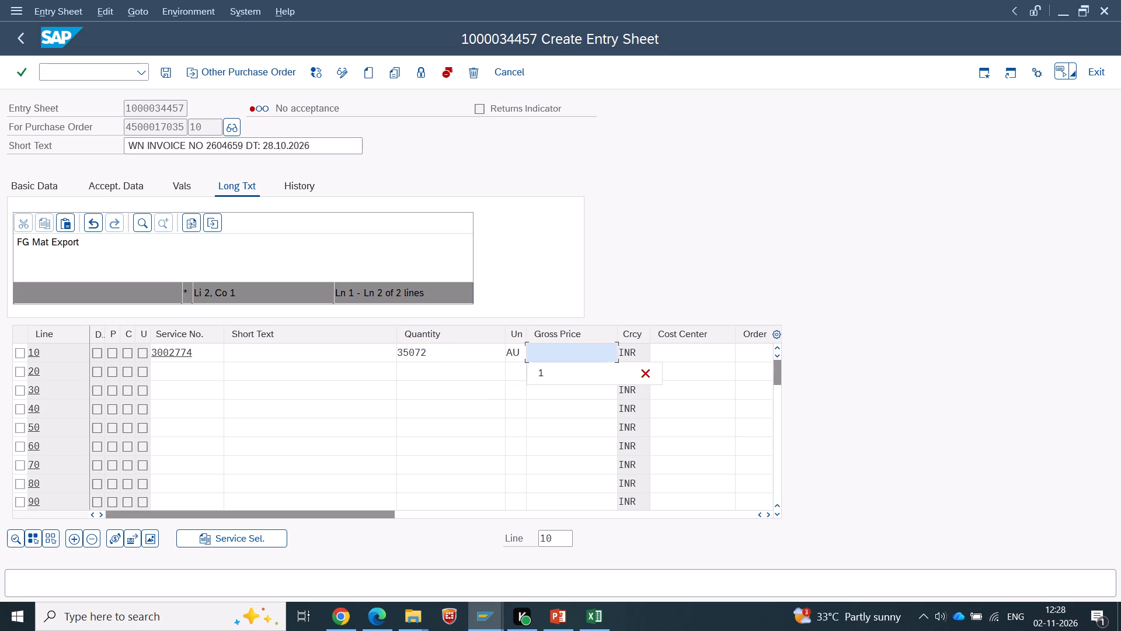
pyautogui.press('Return')
pyautogui.press('Tab')
pyautogui.press('space')
pyautogui.press('Down')
pyautogui.press('Return')
pyautogui.press('Return')
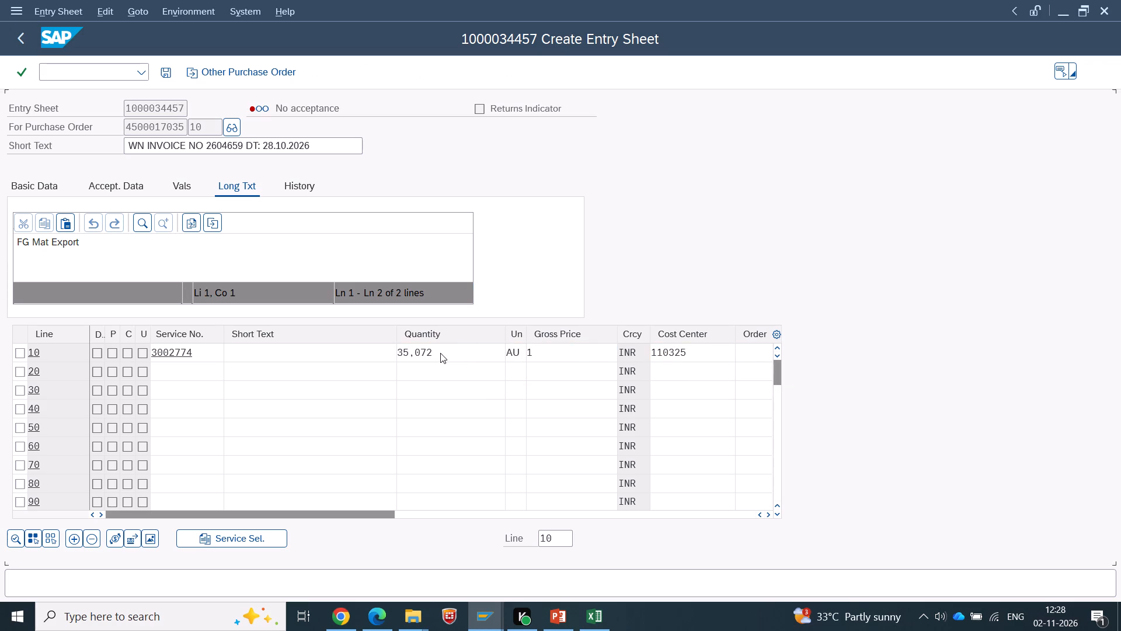
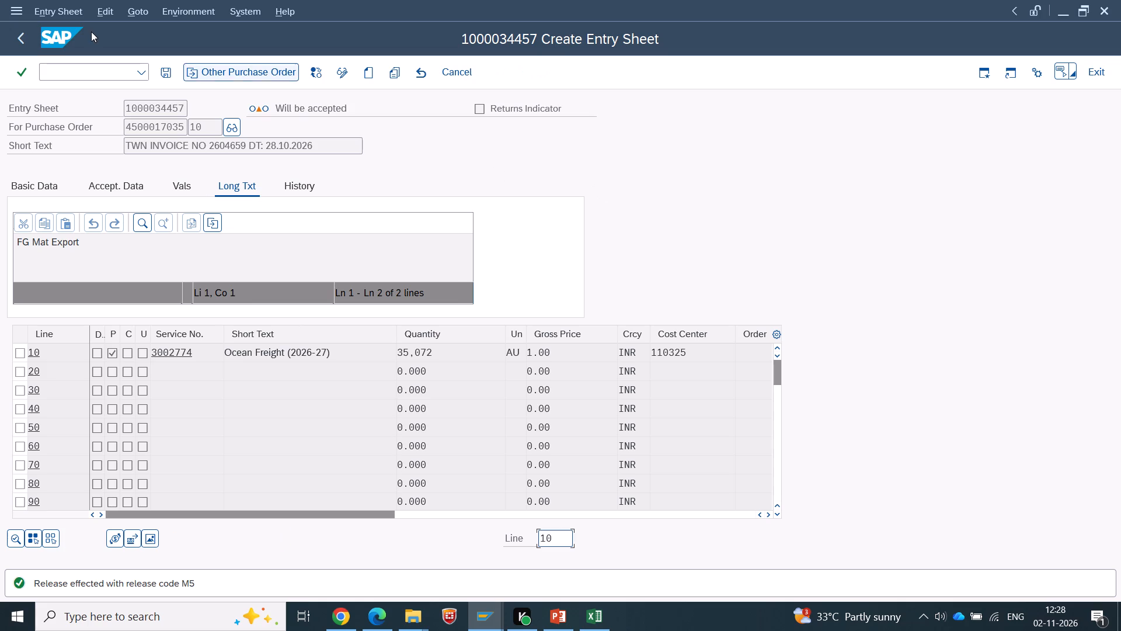
# Save the released entry sheet for TWN invoice 2604659, choosing to save without a message record.
pyautogui.click(162, 70)
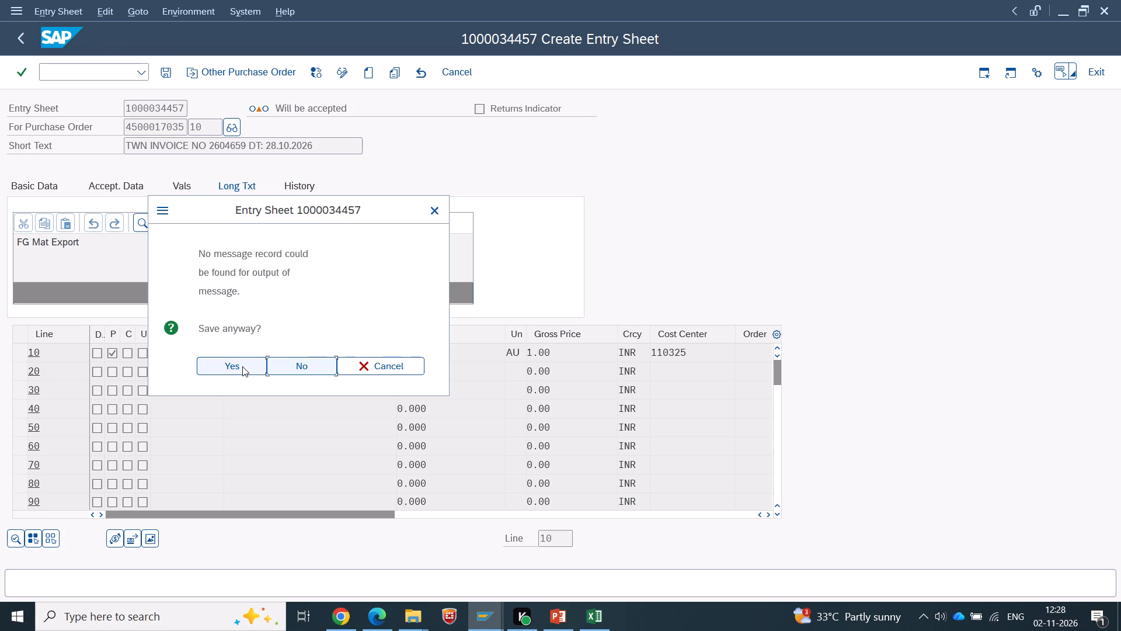
pyautogui.click(242, 366)
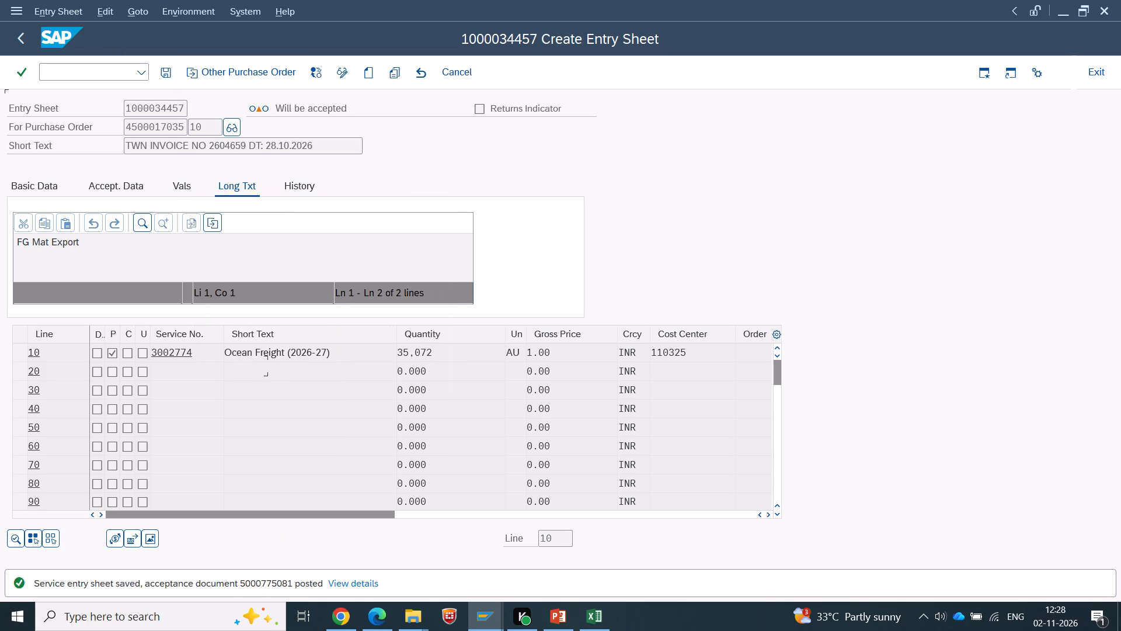
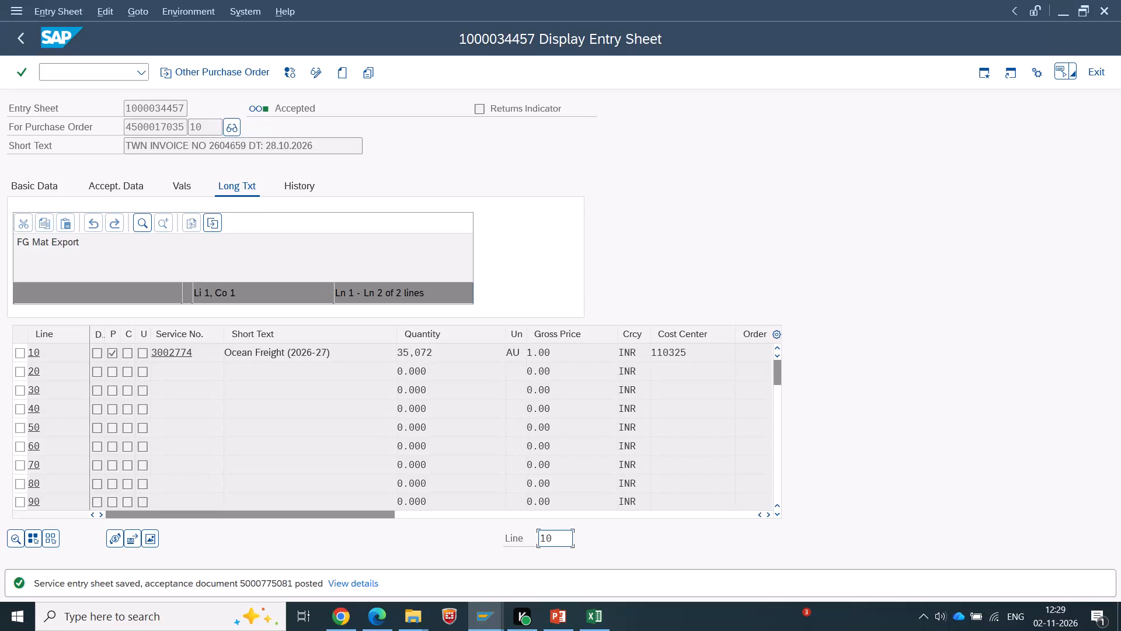
pyautogui.click(220, 75)
pyautogui.press('space')
pyautogui.click(191, 225)
pyautogui.click(255, 216)
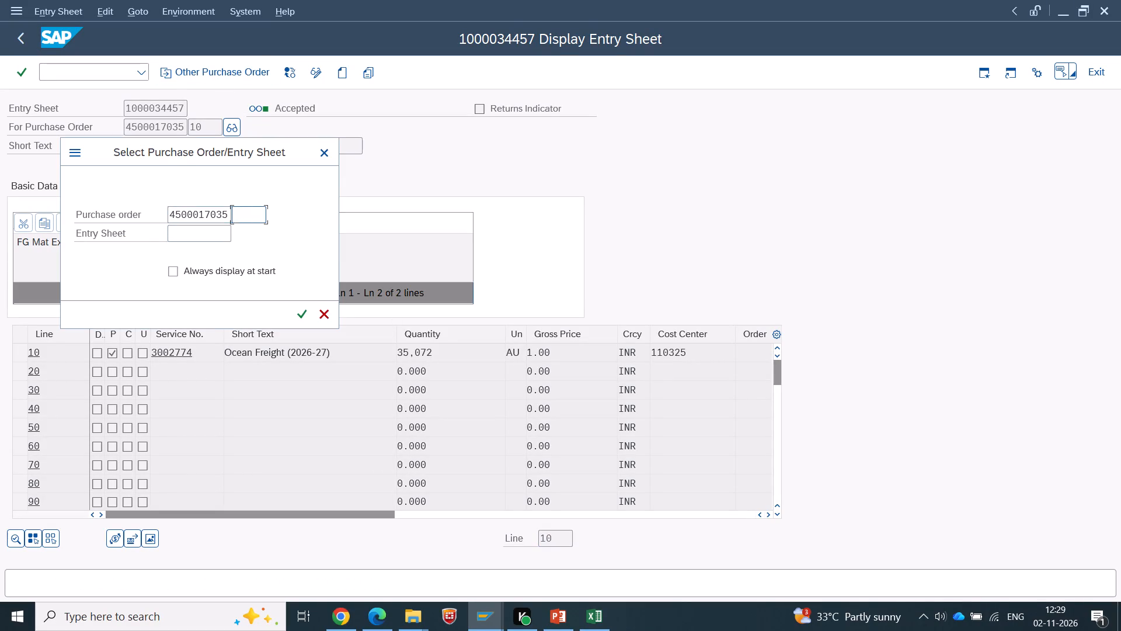
pyautogui.press('space')
pyautogui.click(255, 229)
pyautogui.press('Return')
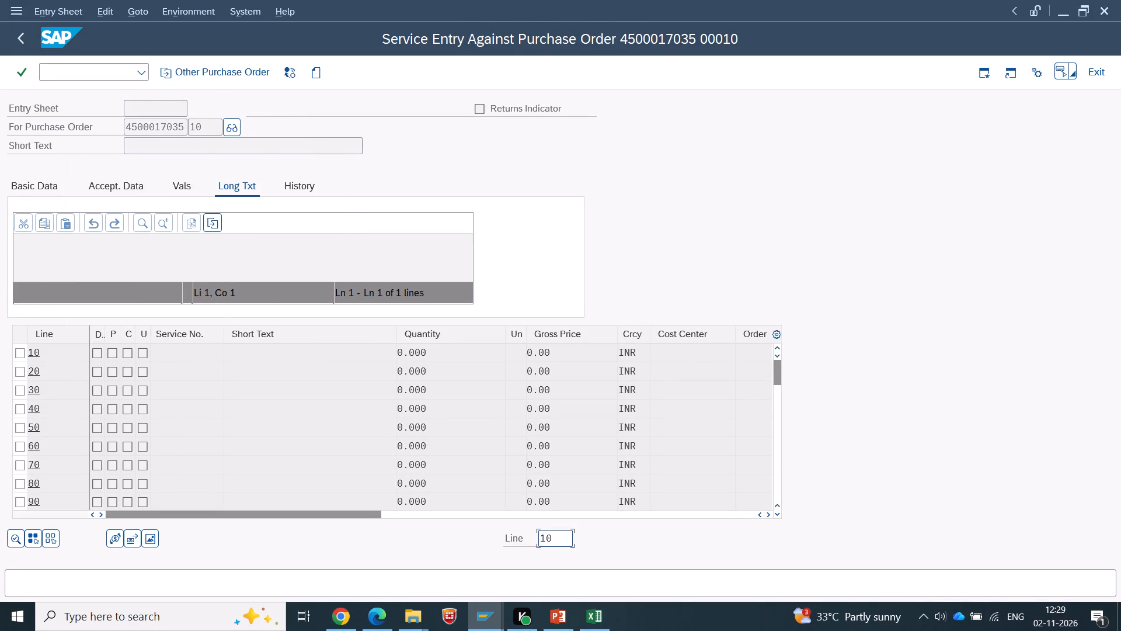
# Create a new entry sheet with the short text "TWN INVOICE NO 2604660 DT: 28.10.2026".
pyautogui.click(312, 77)
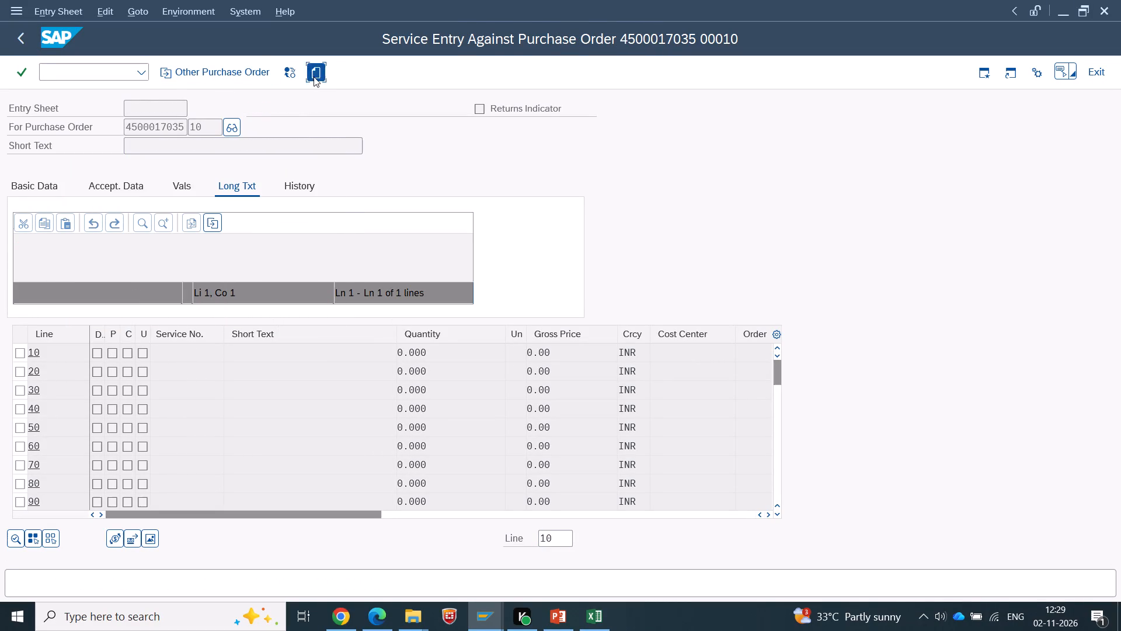
pyautogui.press('space')
pyautogui.click(155, 160)
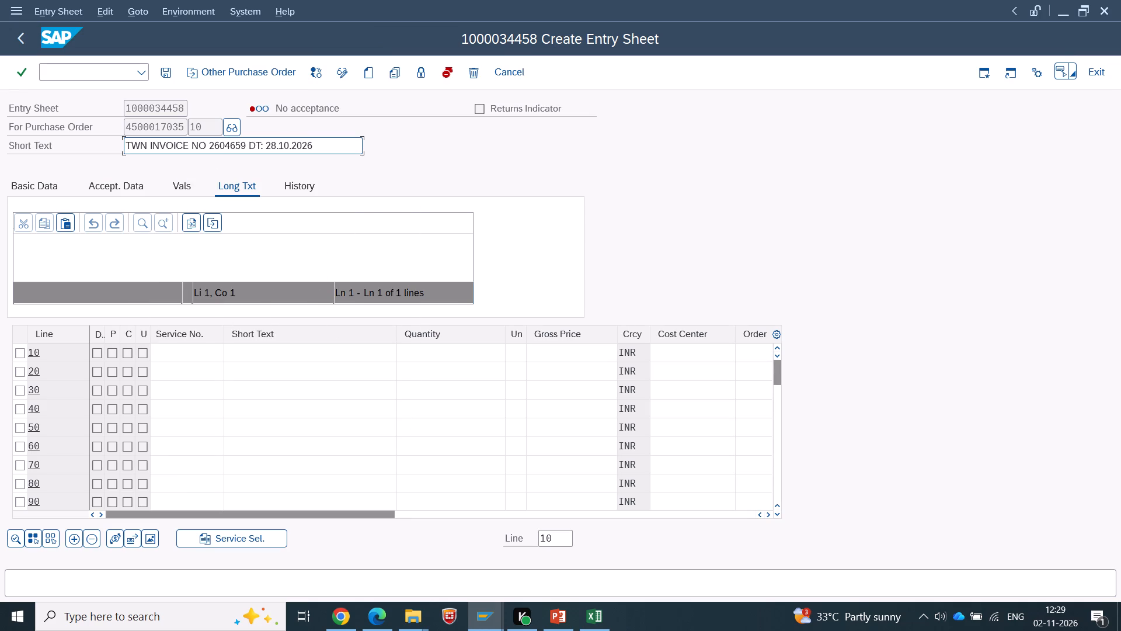
pyautogui.click(237, 147)
pyautogui.write('60')
# Set the entry sheet's service period from 01.10.2026 to 30.11.2026 in the basic data.
pyautogui.click(49, 179)
pyautogui.click(138, 271)
pyautogui.press('space')
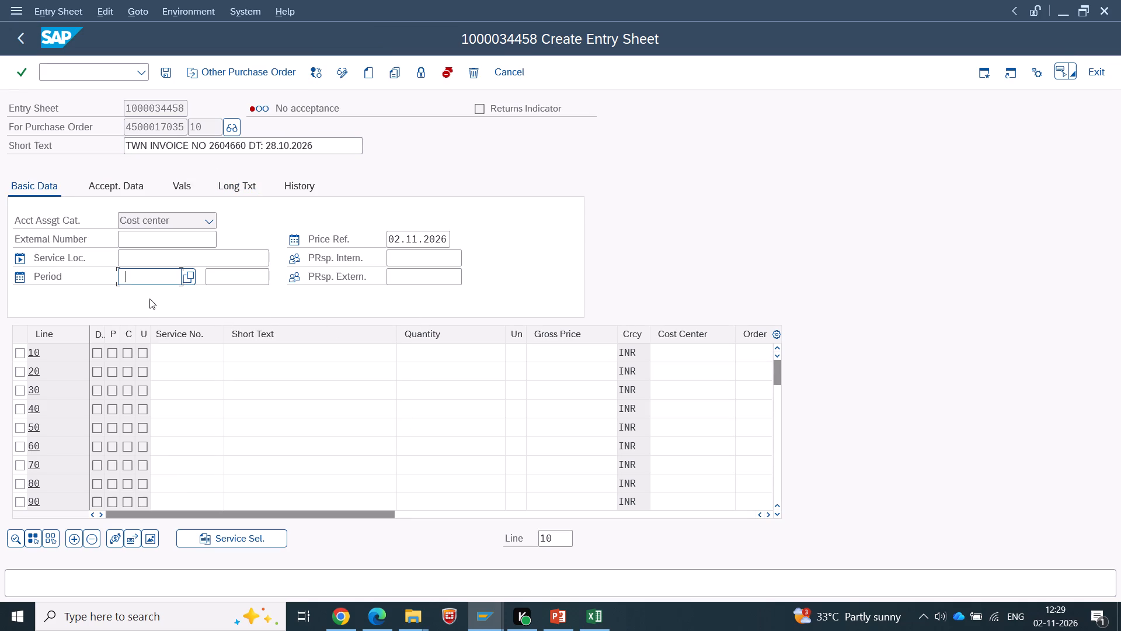
pyautogui.click(149, 299)
pyautogui.click(215, 278)
pyautogui.press('space')
pyautogui.click(221, 296)
# Fill in the acceptance data with reference 2604660 and document text "Air Freight Export".
pyautogui.click(106, 182)
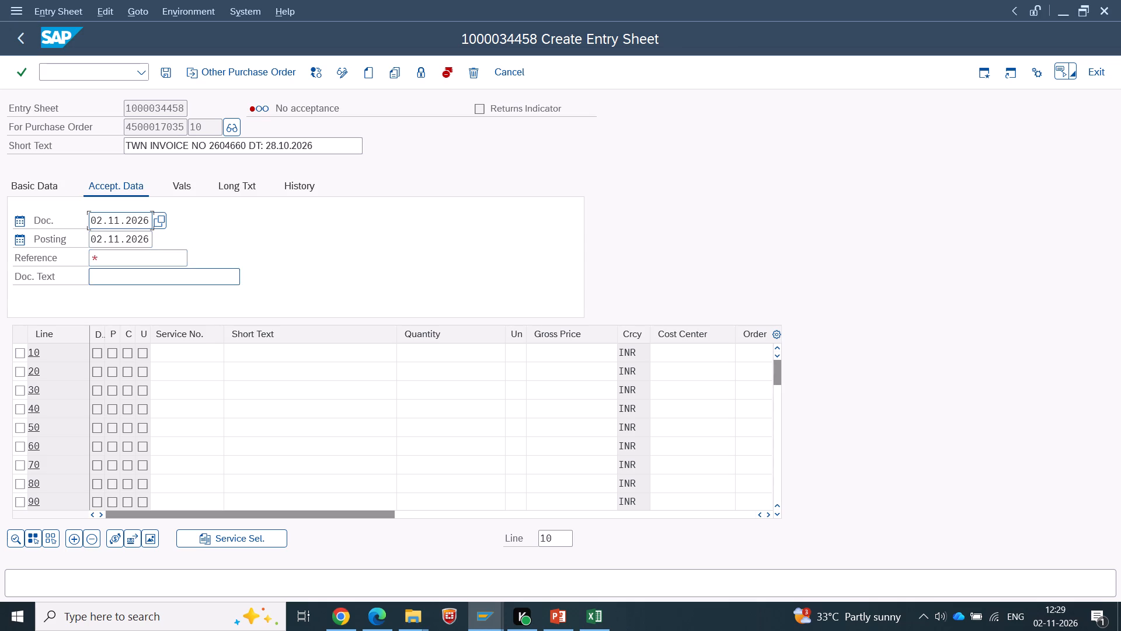
pyautogui.click(125, 253)
pyautogui.press('space')
pyautogui.click(127, 275)
pyautogui.click(122, 255)
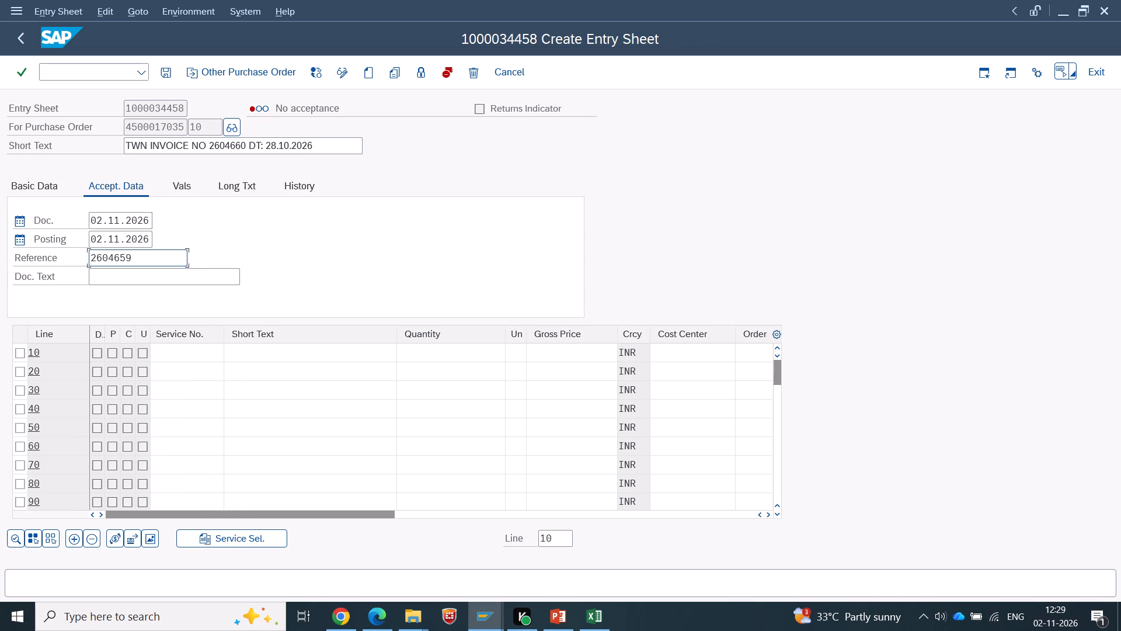
pyautogui.press('6')
pyautogui.press('0')
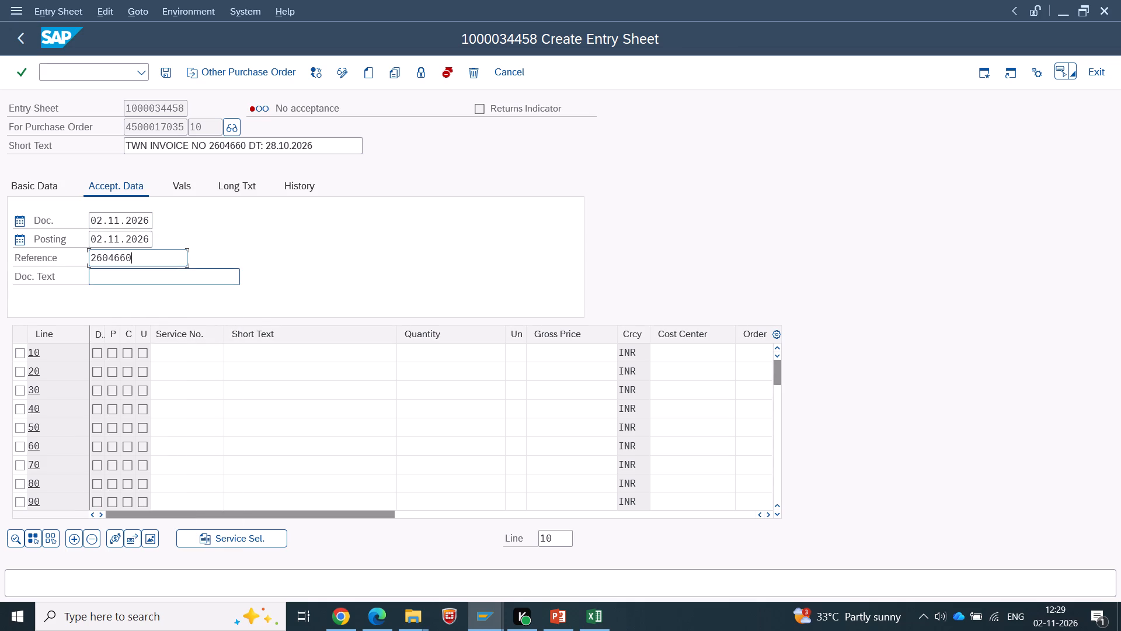
pyautogui.click(123, 279)
pyautogui.press('space')
pyautogui.click(138, 296)
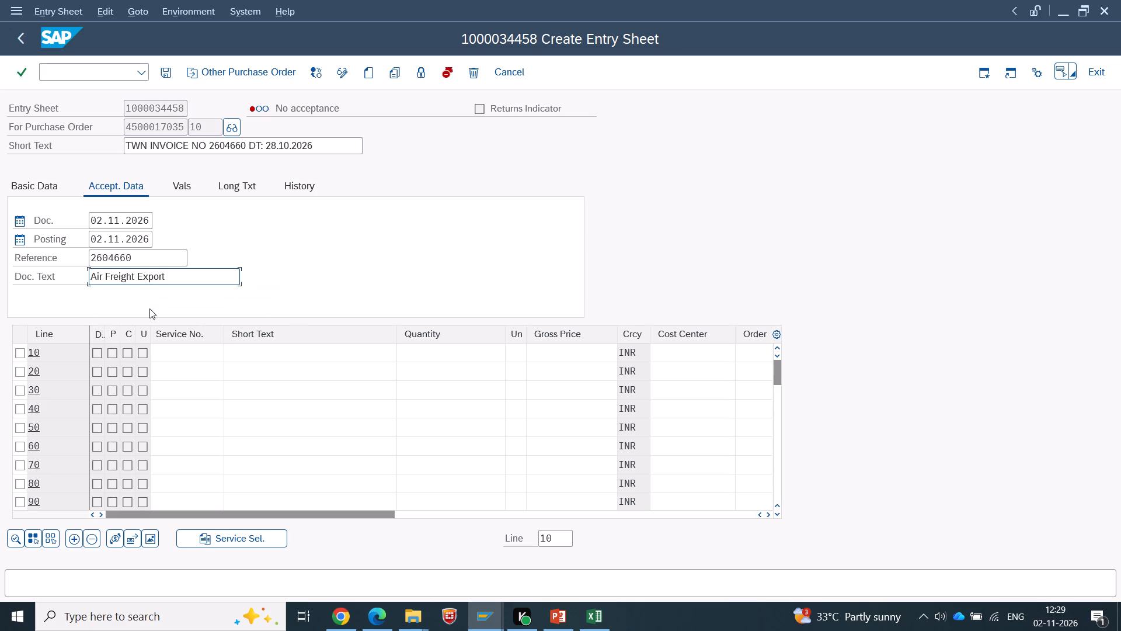
# Copy the material type "FG Mat Export" from the SOP presentation into the long text and recheck the header data.
pyautogui.click(241, 190)
pyautogui.hotkey('alt', 'Tab')
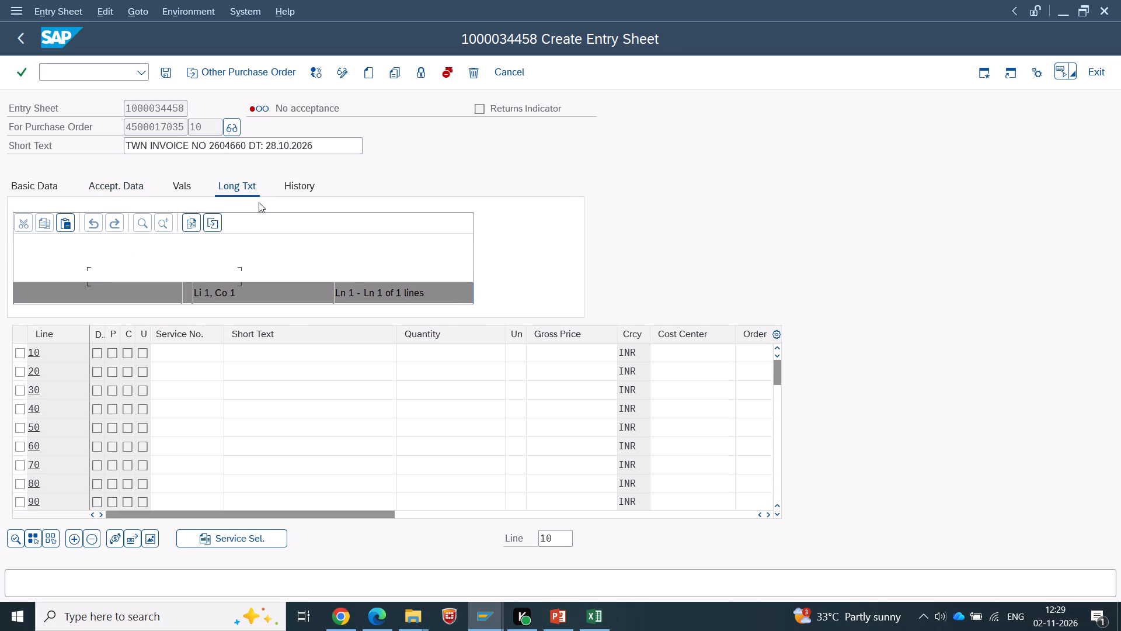
pyautogui.hotkey('alt', 'Tab')
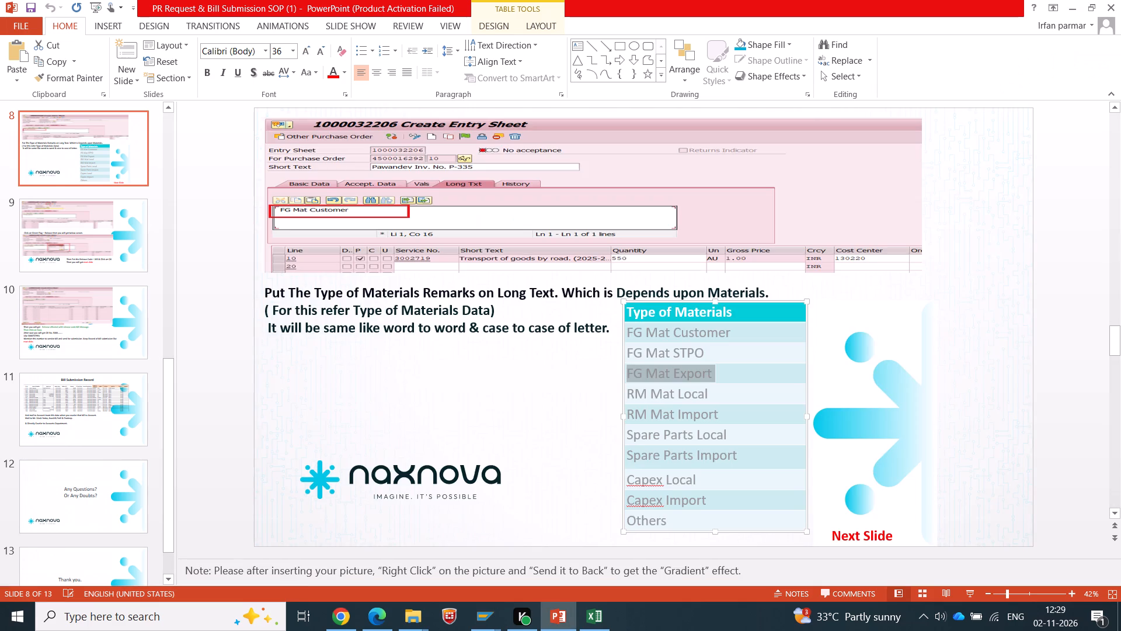
pyautogui.hotkey('ctrl', 'c')
pyautogui.hotkey('alt', 'Tab')
pyautogui.click(81, 242)
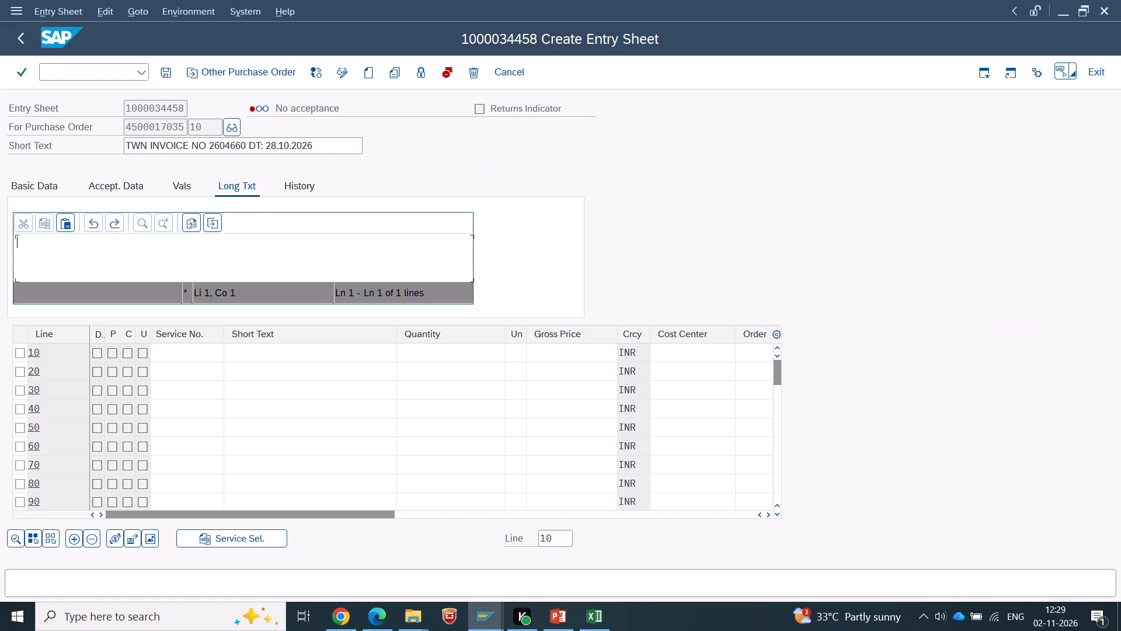
pyautogui.hotkey('ctrl', 'v')
pyautogui.press('Return')
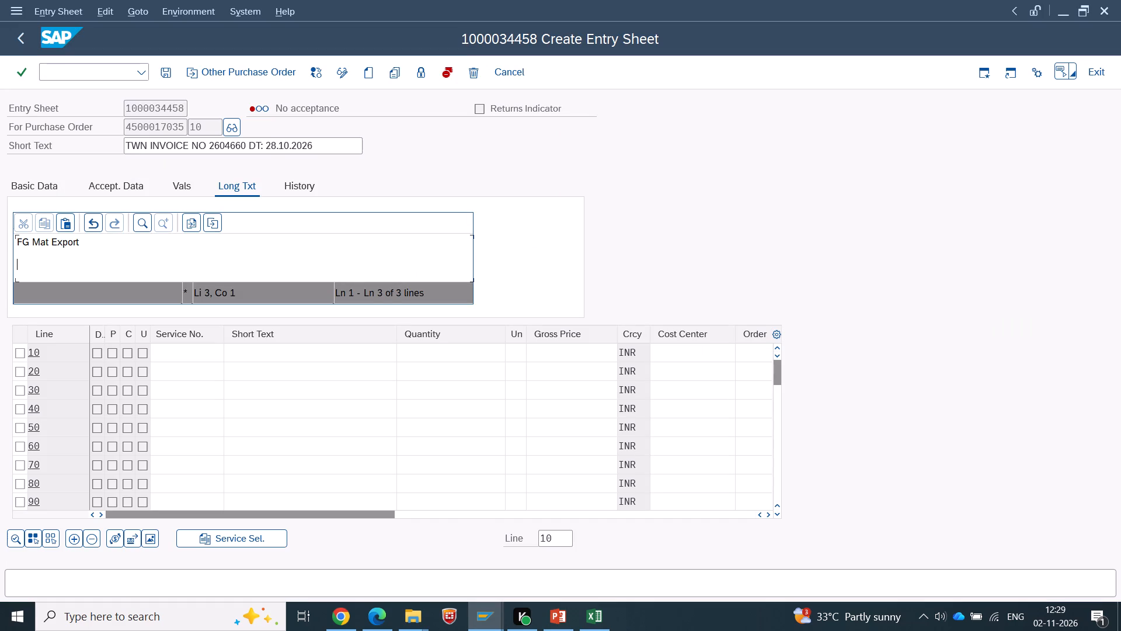
pyautogui.click(44, 188)
pyautogui.click(103, 184)
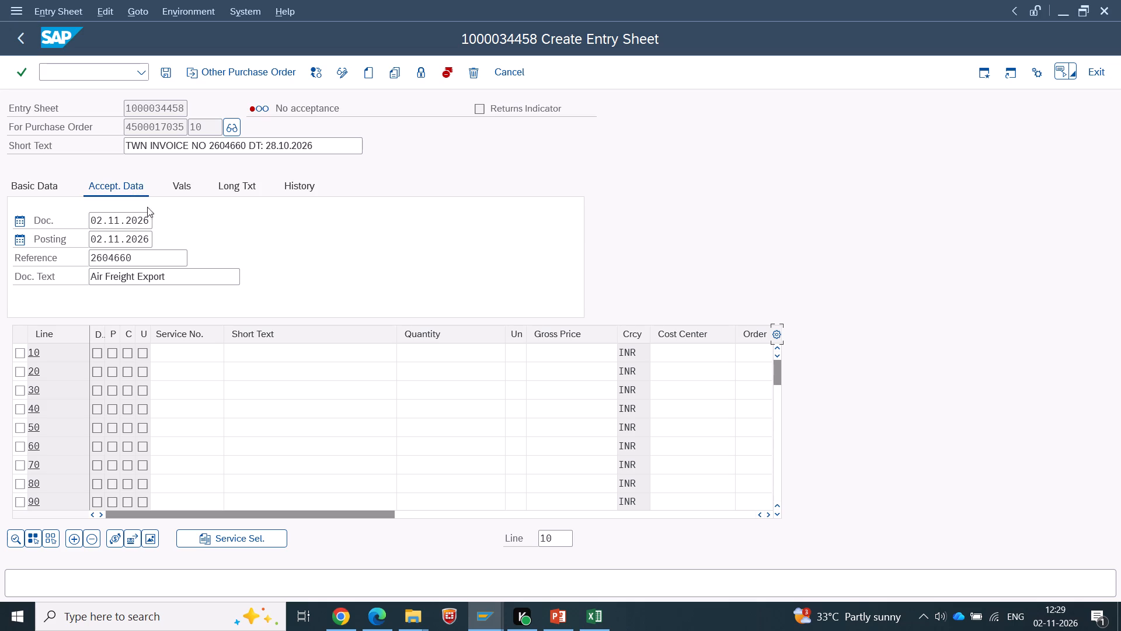
pyautogui.click(192, 189)
pyautogui.click(222, 189)
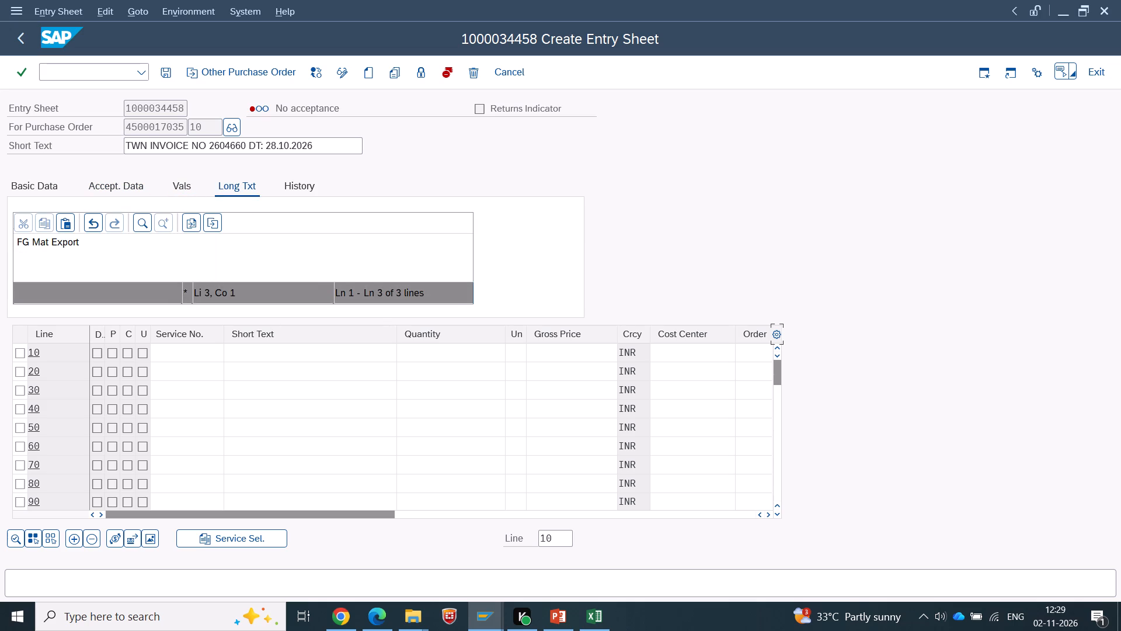
# Fill service line 10 with service 3002774, quantity 42015, gross price 1 and cost center 110325.
pyautogui.click(206, 359)
pyautogui.press('space')
pyautogui.click(202, 377)
pyautogui.click(447, 361)
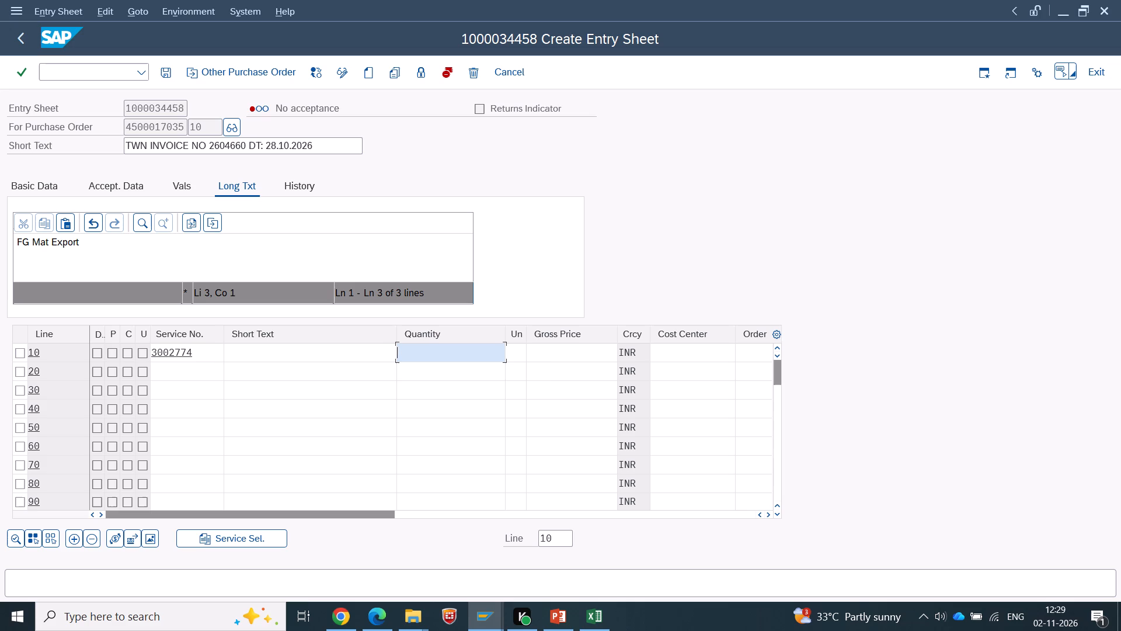
pyautogui.write('42015')
pyautogui.press('Tab')
pyautogui.press('Tab')
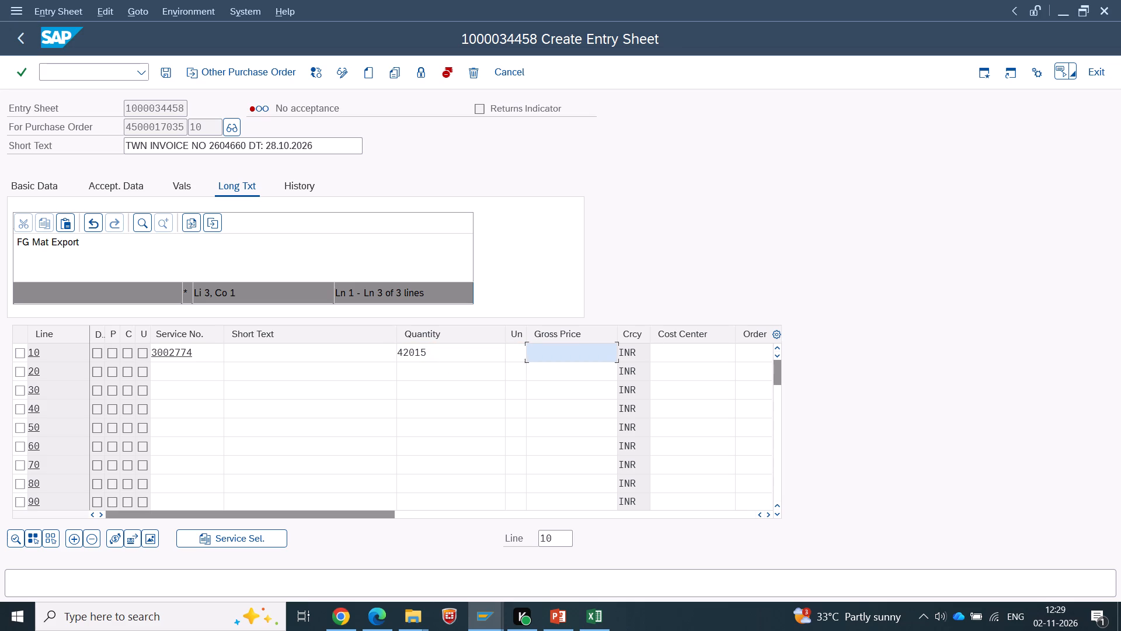
pyautogui.press('space')
pyautogui.press('Down')
pyautogui.press('Tab')
pyautogui.press('space')
pyautogui.press('Down')
pyautogui.press('Tab')
pyautogui.press('space')
pyautogui.press('Down')
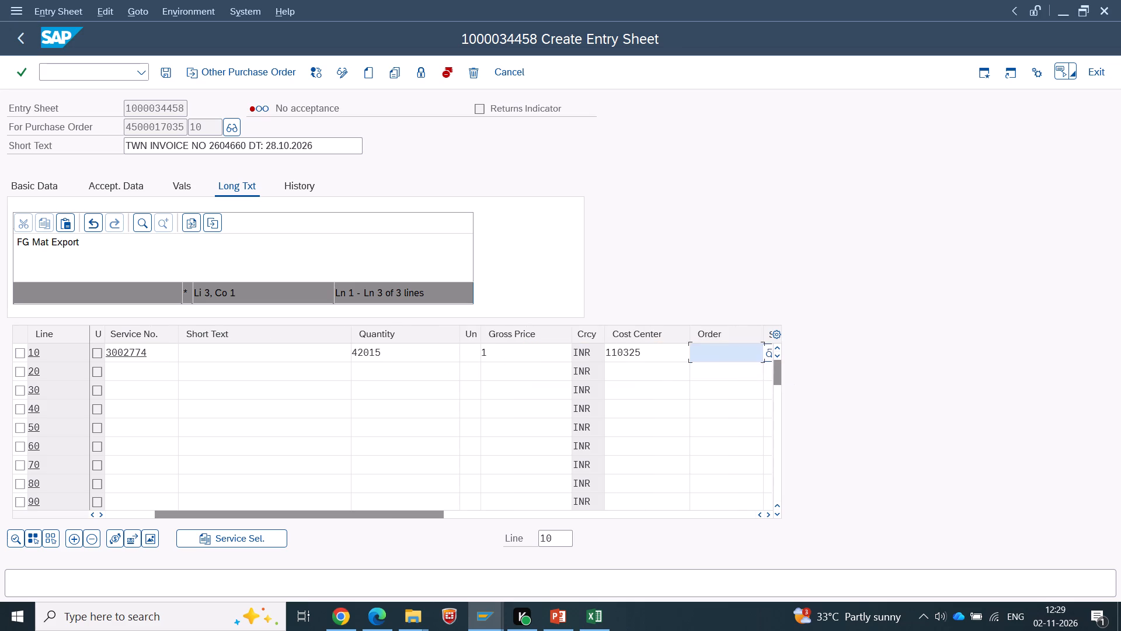
pyautogui.press('Return')
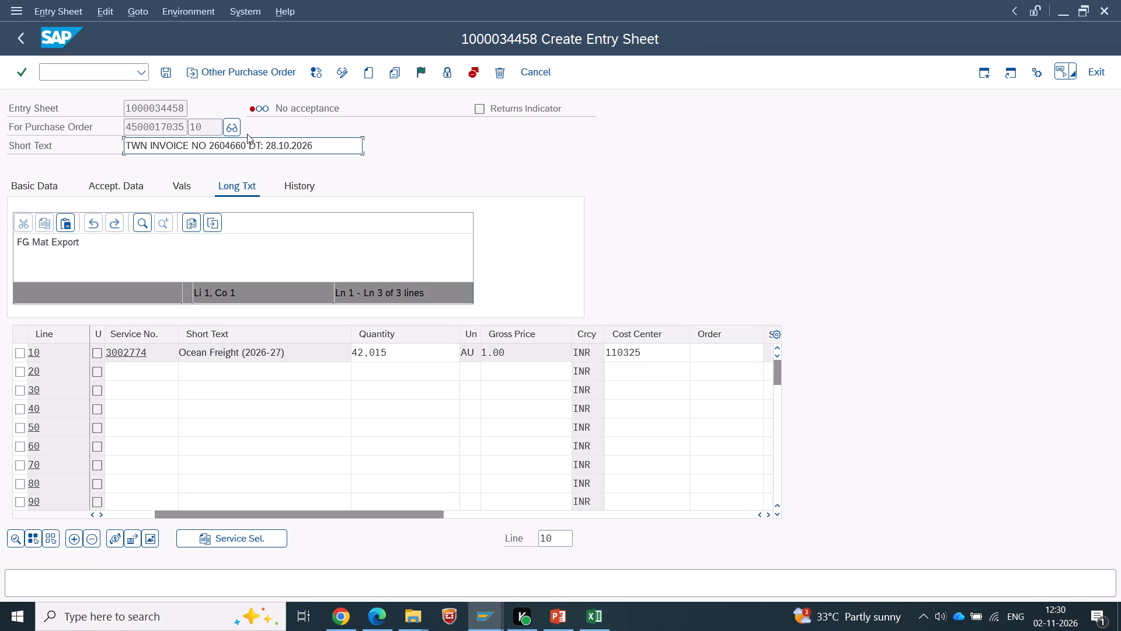
# Release the entry sheet for TWN invoice 2604660 with release code M5.
pyautogui.click(416, 71)
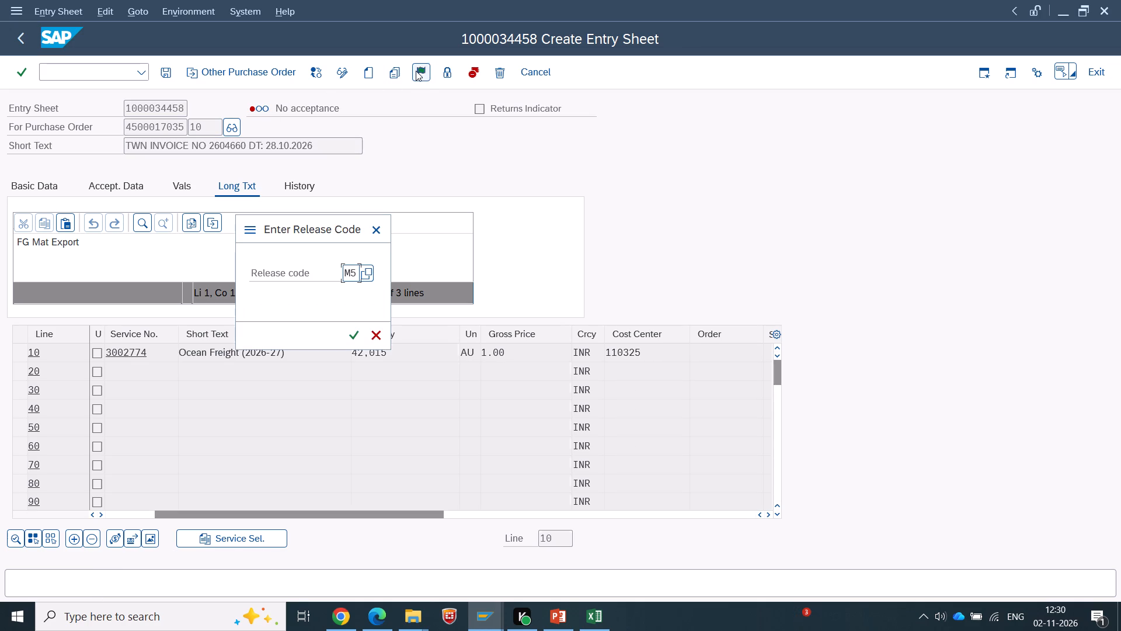
pyautogui.click(363, 333)
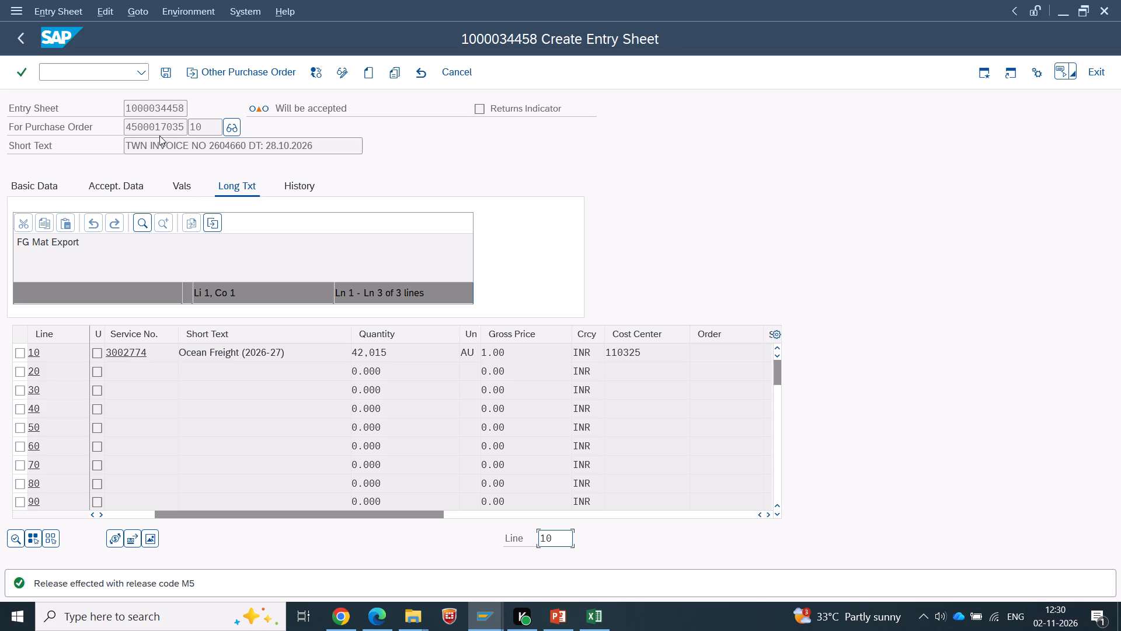
# Save the released entry sheet for TWN invoice 2604660 and answer the save prompt.
pyautogui.click(169, 72)
pyautogui.click(216, 366)
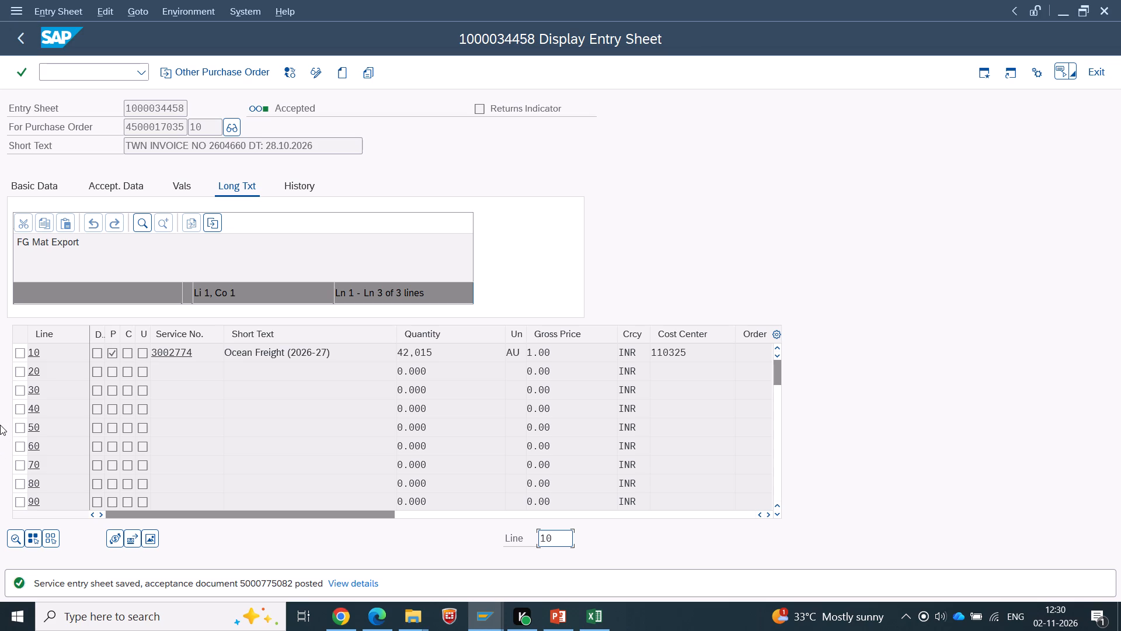
pyautogui.click(207, 75)
pyautogui.press('space')
pyautogui.click(189, 231)
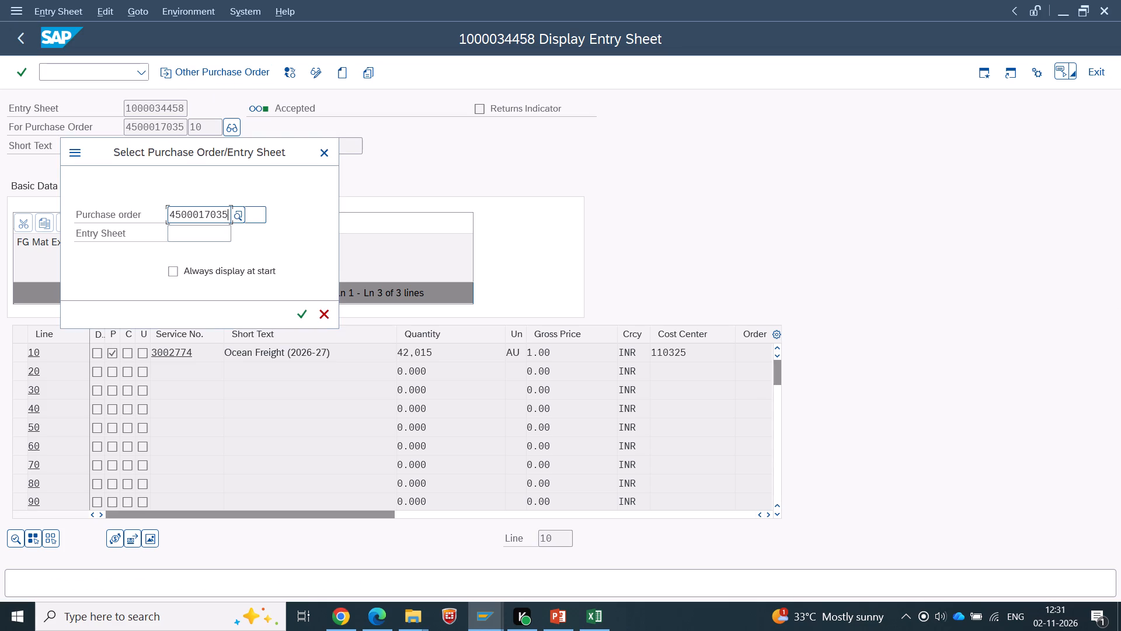
pyautogui.click(256, 215)
pyautogui.press('space')
pyautogui.click(248, 258)
pyautogui.press('Return')
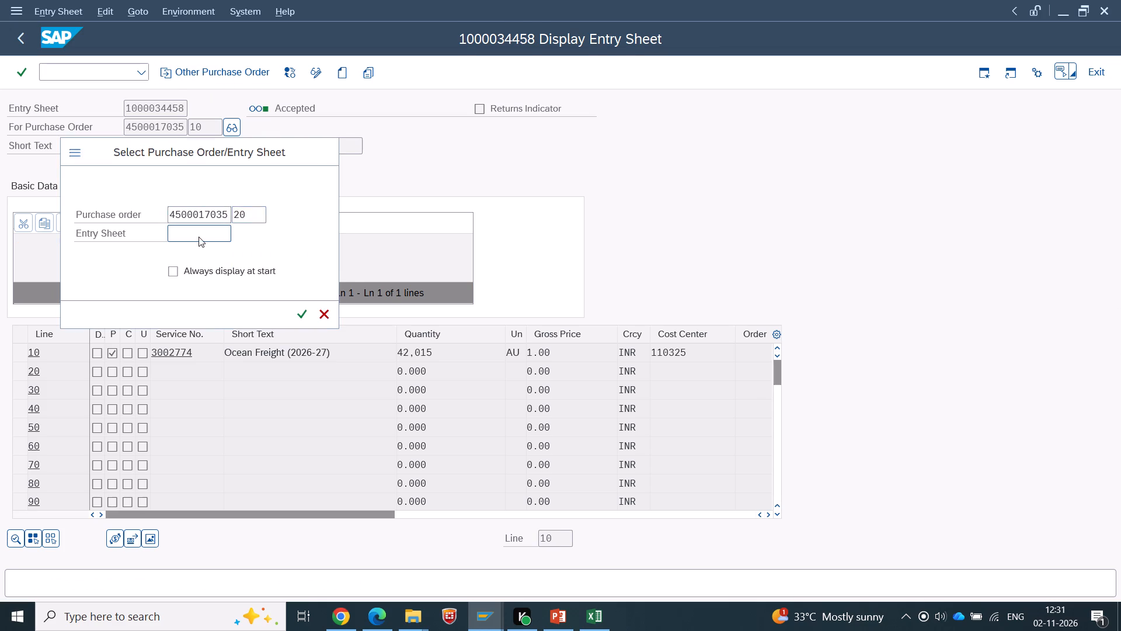
# Create a new entry sheet with the short text "TWN INVOICE NO 2604660 DT: 28.10.26".
pyautogui.click(317, 74)
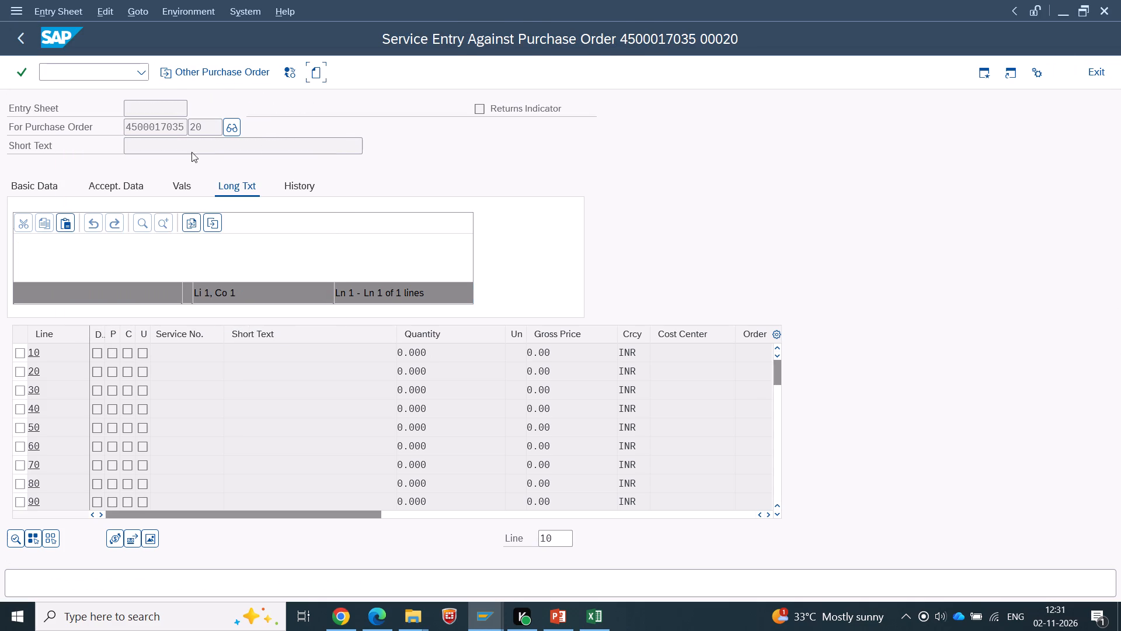
pyautogui.click(179, 147)
pyautogui.press('space')
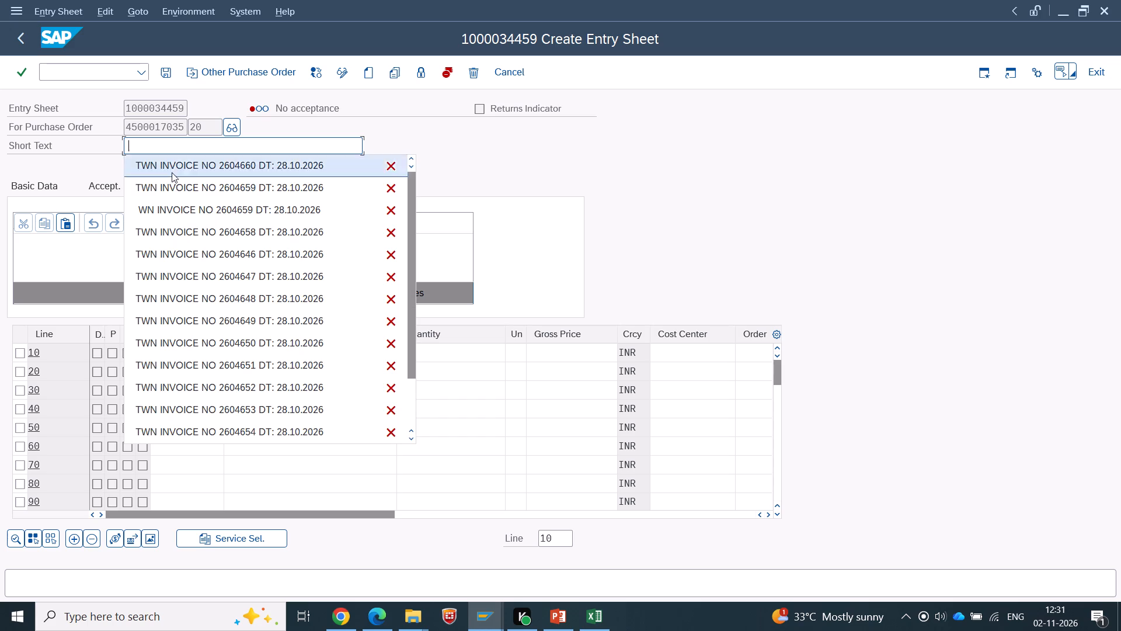
pyautogui.click(189, 170)
pyautogui.click(300, 146)
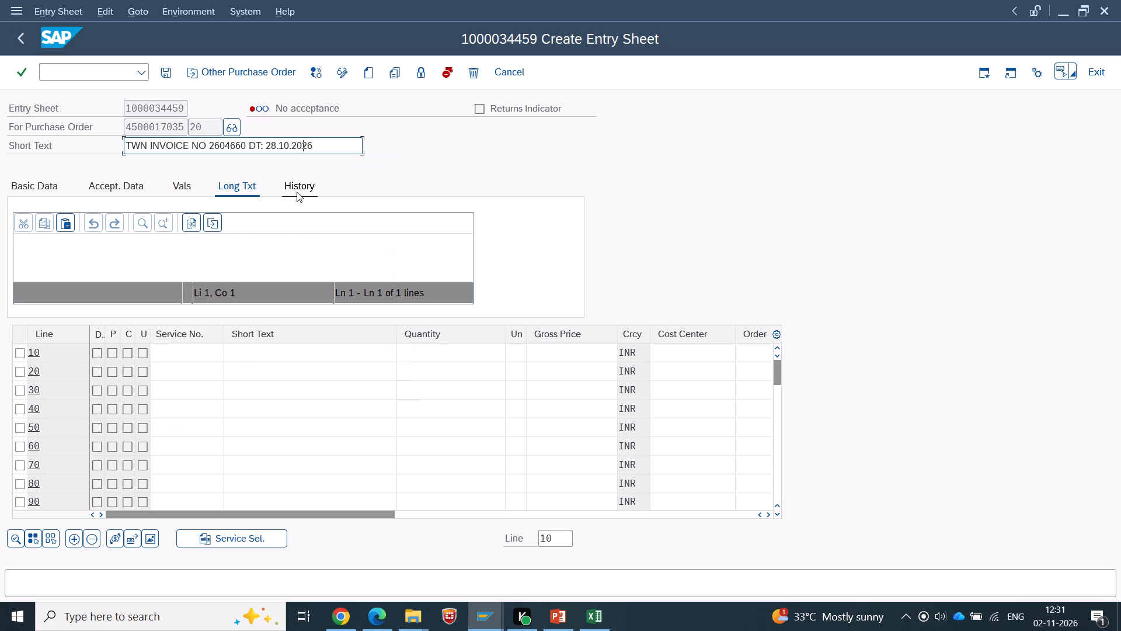
pyautogui.press('BackSpace')
pyautogui.press('BackSpace')
# Set the item 20 entry sheet's service period from 01.10.2026 to 30.11.2026 in the basic data.
pyautogui.click(25, 186)
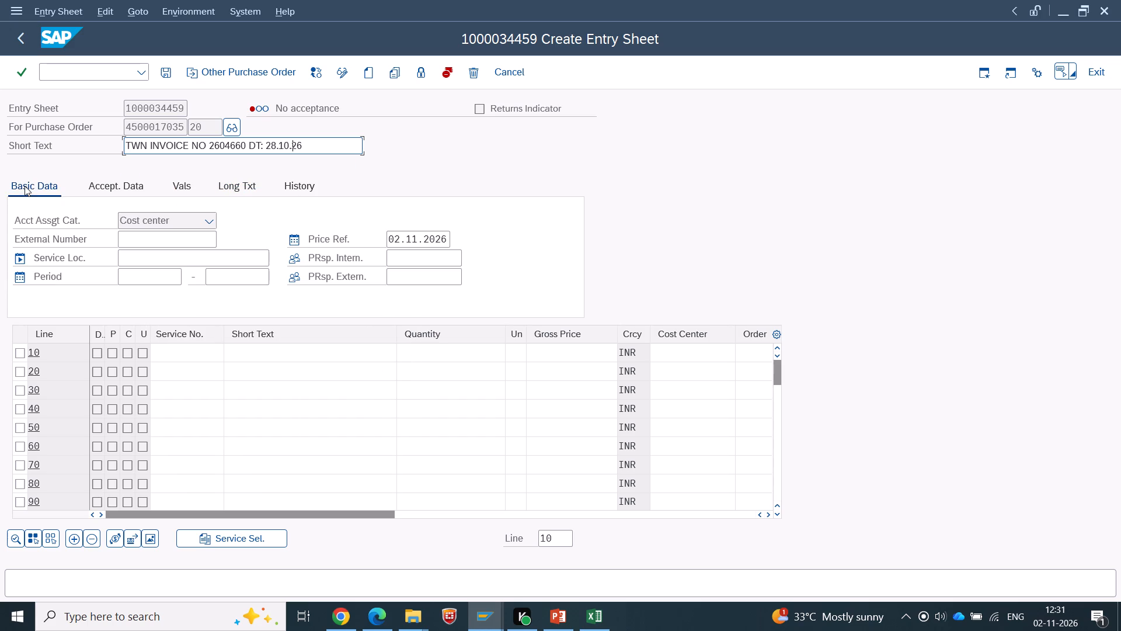
pyautogui.click(130, 281)
pyautogui.press('space')
pyautogui.click(134, 294)
pyautogui.click(248, 273)
pyautogui.press('space')
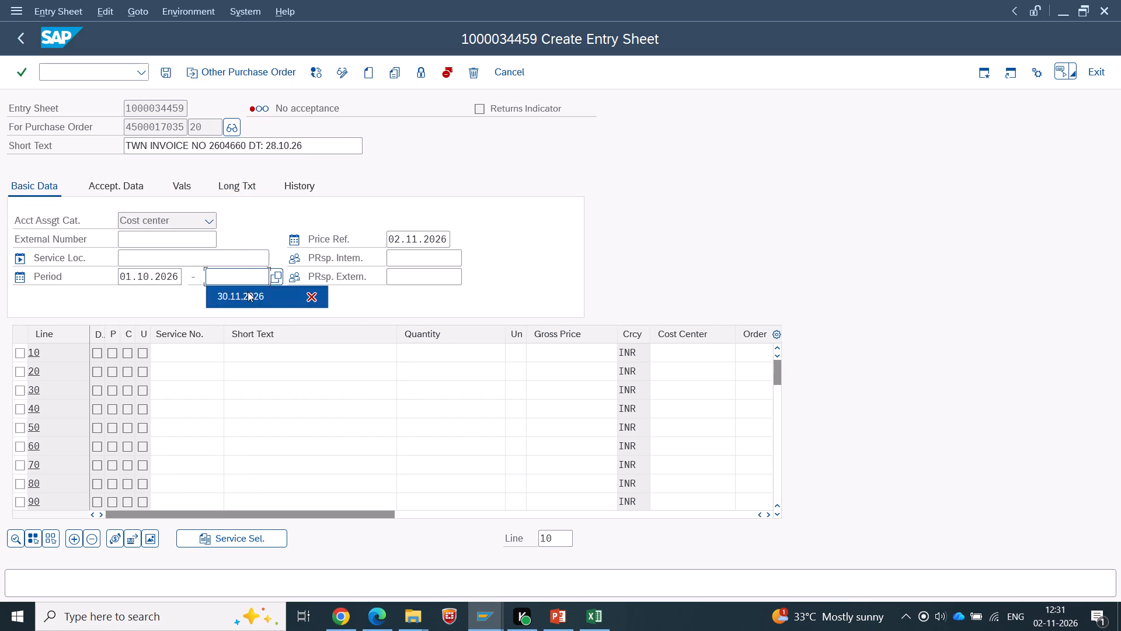
pyautogui.click(248, 292)
# Fill in the acceptance data with reference "2604660.." and document text "Air Freight Export".
pyautogui.click(120, 186)
pyautogui.click(104, 261)
pyautogui.press('space')
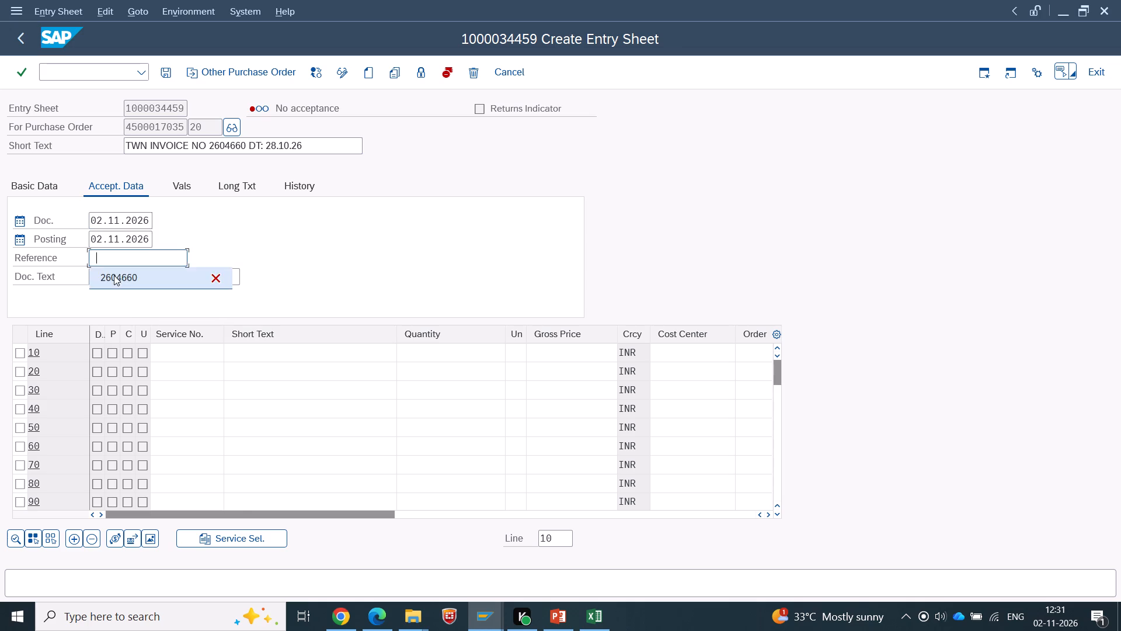
pyautogui.click(116, 280)
pyautogui.write('..')
pyautogui.click(129, 283)
pyautogui.press('space')
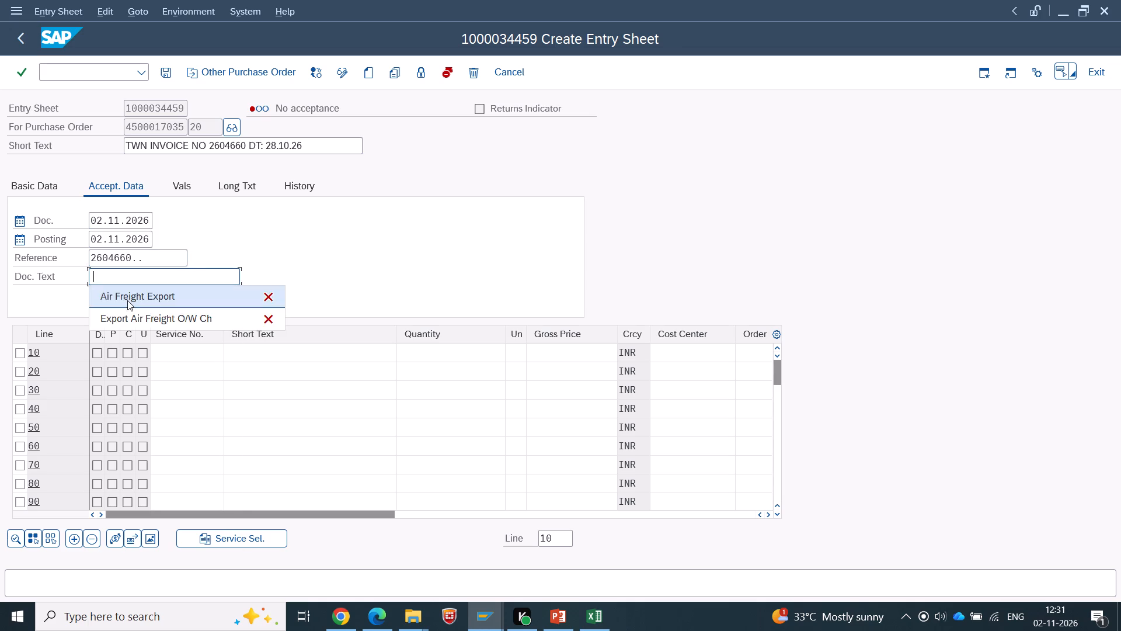
pyautogui.click(127, 300)
pyautogui.click(188, 185)
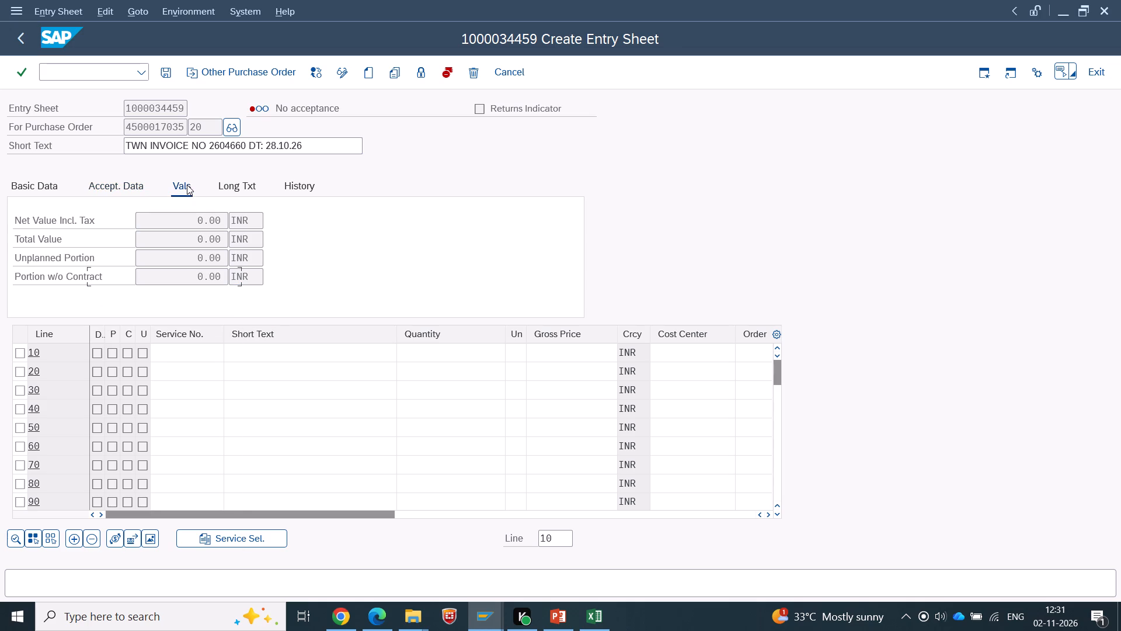
# Copy the material type "FG Mat Export" from the SOP slide into the item 20 entry sheet's long text.
pyautogui.hotkey('alt', 'Tab')
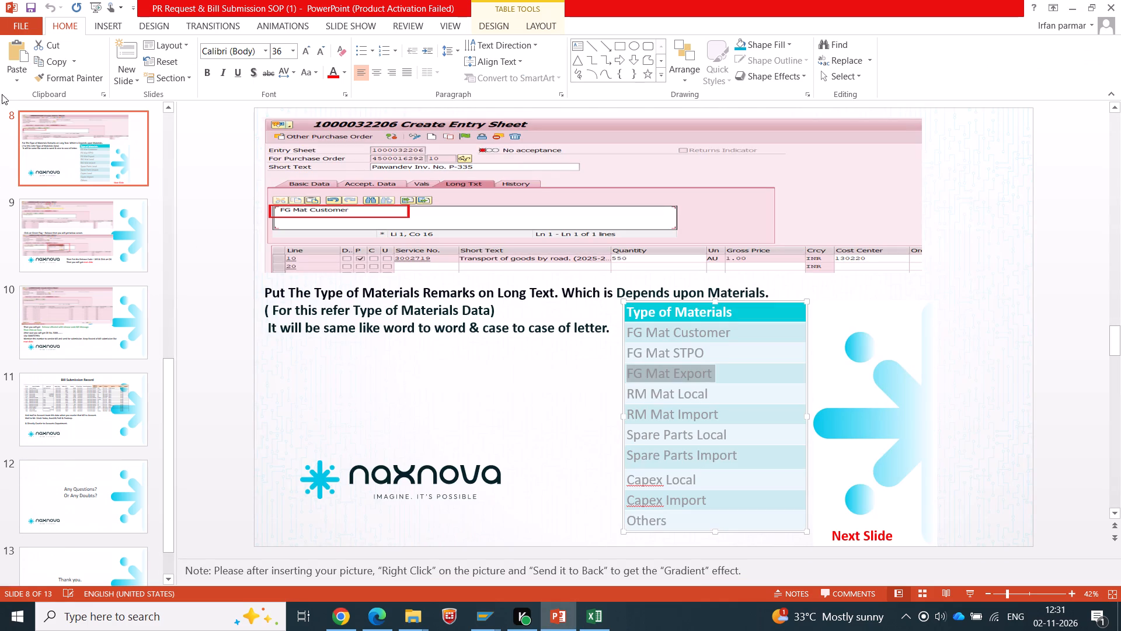
pyautogui.scroll(1, 596, 178)
pyautogui.scroll(1, 623, 242)
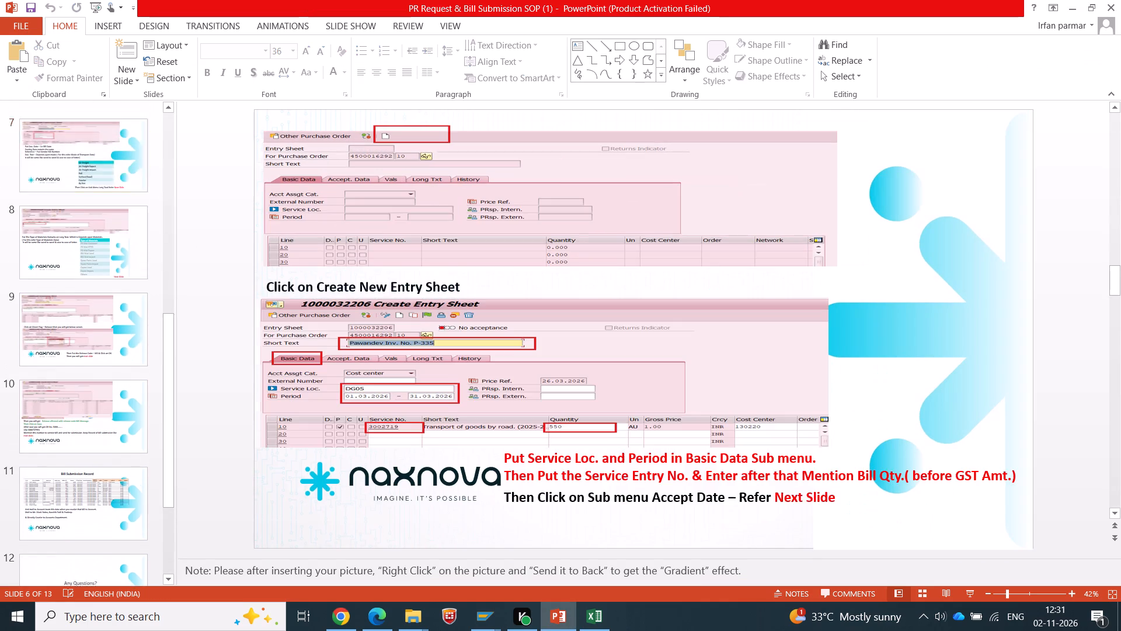
pyautogui.scroll(-1, 623, 242)
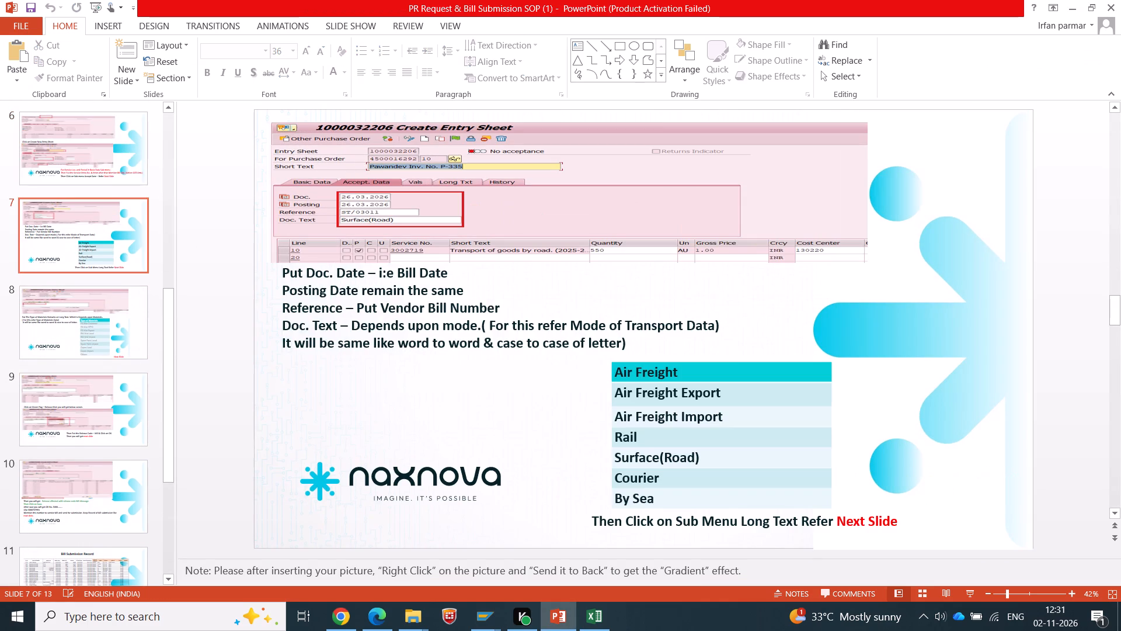
pyautogui.scroll(-1, 494, 267)
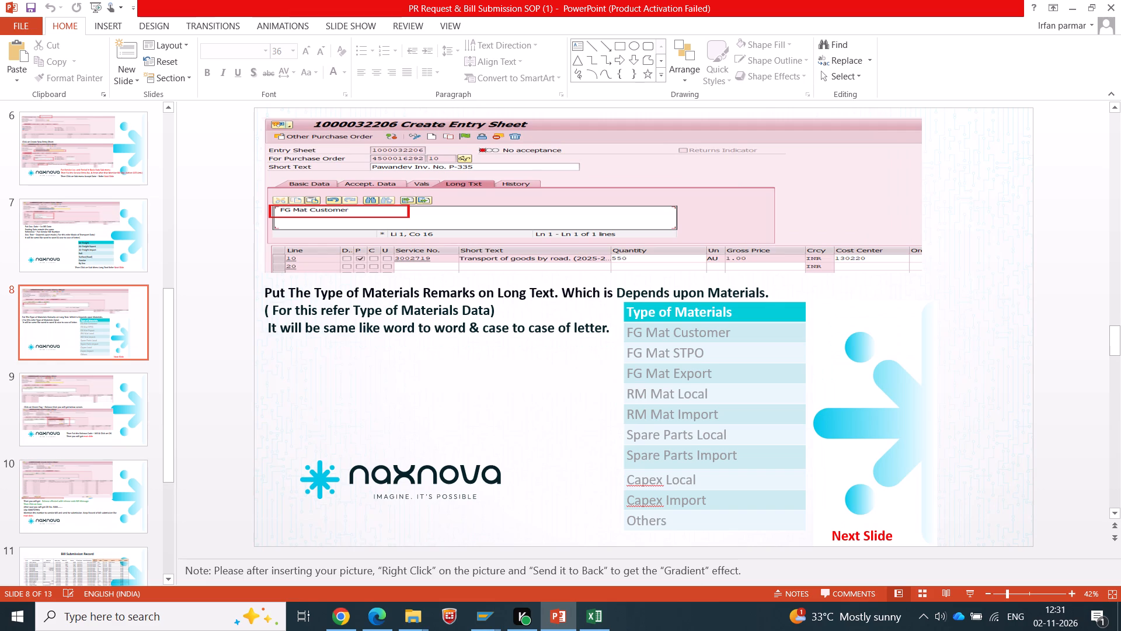
pyautogui.moveTo(720, 377); pyautogui.dragTo(631, 377)
pyautogui.hotkey('ctrl', 'c')
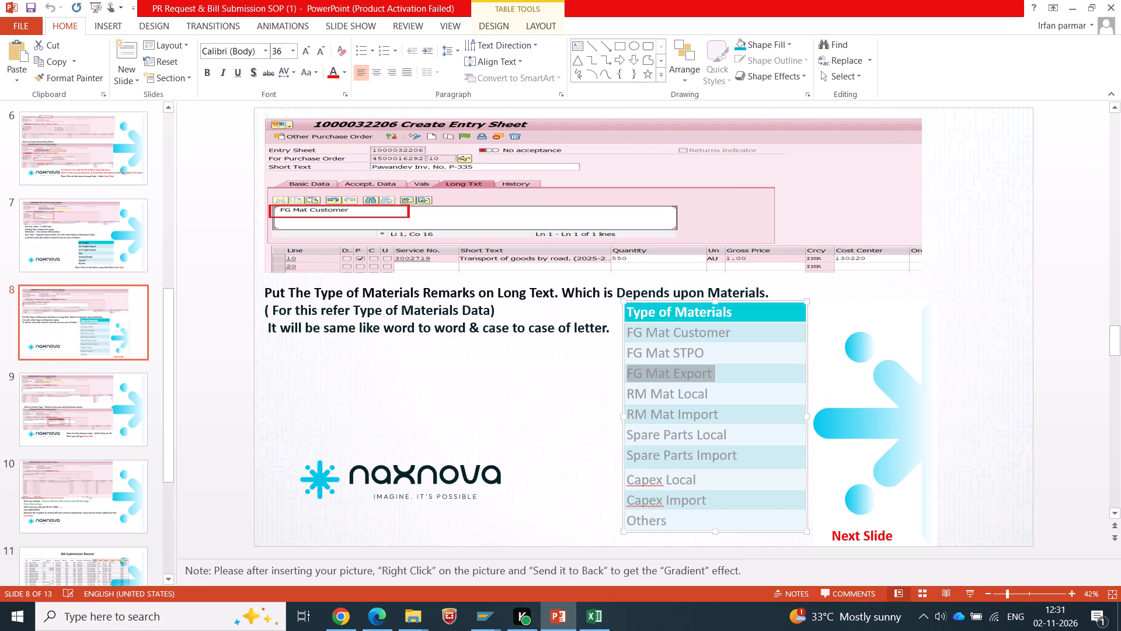
pyautogui.hotkey('alt', 'Tab')
pyautogui.click(239, 193)
pyautogui.click(220, 262)
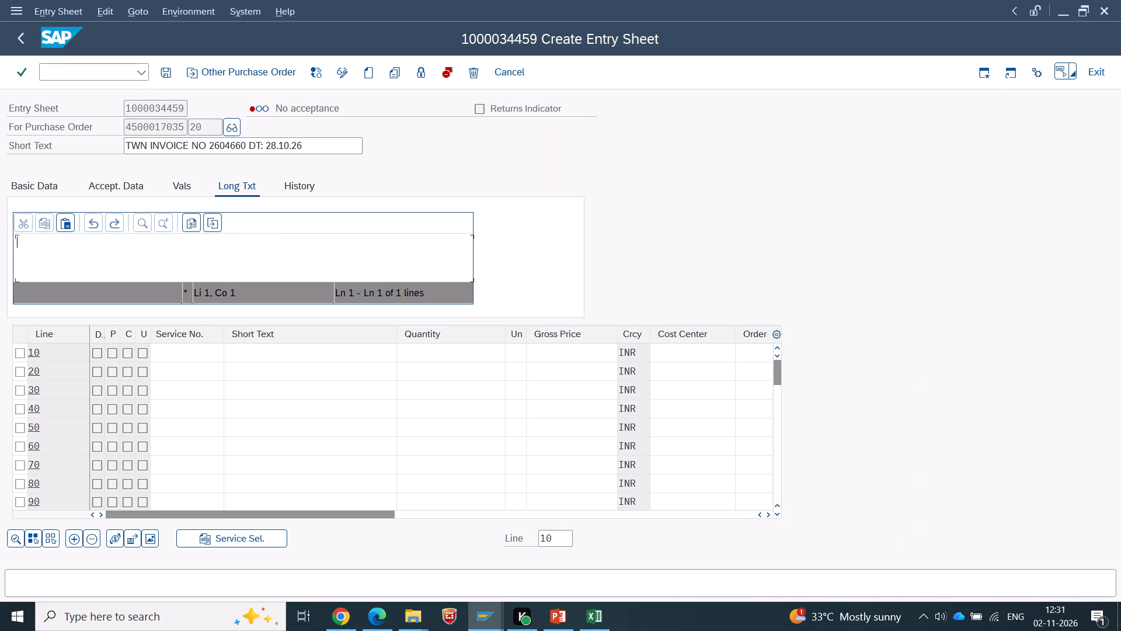
pyautogui.hotkey('ctrl', 'c')
pyautogui.click(147, 268)
pyautogui.hotkey('ctrl', 'v')
# Enter service number 3002771 with quantity 10000 on line 10 of the entry sheet.
pyautogui.click(140, 187)
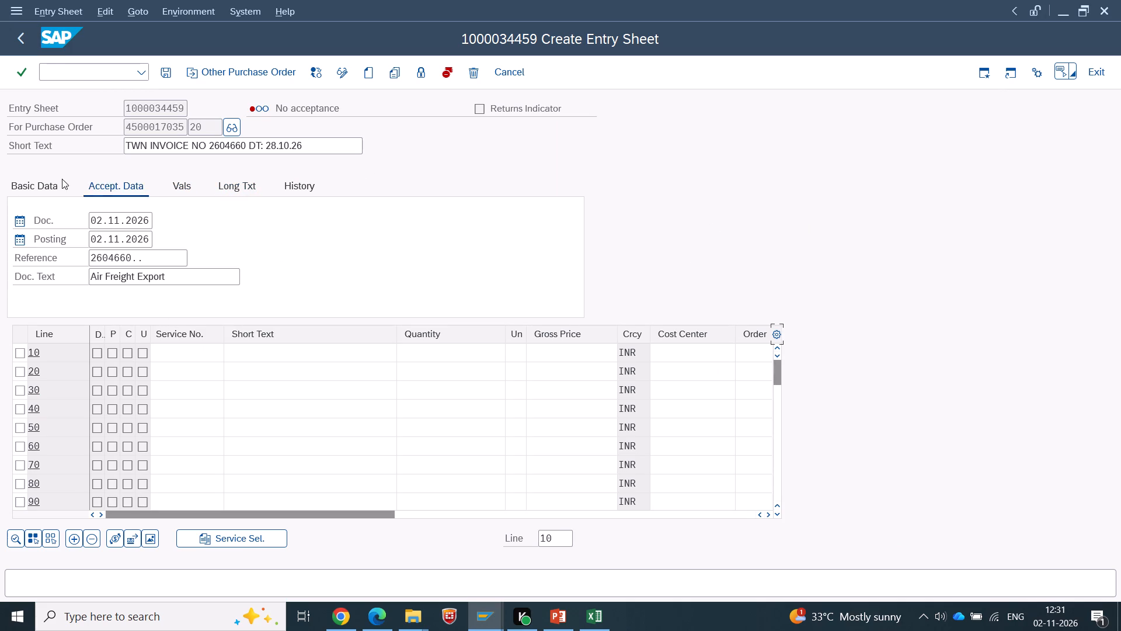
pyautogui.click(25, 182)
pyautogui.click(190, 349)
pyautogui.press('space')
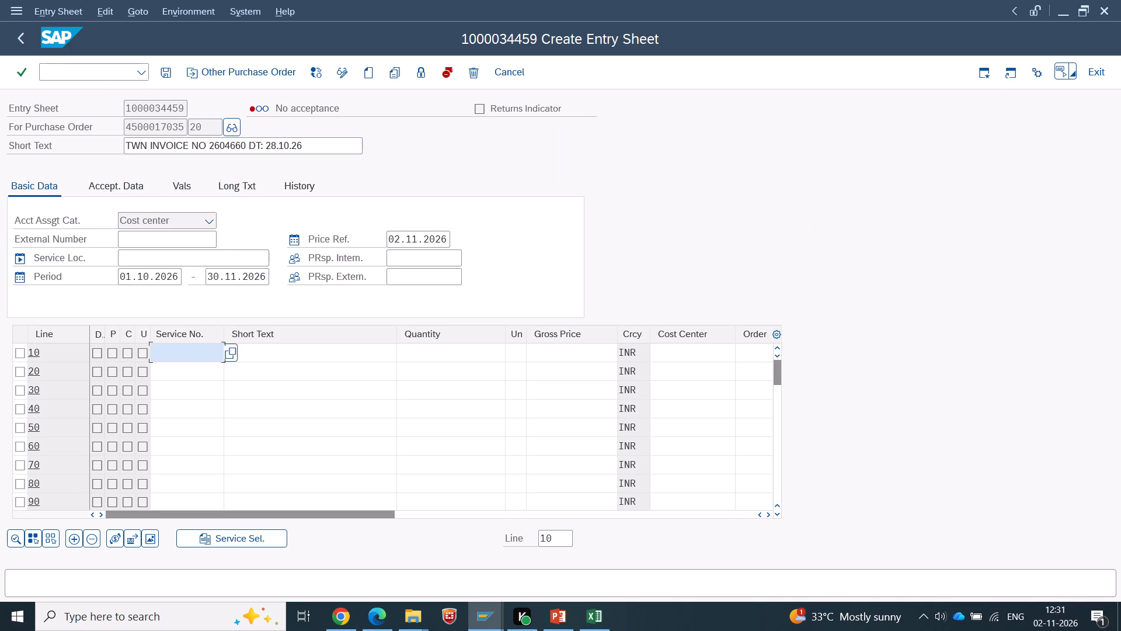
pyautogui.click(194, 391)
pyautogui.press('Tab')
pyautogui.press('Tab')
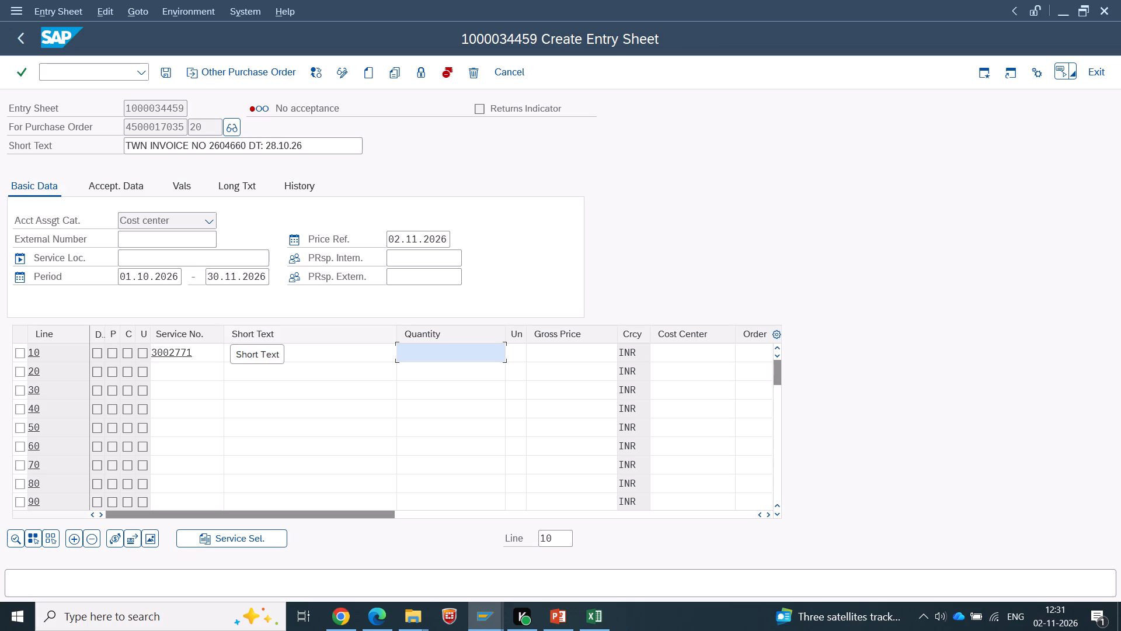
pyautogui.write('10000')
pyautogui.press('Tab')
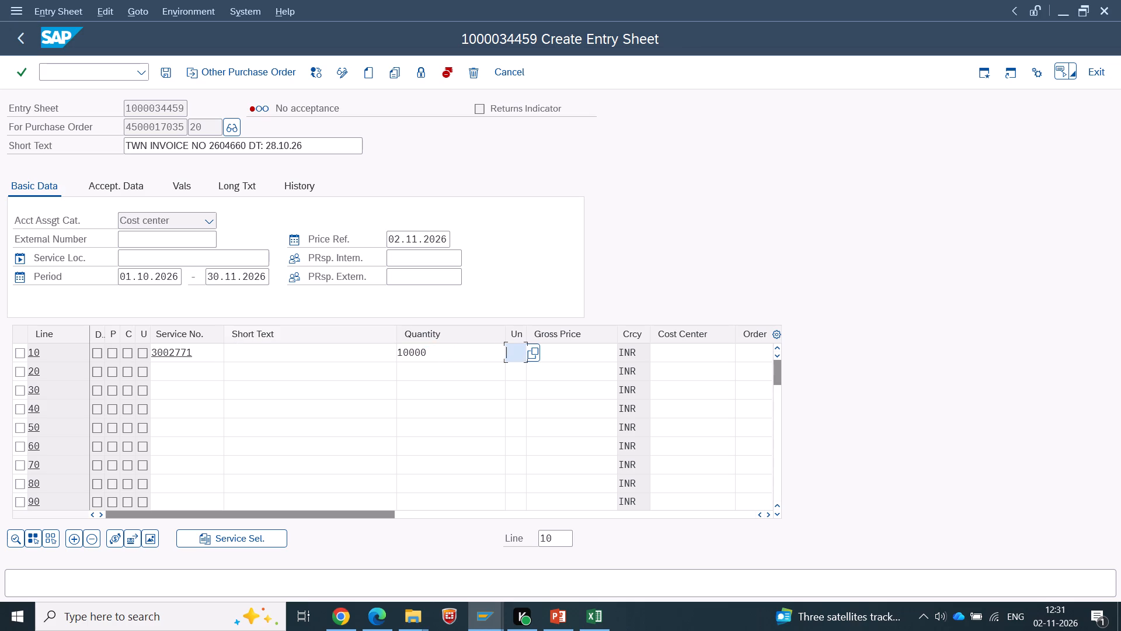
# Complete service line 10 with unit AU and cost center 110325, and submit the line for validation.
pyautogui.press('Tab')
pyautogui.hotkey('shift', 'Tab')
pyautogui.press('space')
pyautogui.press('Down')
pyautogui.press('Tab')
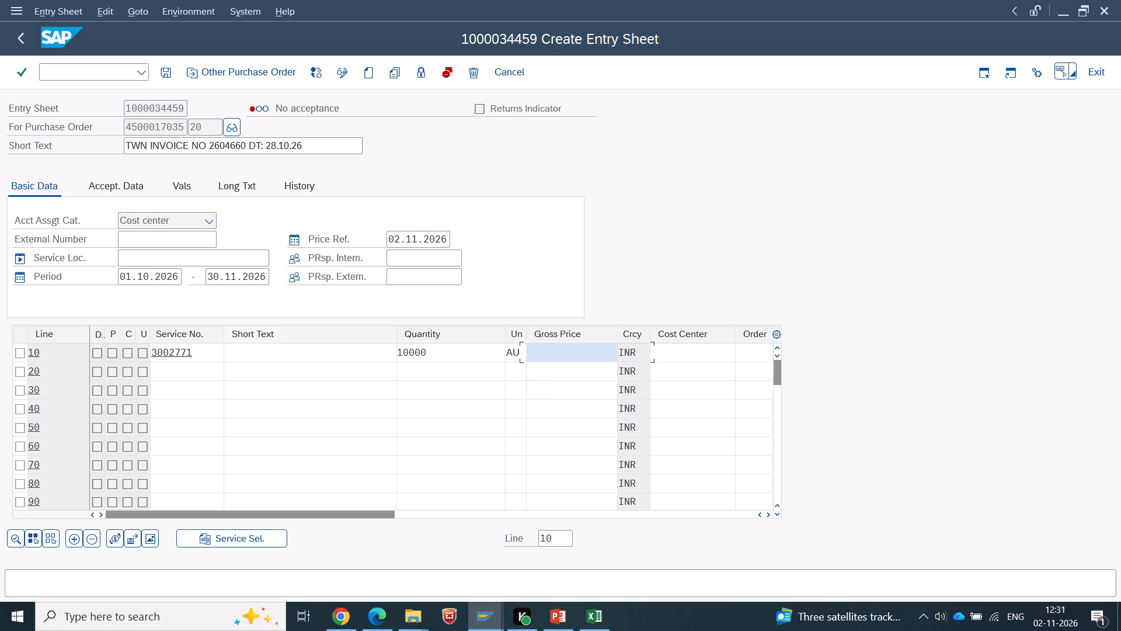
pyautogui.press('space')
pyautogui.press('Down')
pyautogui.press('Tab')
pyautogui.press('space')
pyautogui.press('Down')
pyautogui.press('Return')
pyautogui.press('Return')
pyautogui.press('Return')
pyautogui.press('Return')
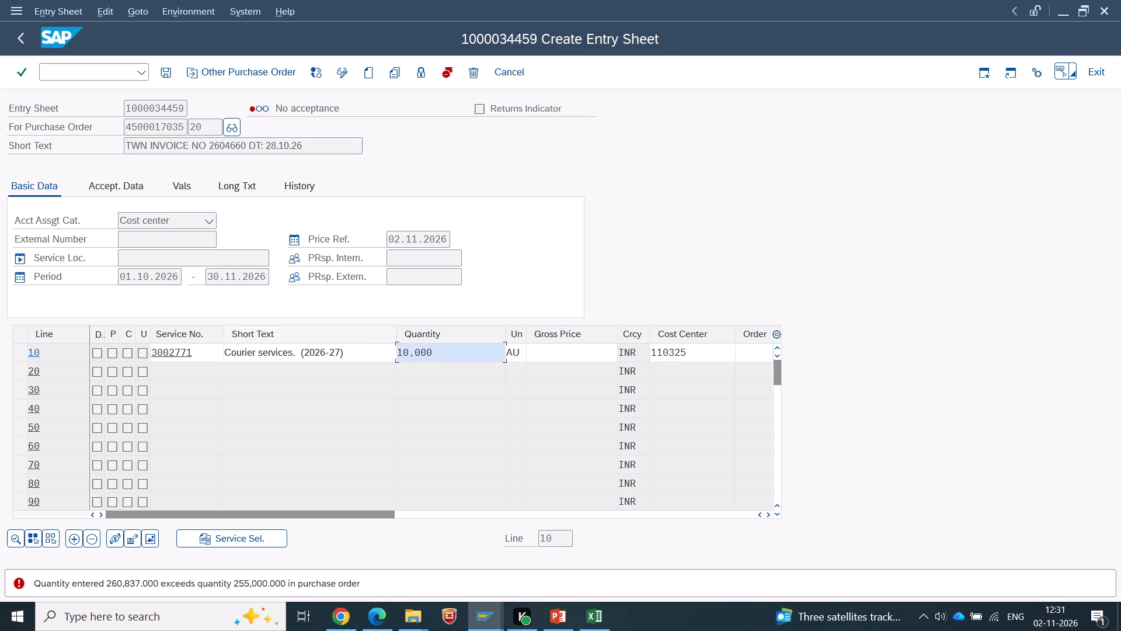
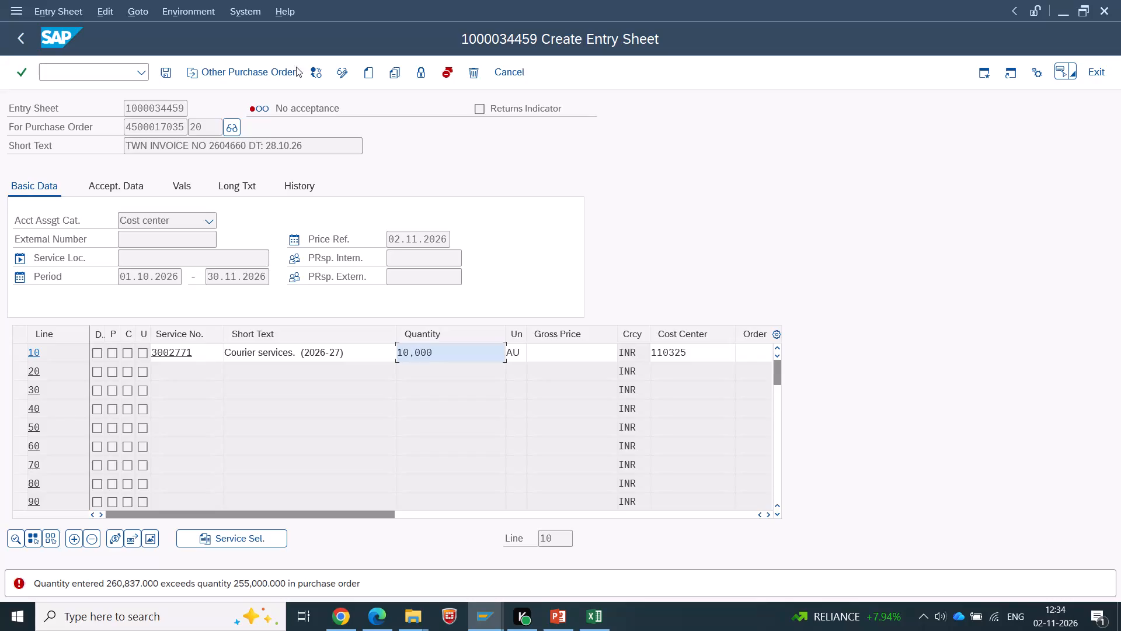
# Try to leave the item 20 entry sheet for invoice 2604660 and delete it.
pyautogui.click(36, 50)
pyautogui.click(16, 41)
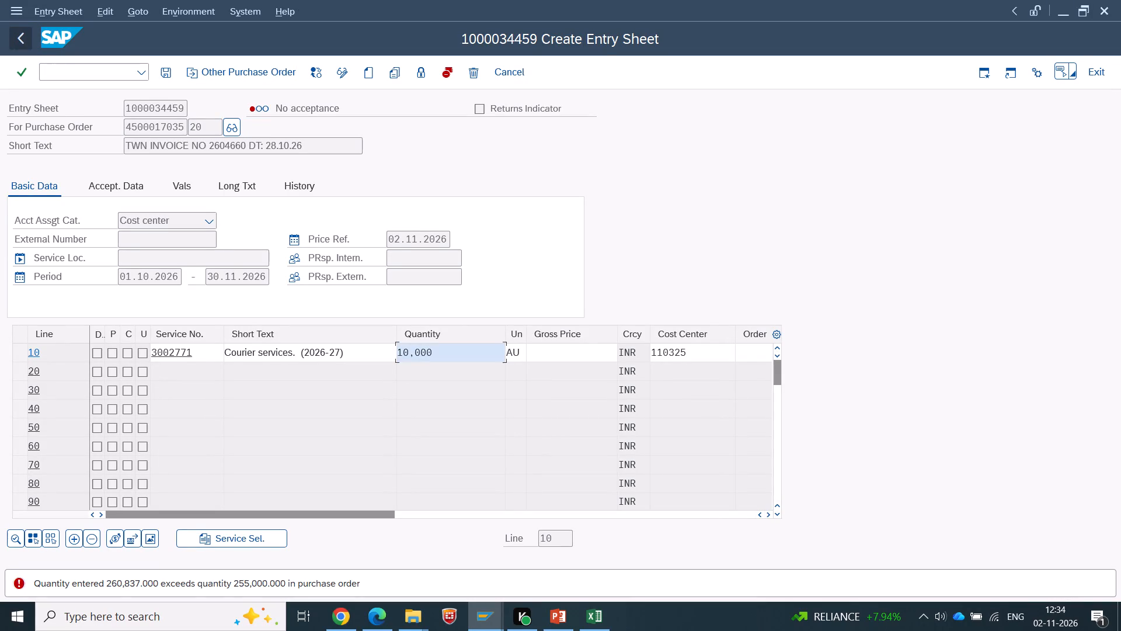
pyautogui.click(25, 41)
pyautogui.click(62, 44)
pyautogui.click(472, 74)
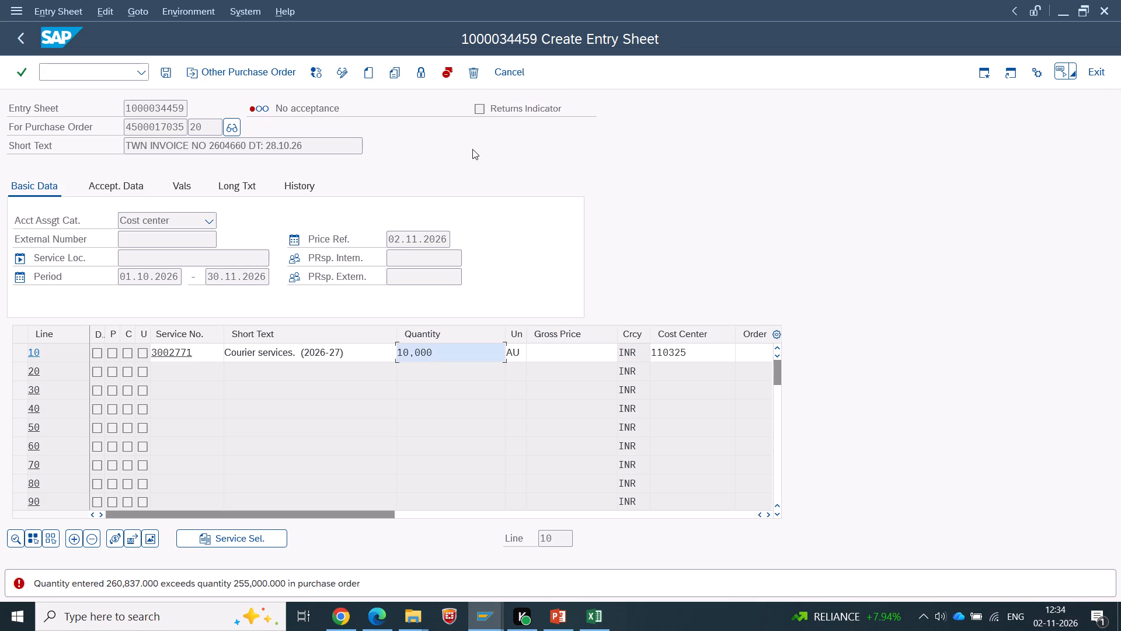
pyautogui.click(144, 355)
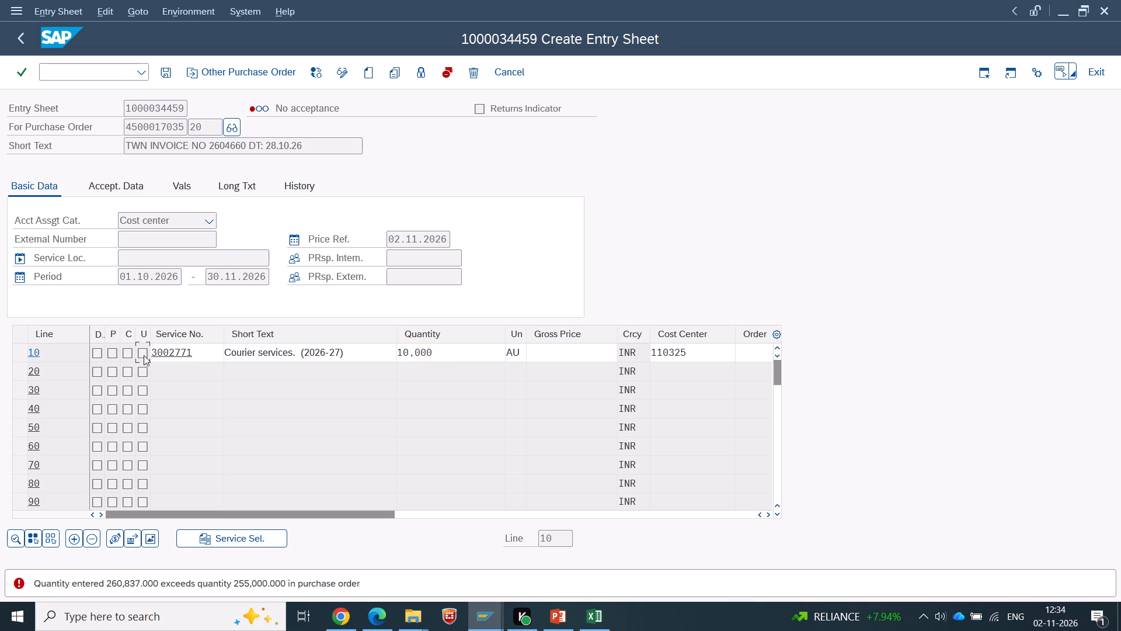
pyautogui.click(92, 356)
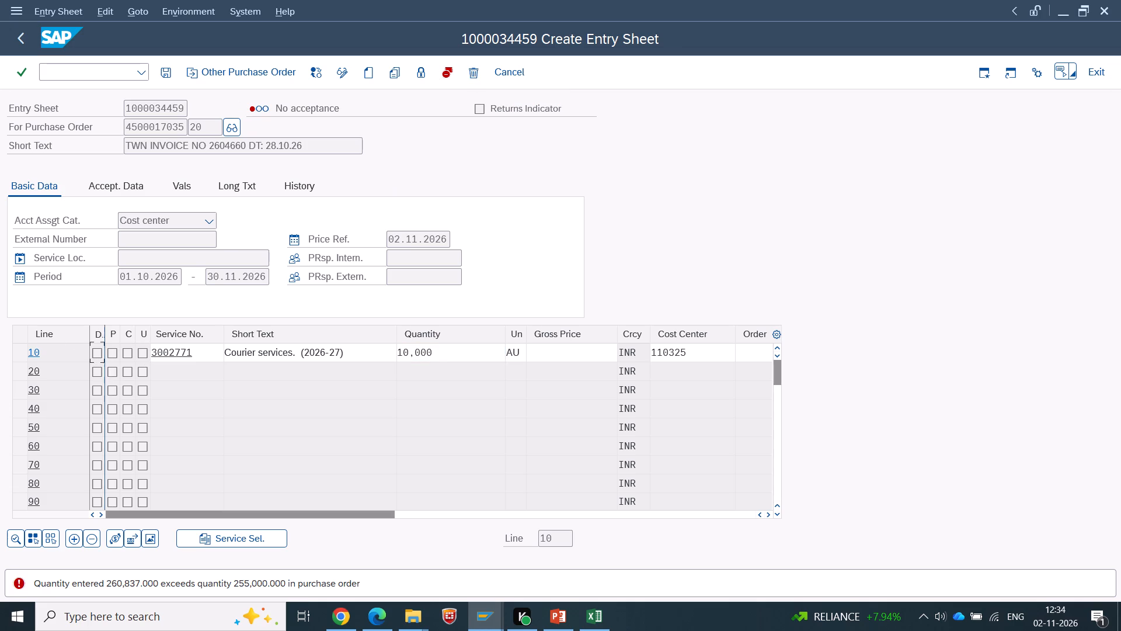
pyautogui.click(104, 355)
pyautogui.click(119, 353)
# Cancel maintenance of the item 20 entry sheet for invoice 2604660, discarding its data, and return to SAP Easy Access.
pyautogui.click(503, 69)
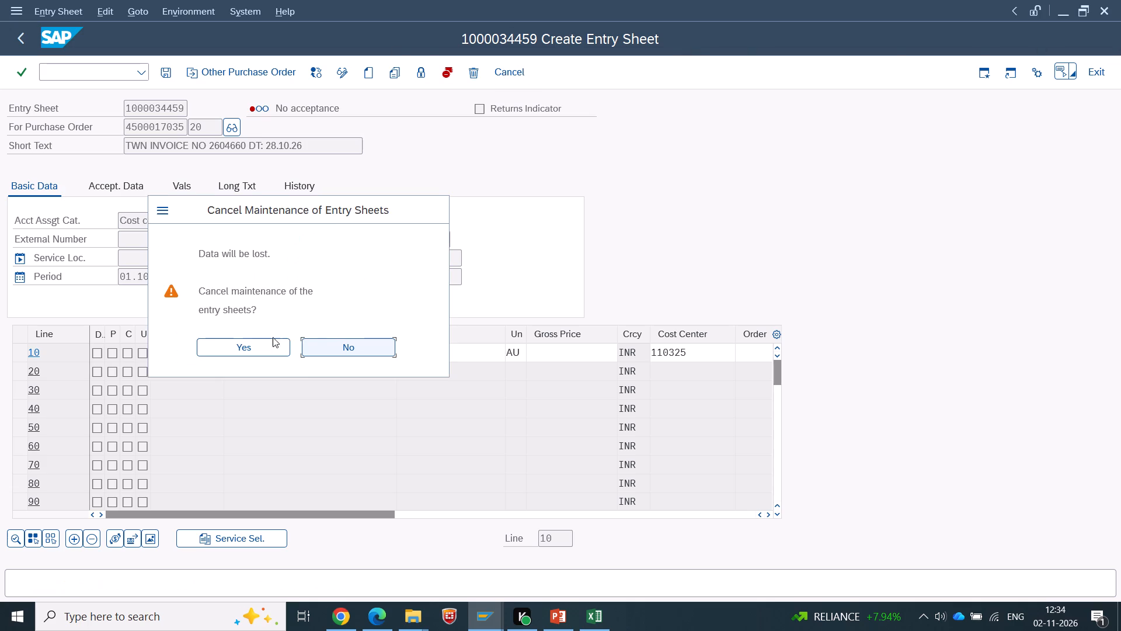
pyautogui.click(264, 342)
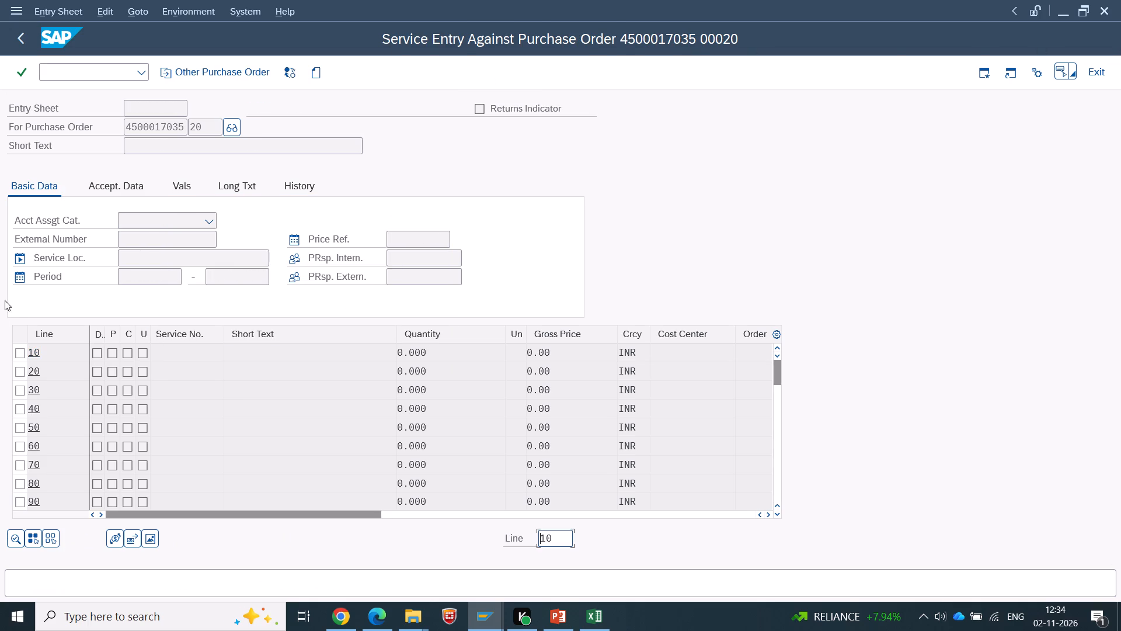
pyautogui.click(17, 30)
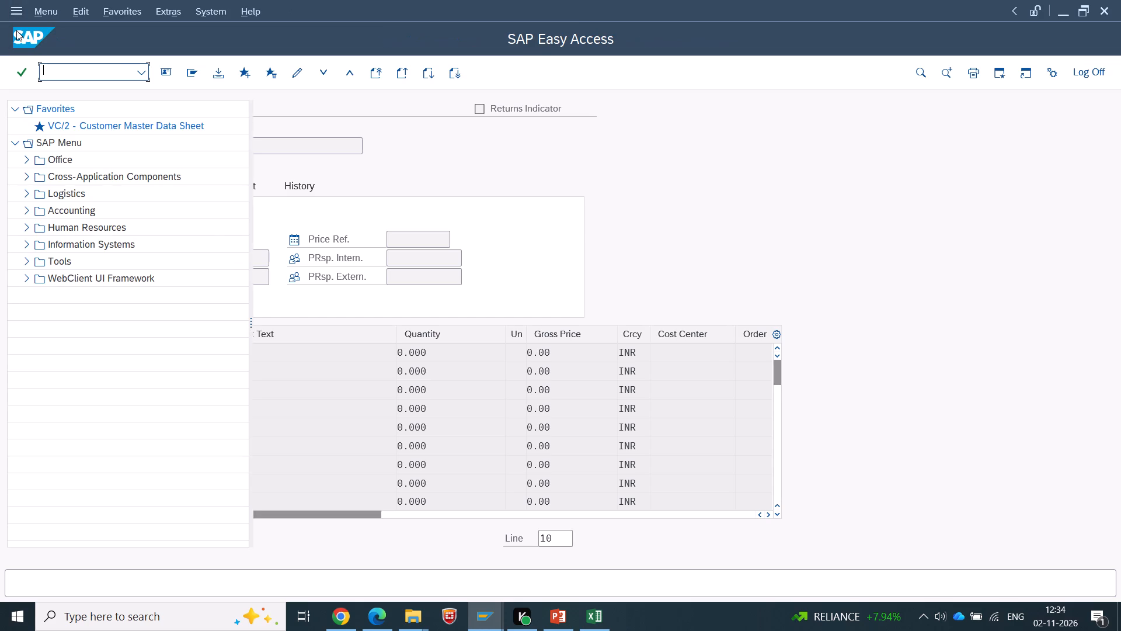
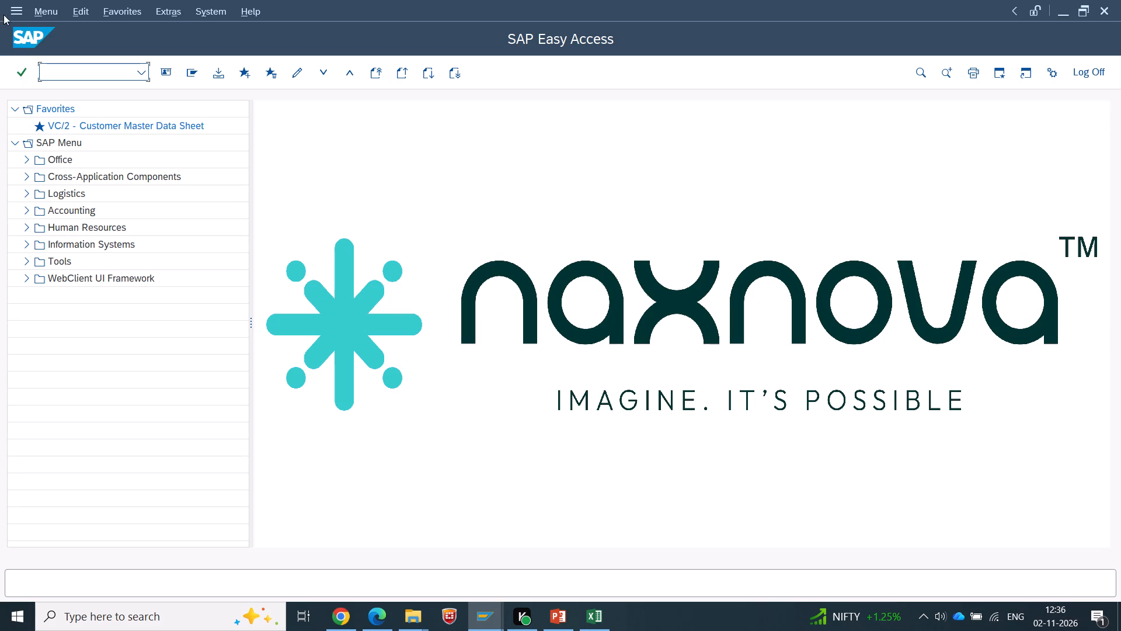
# Start a new purchase requisition with transaction ME51N and set its document type to C Frame/Serv. requ.
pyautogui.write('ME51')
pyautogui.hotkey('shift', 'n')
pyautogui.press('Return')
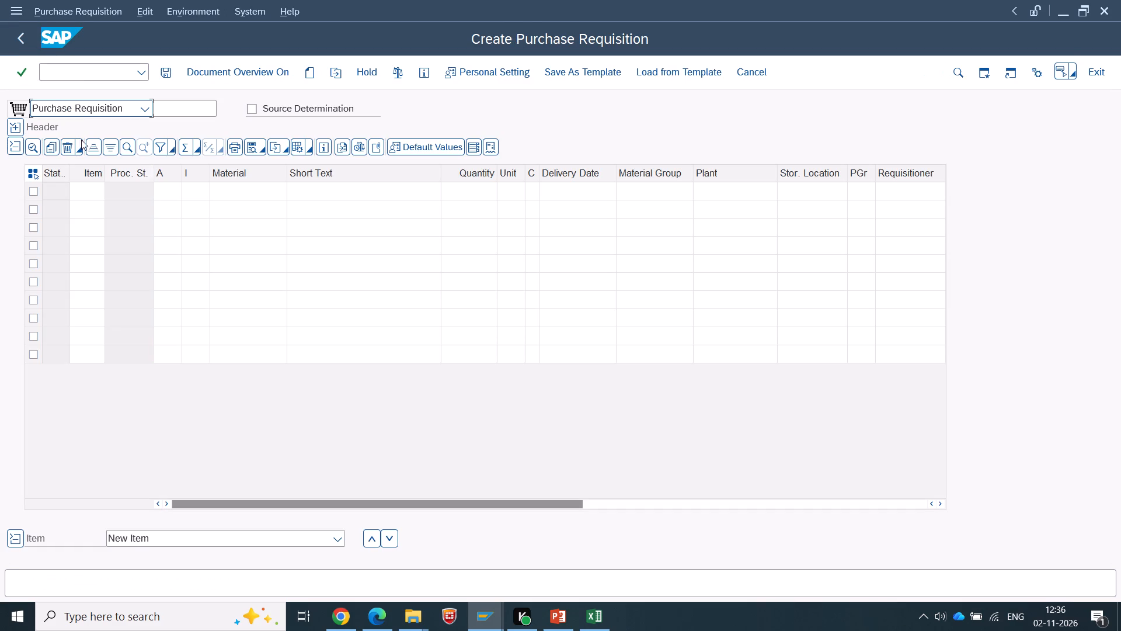
pyautogui.click(67, 111)
pyautogui.click(71, 147)
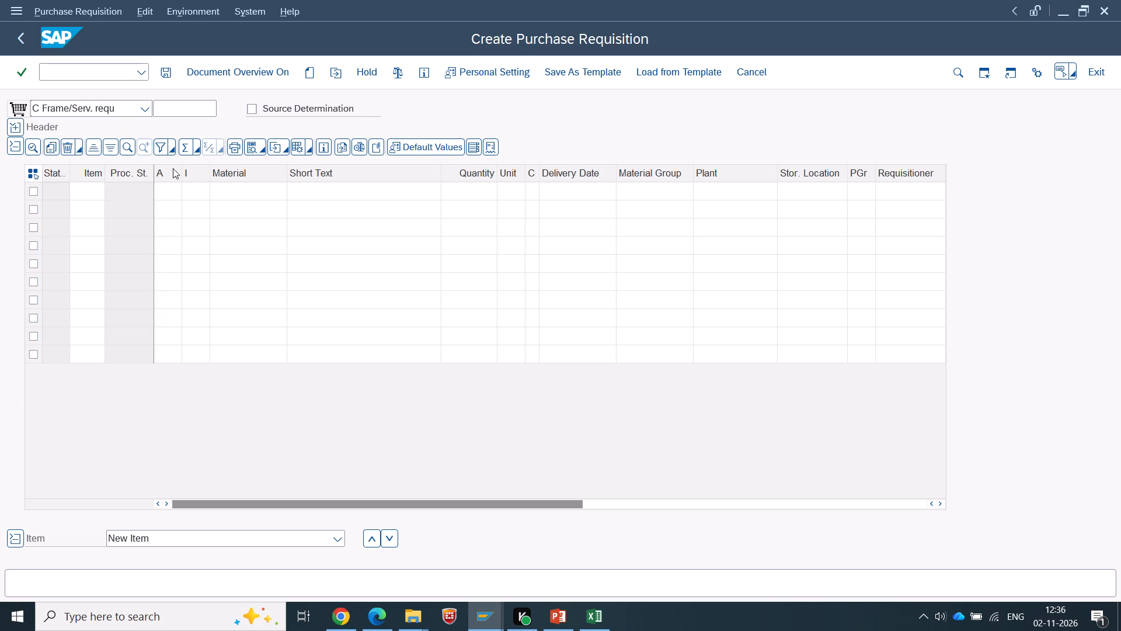
# Enter requisition item 10 with account assignment category K and item category D.
pyautogui.click(82, 197)
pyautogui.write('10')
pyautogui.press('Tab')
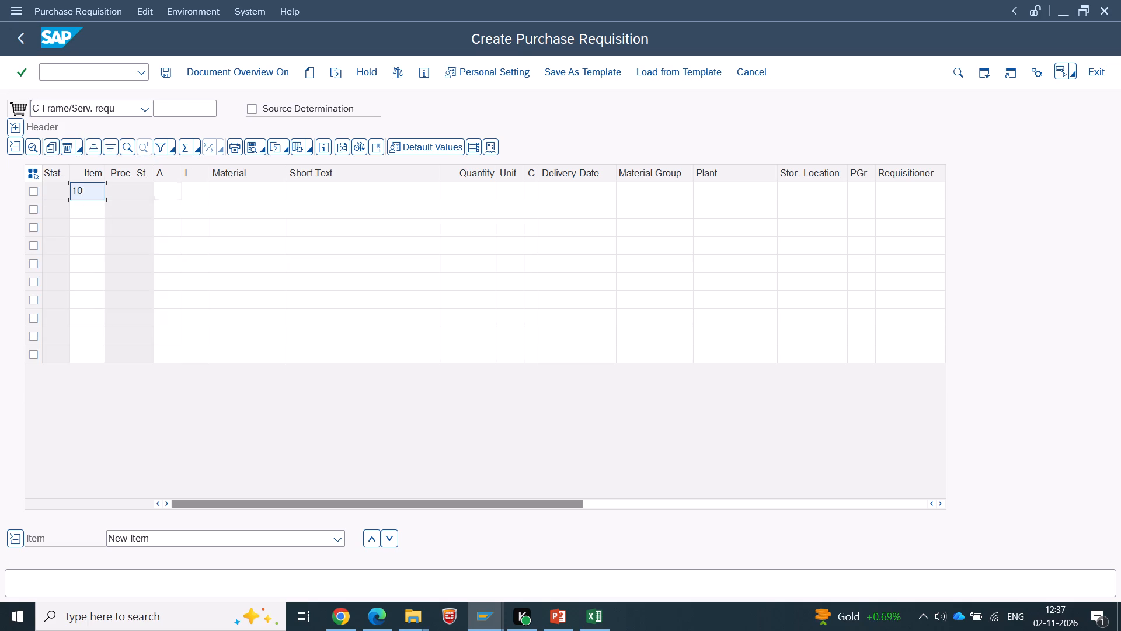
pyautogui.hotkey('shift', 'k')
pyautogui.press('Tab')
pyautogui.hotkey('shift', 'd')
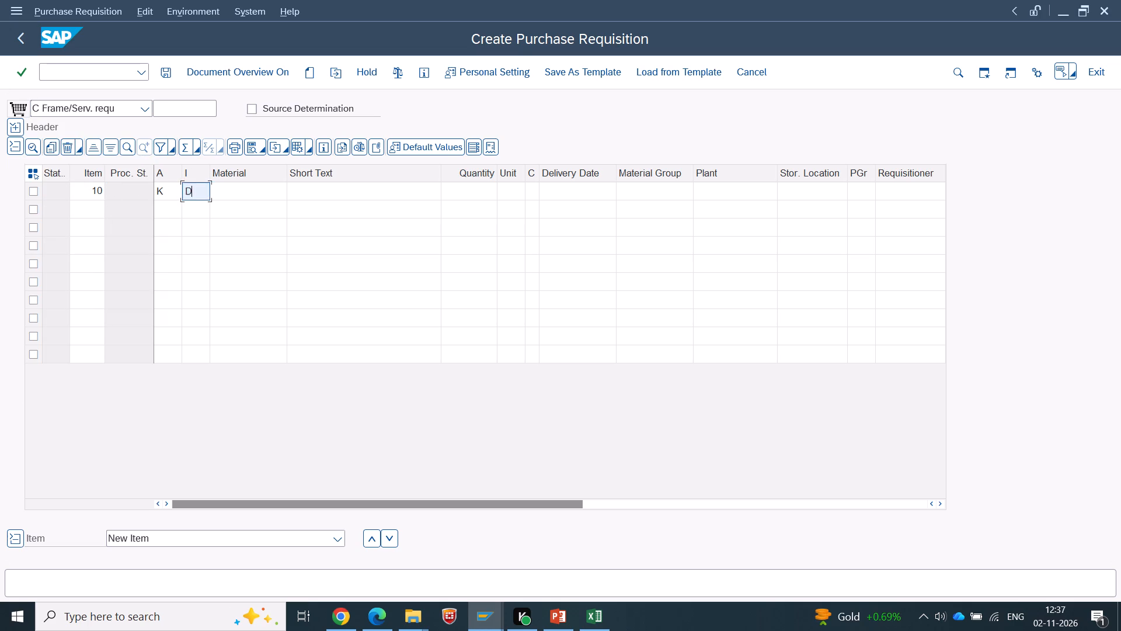
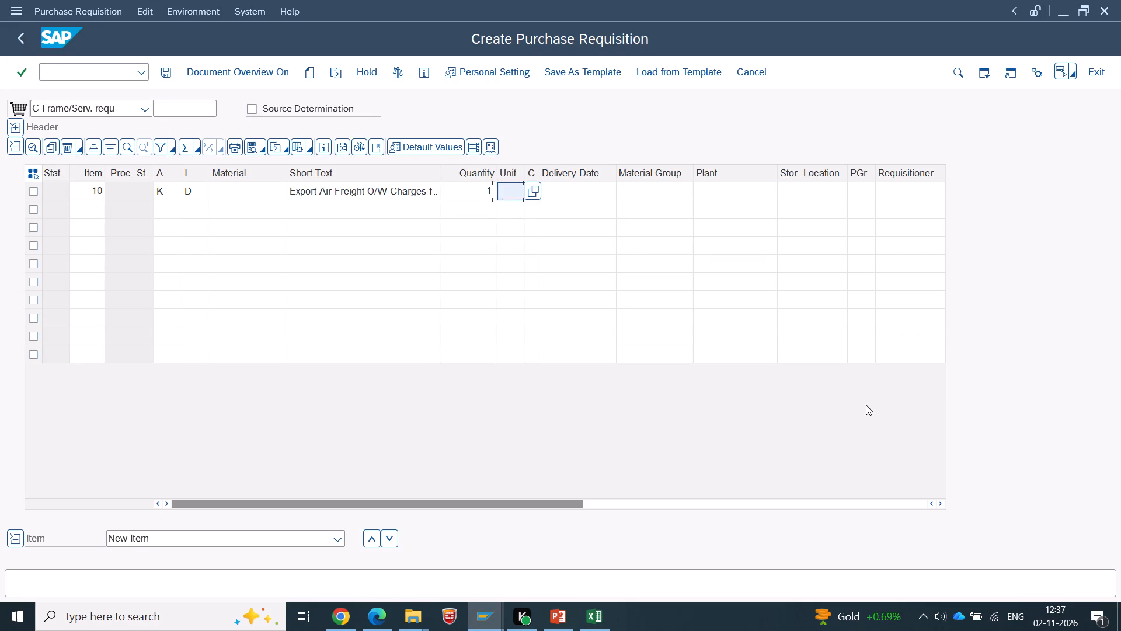
# Set the unit of requisition item 10 to EA.
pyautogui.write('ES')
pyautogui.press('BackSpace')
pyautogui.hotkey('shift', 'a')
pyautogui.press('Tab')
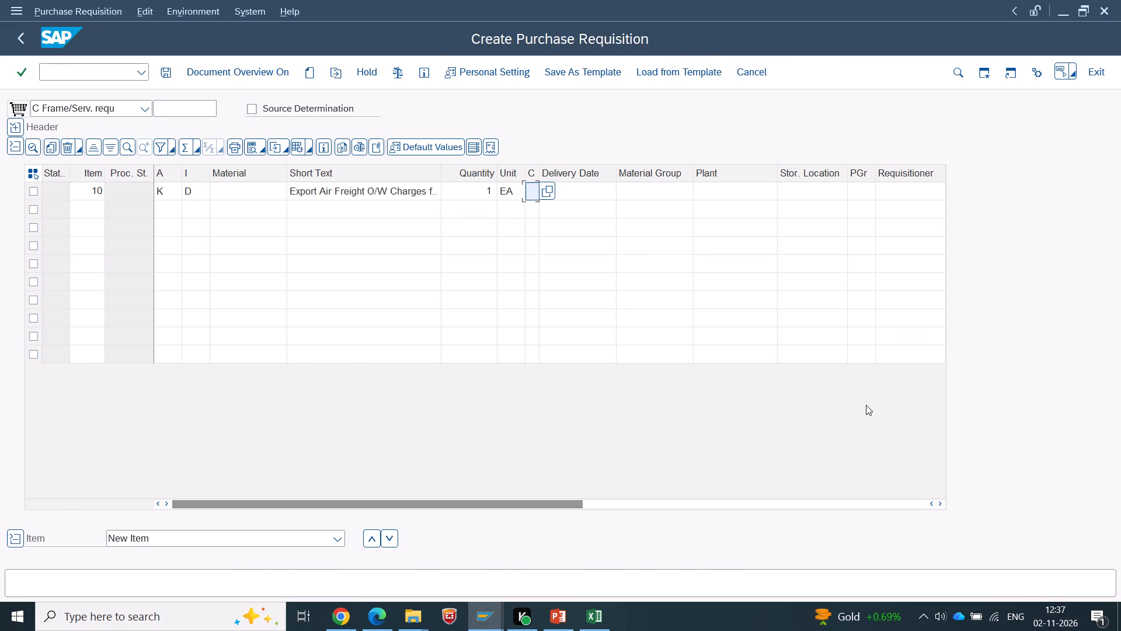
# Check the sample row on the SOP slide in PowerPoint and enter delivery date 31.03.2027 for requisition item 10 in SAP.
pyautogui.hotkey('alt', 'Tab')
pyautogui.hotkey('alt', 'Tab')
# Move to the delivery date of item 10, the export air freight charges line, in the new purchase requisition.
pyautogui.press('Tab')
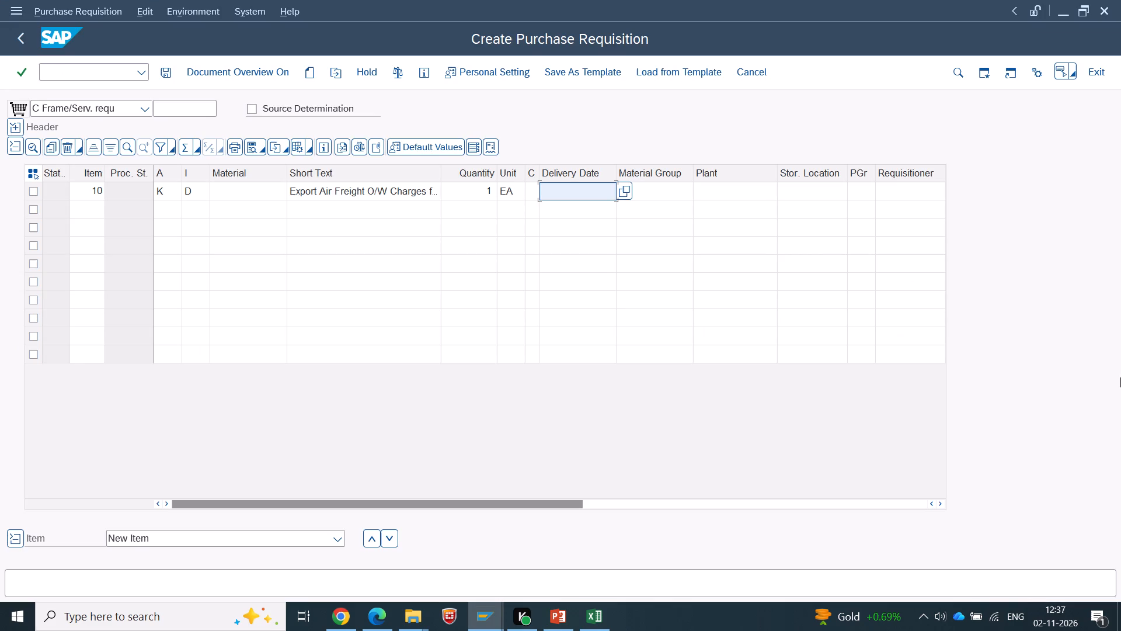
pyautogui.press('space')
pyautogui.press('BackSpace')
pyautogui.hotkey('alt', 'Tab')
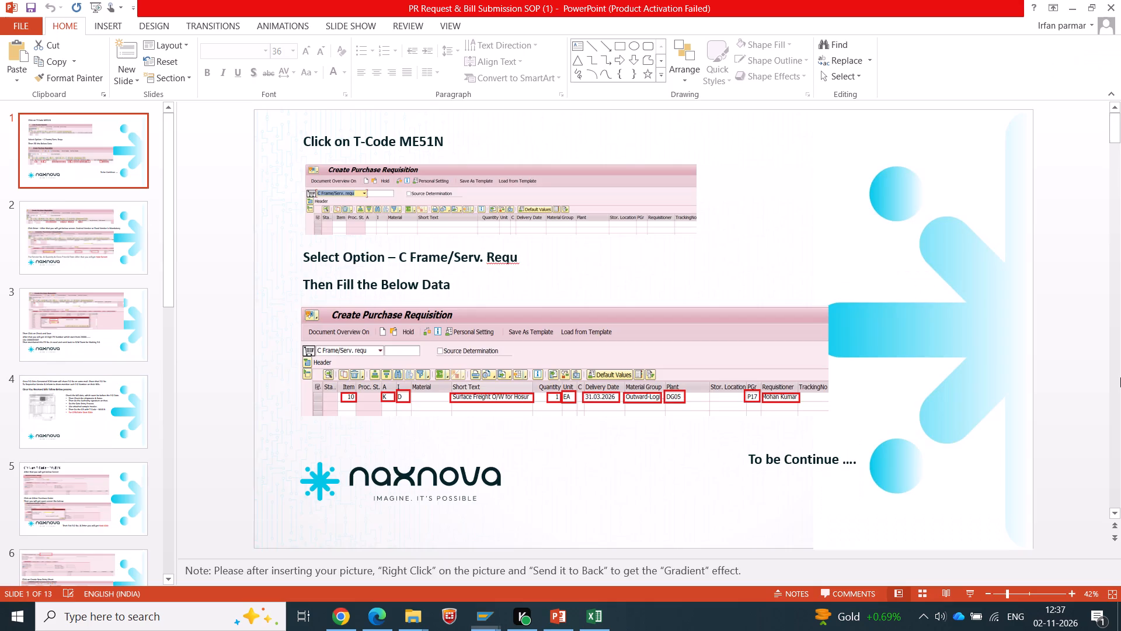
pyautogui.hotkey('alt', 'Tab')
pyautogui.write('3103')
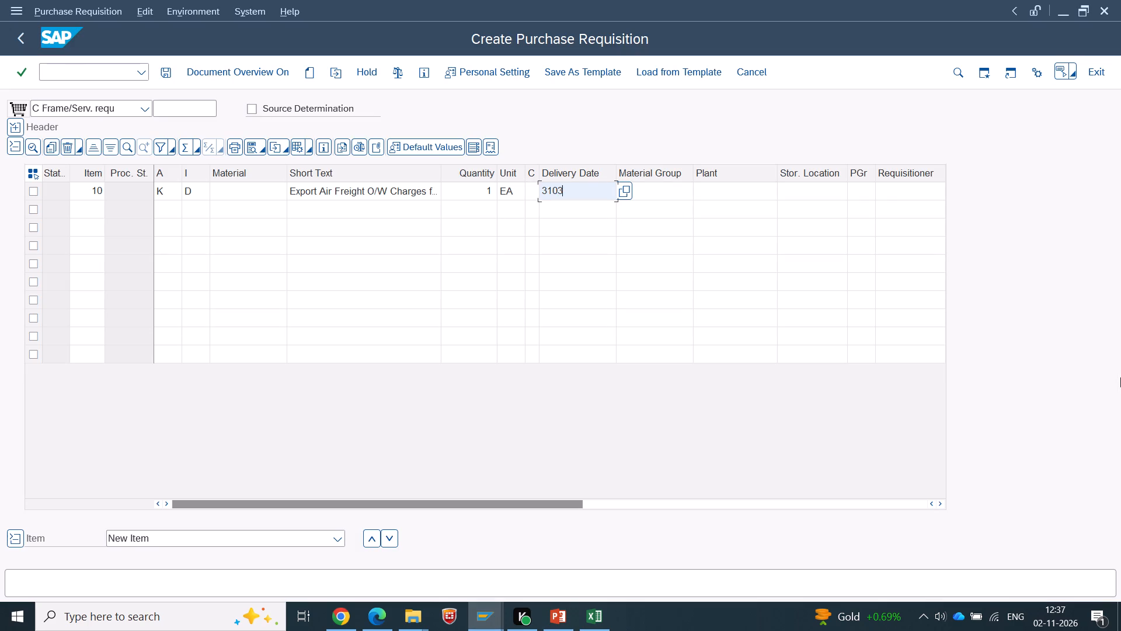
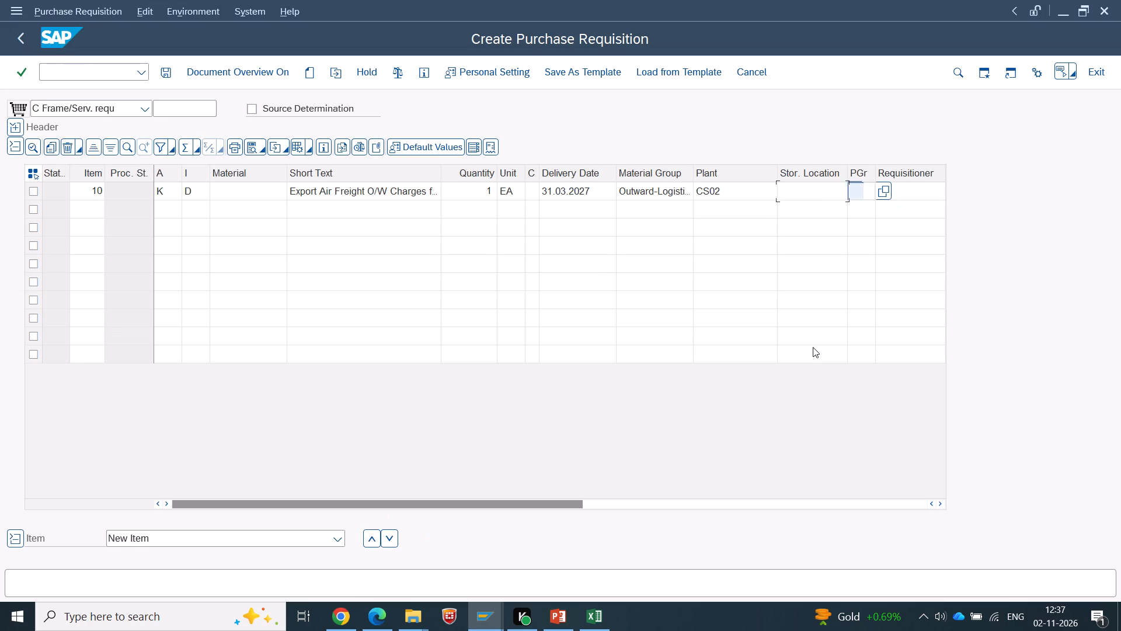
# Enter purchasing group P17 and requisitioner Irfan for item 10, then move on to its desired vendor.
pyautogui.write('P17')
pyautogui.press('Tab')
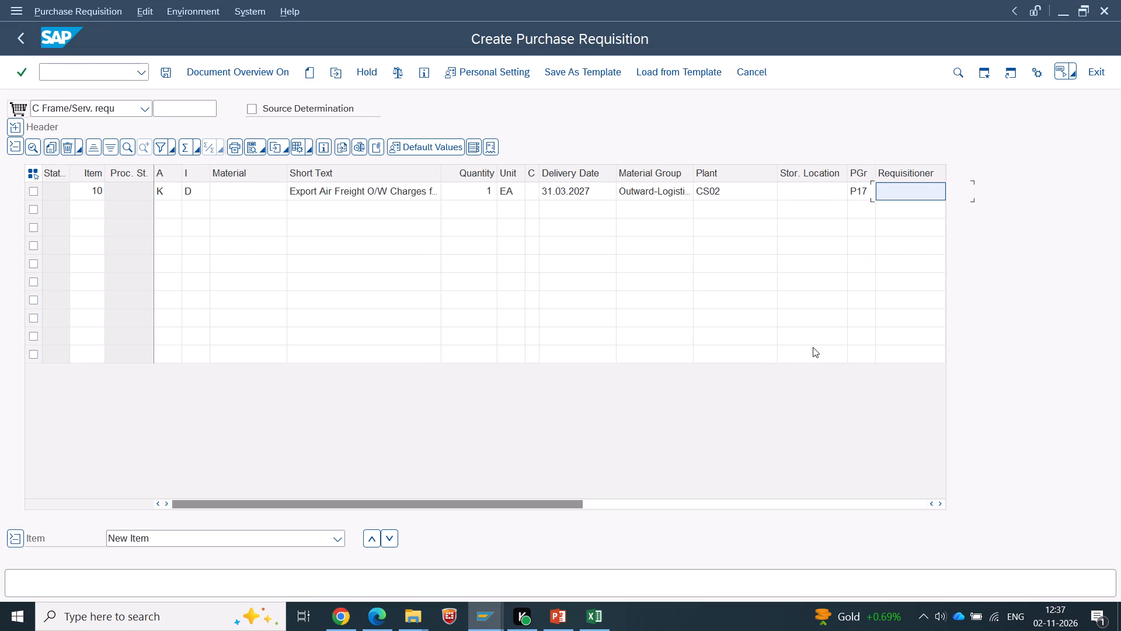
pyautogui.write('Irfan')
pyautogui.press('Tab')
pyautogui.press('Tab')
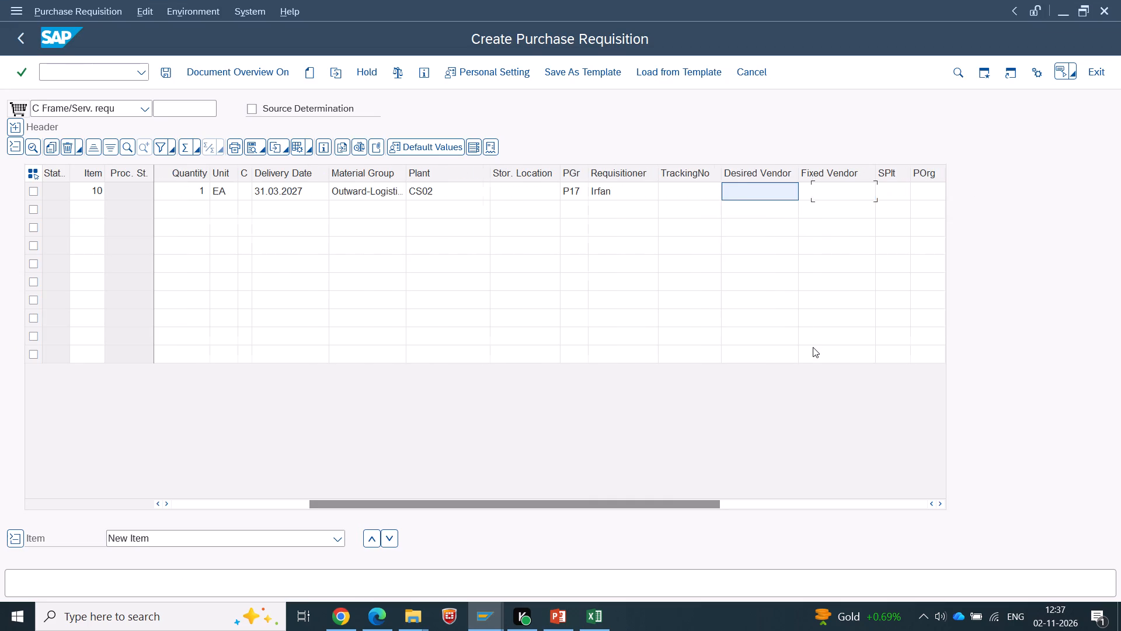
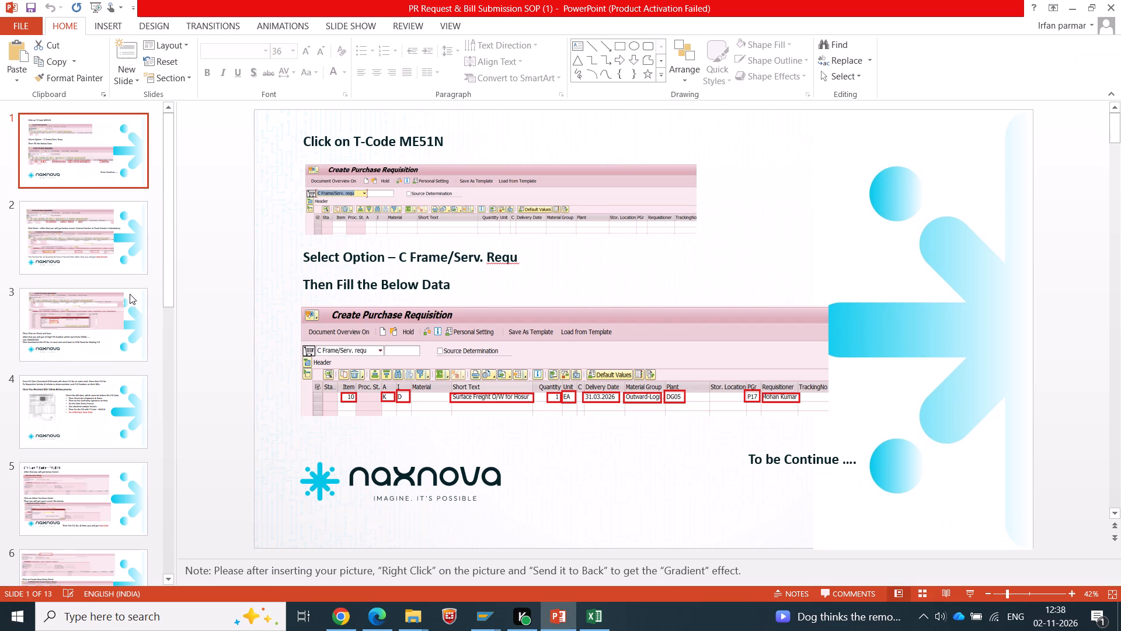
# Consult slide 2 of the SOP, switch back to the SAP purchase requisition and enter service number 3002771 on service line 10 of item 10.
pyautogui.click(90, 236)
pyautogui.hotkey('alt', 'Tab')
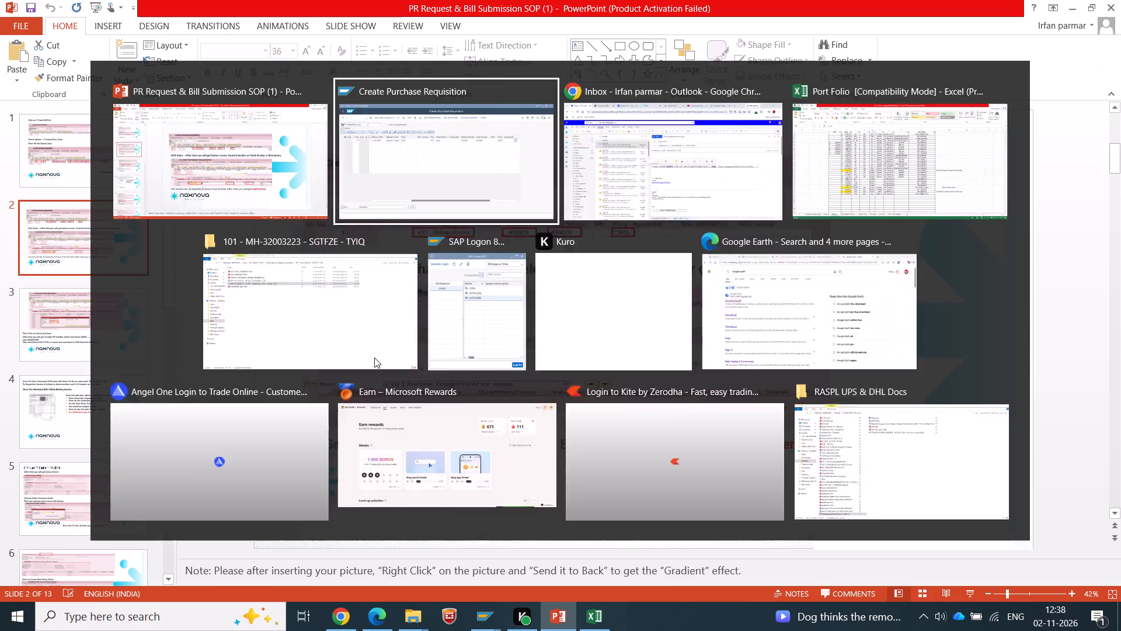
pyautogui.press('Return')
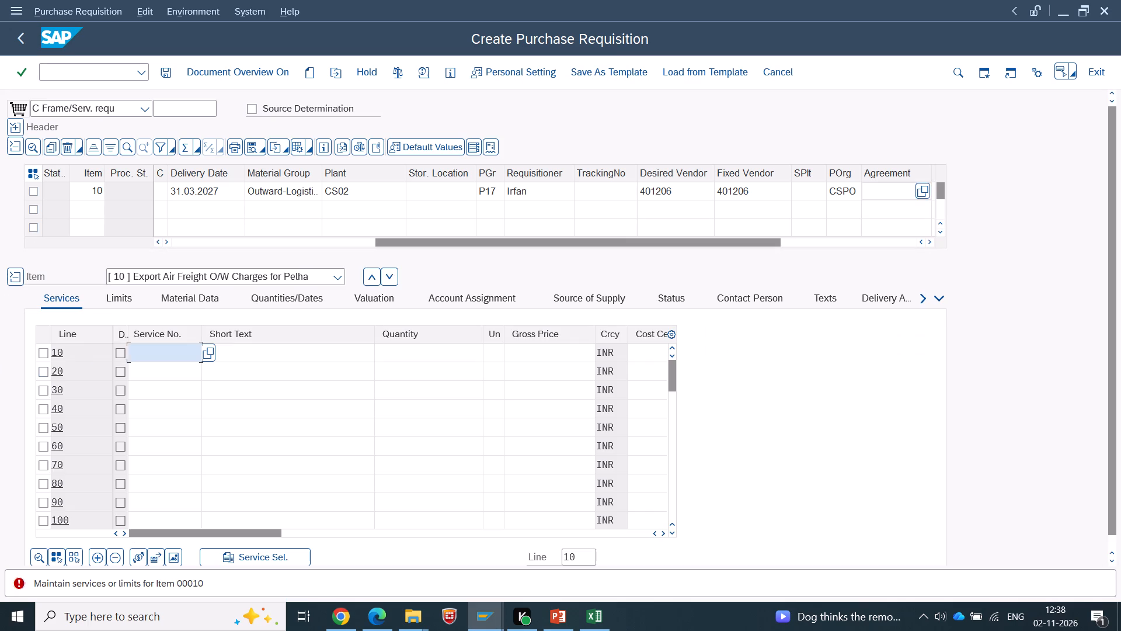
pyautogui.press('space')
pyautogui.click(174, 376)
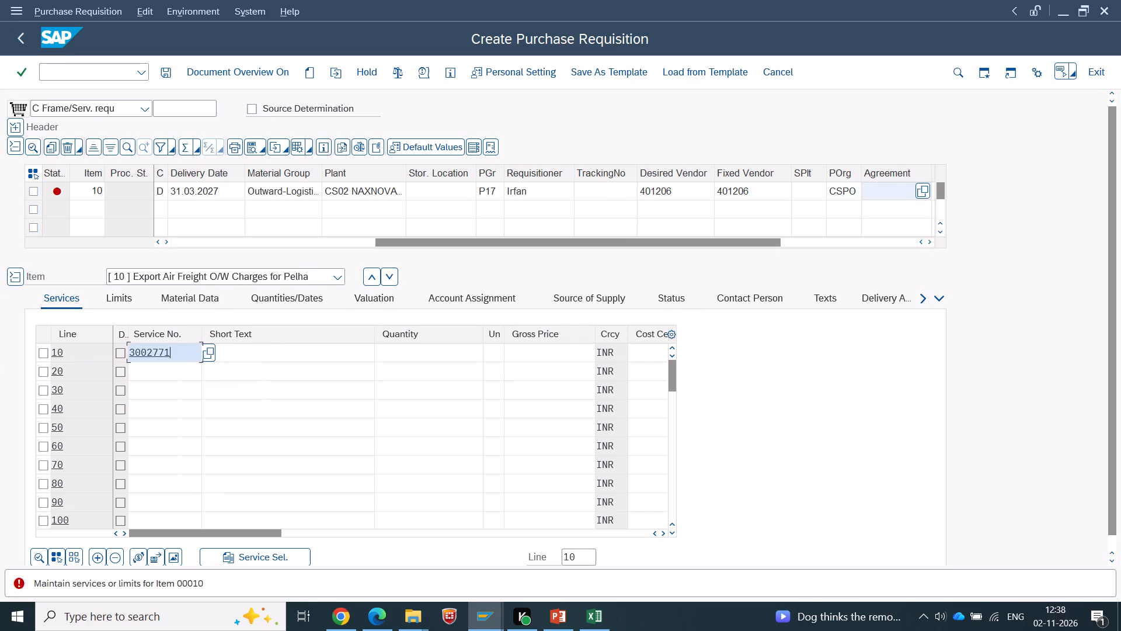
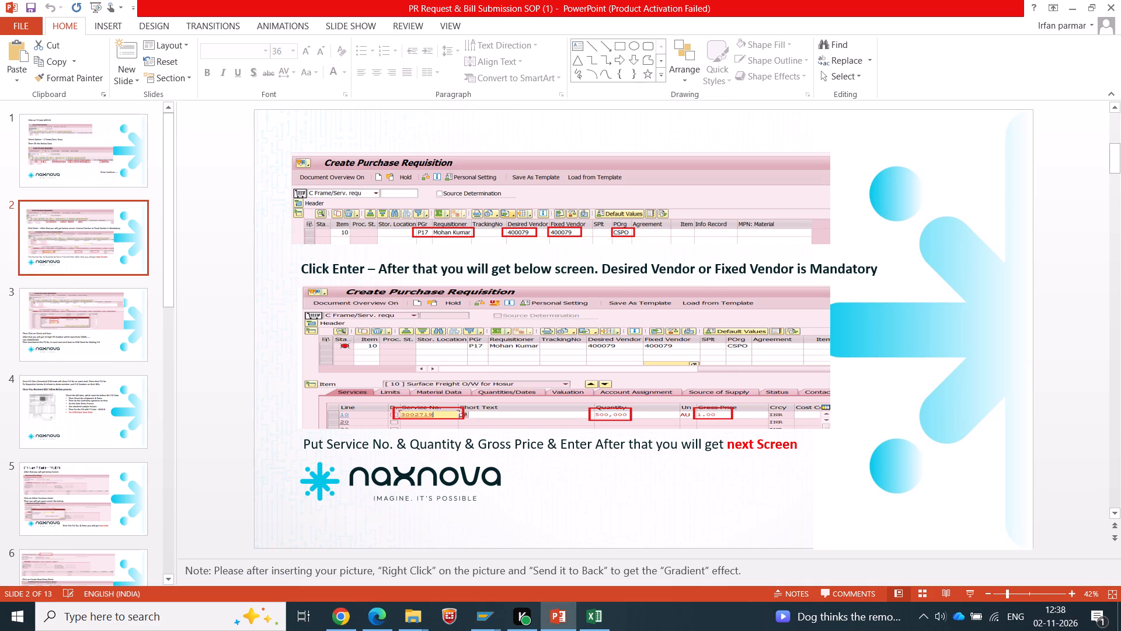
# Back in SAP, enter quantity 51000 for service 3002771 on line 10 and return to the SOP slide on service entry.
pyautogui.hotkey('alt', 'Tab')
pyautogui.press('Tab')
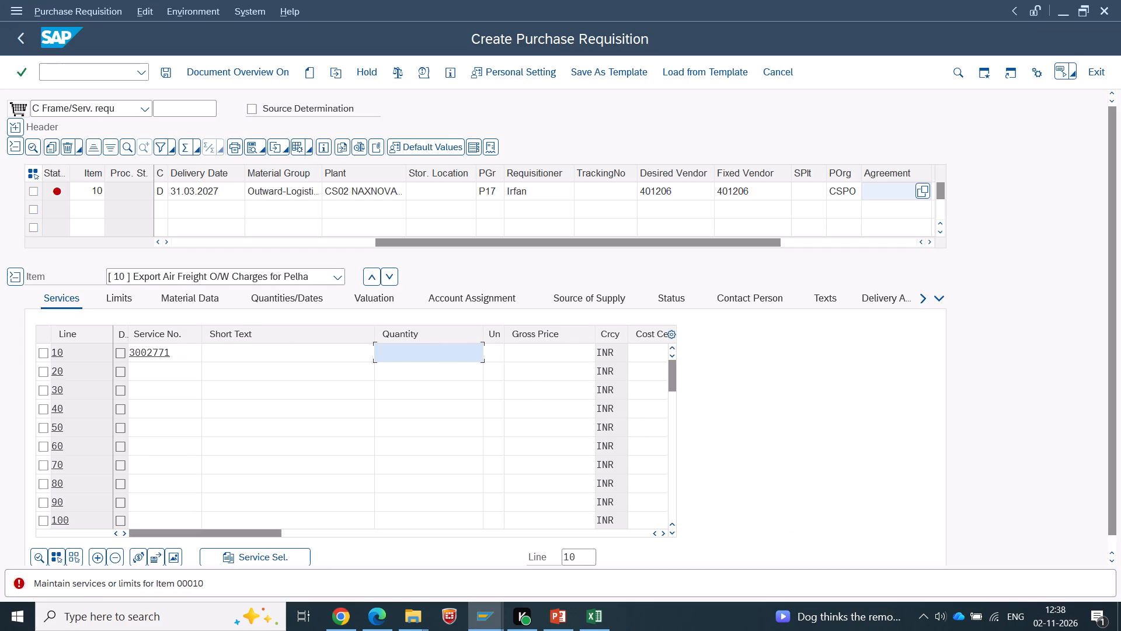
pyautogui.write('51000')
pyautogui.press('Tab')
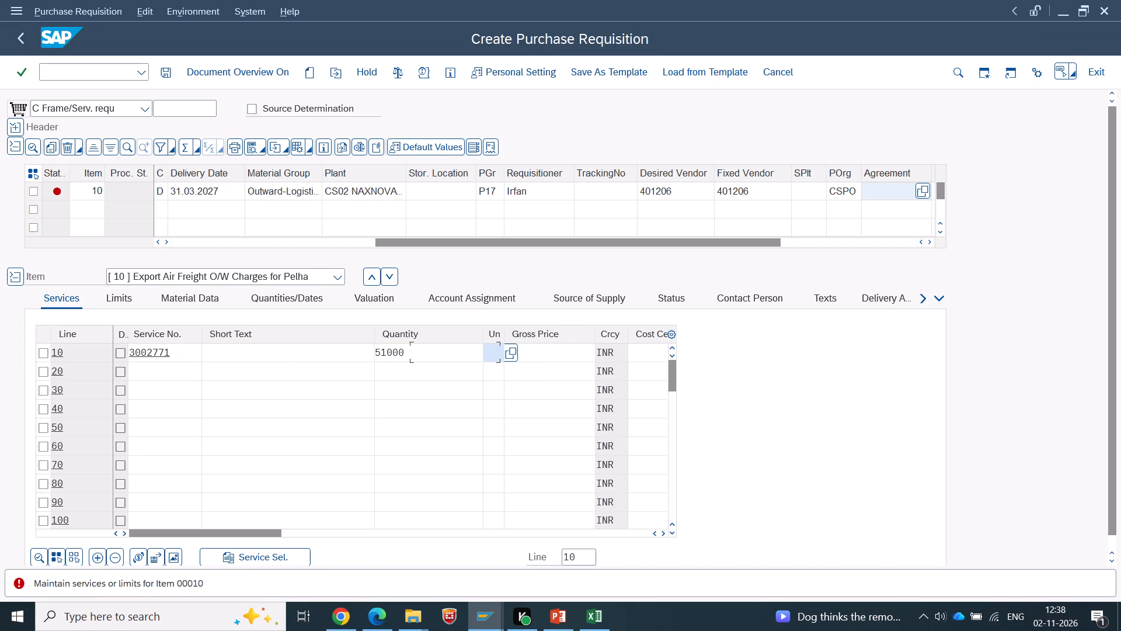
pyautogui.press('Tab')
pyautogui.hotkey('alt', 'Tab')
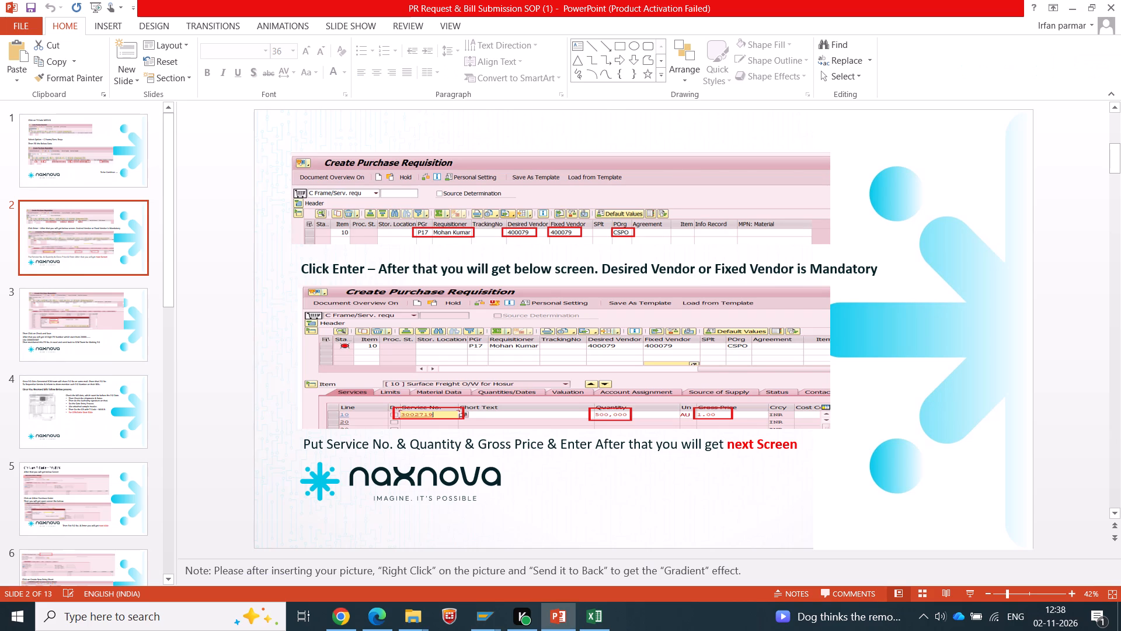
# Switch back to SAP and set unit AU and gross price 1 for service line 10.
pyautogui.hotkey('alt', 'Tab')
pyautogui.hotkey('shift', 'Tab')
pyautogui.write('AU')
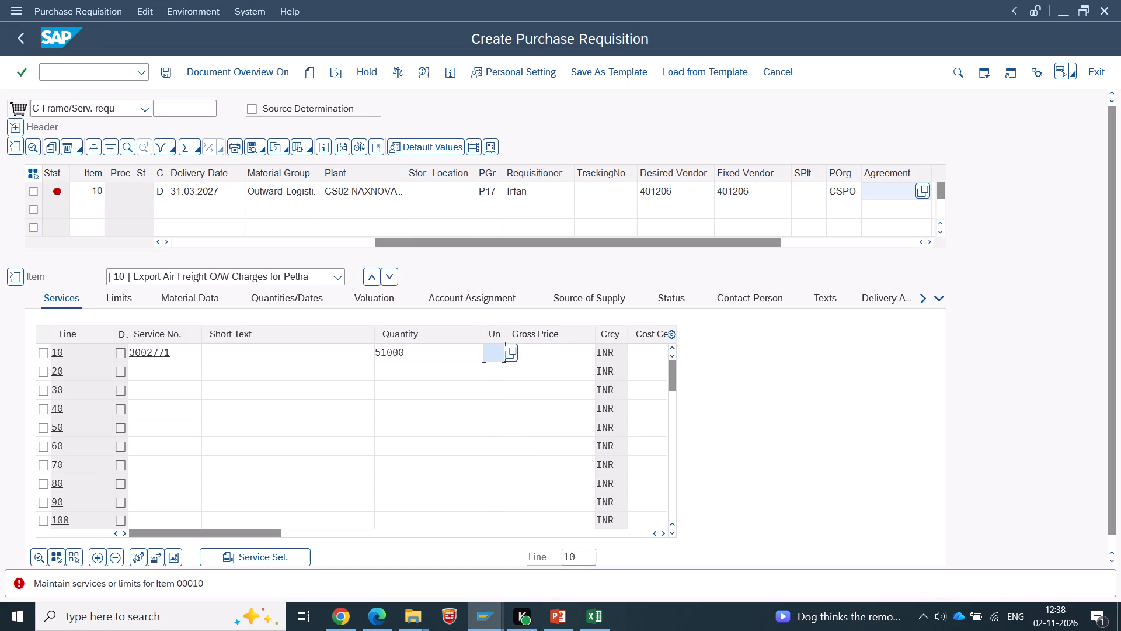
pyautogui.press('Tab')
pyautogui.press('1')
pyautogui.press('Tab')
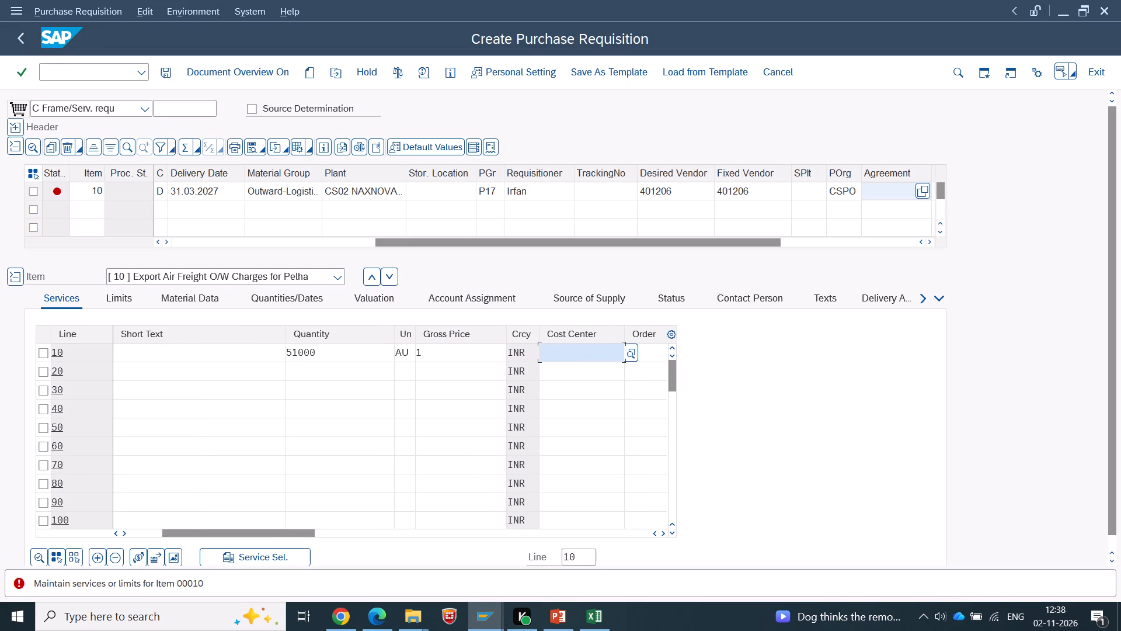
# Check the PowerPoint SOP, return to SAP and assign G/L account 50502600 and cost center 110325 to service line 10.
pyautogui.hotkey('alt', 'Tab')
pyautogui.press('Tab')
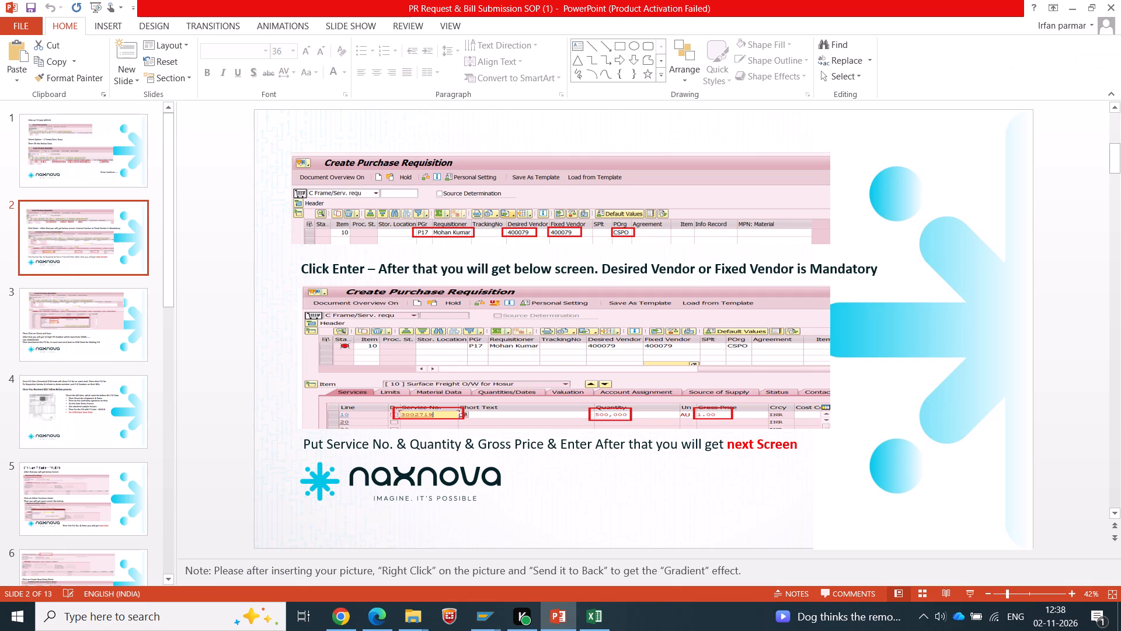
pyautogui.press('Down')
pyautogui.hotkey('alt', 'Tab')
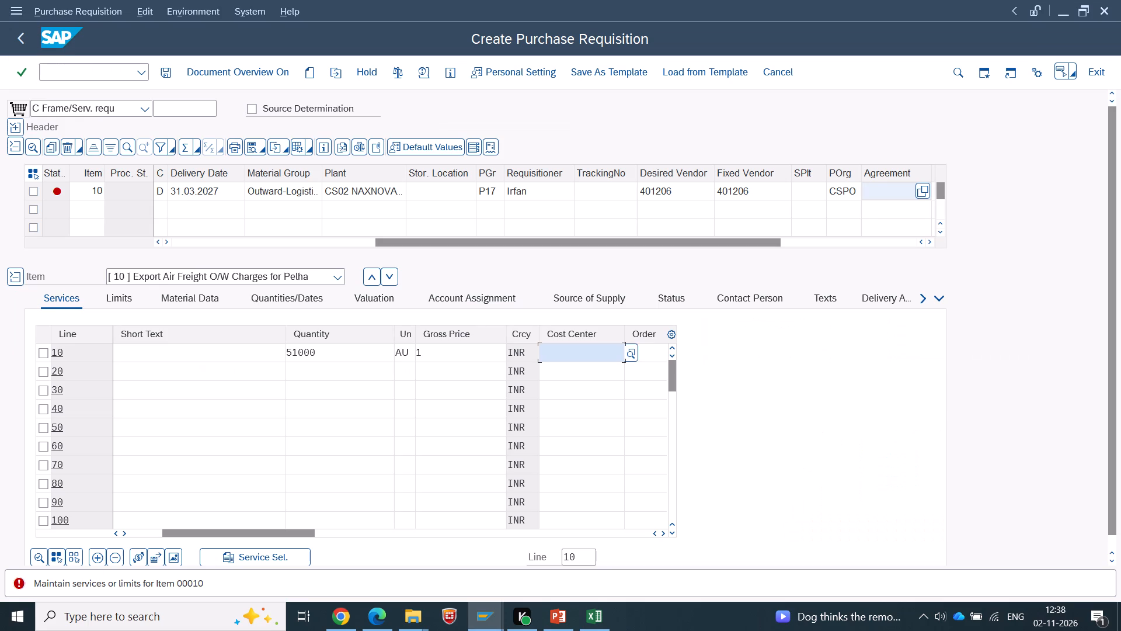
pyautogui.press('Return')
pyautogui.press('space')
pyautogui.press('Down')
pyautogui.press('Return')
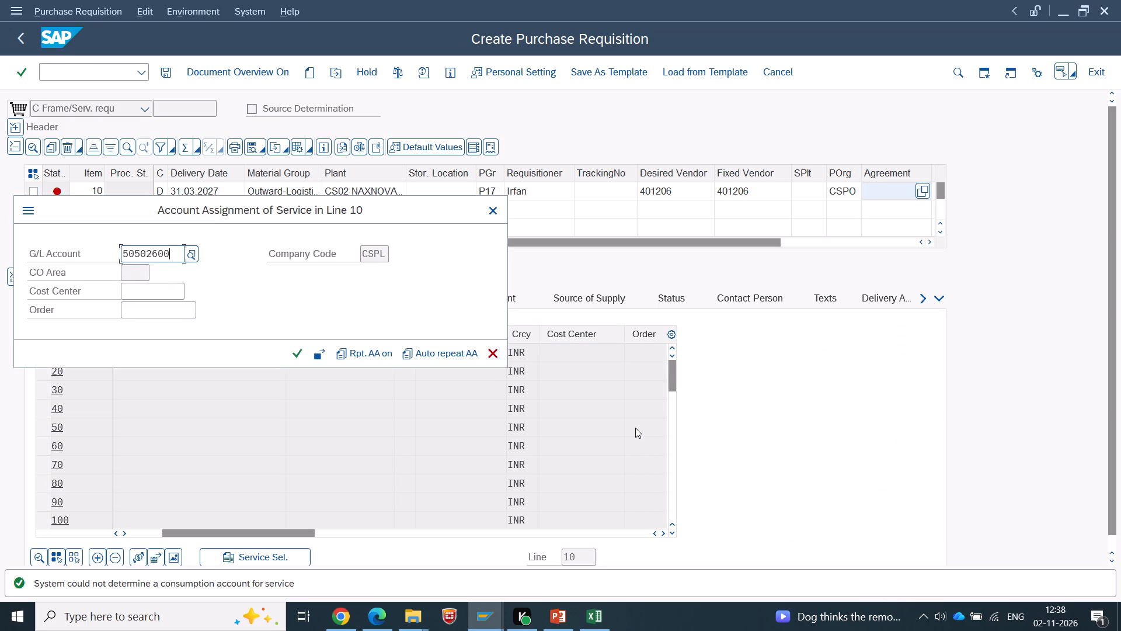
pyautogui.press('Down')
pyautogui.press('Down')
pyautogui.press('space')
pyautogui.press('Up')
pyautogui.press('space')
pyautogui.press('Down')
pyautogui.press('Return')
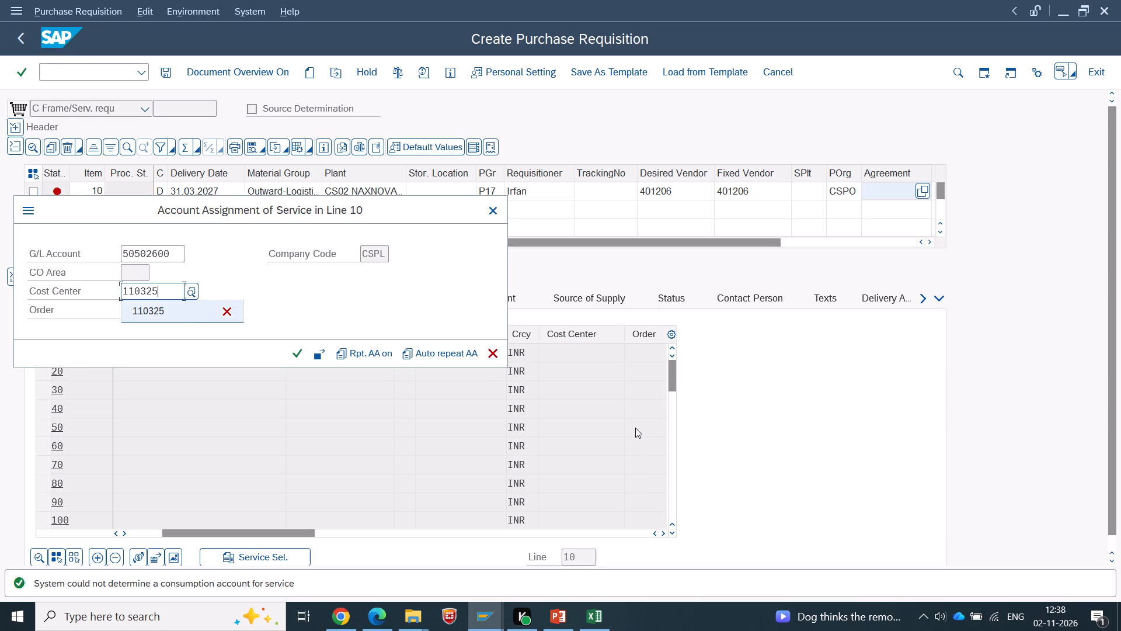
# Switch to the PowerPoint SOP to check the slide on the service line's account assignment and saving the requisition.
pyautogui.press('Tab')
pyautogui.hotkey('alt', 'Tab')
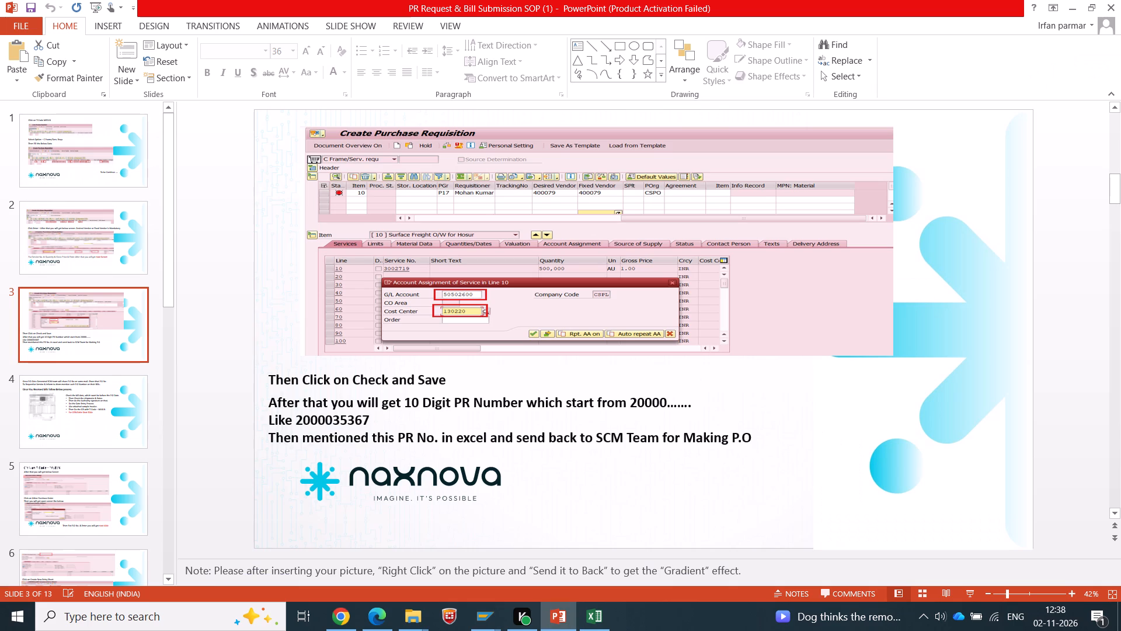
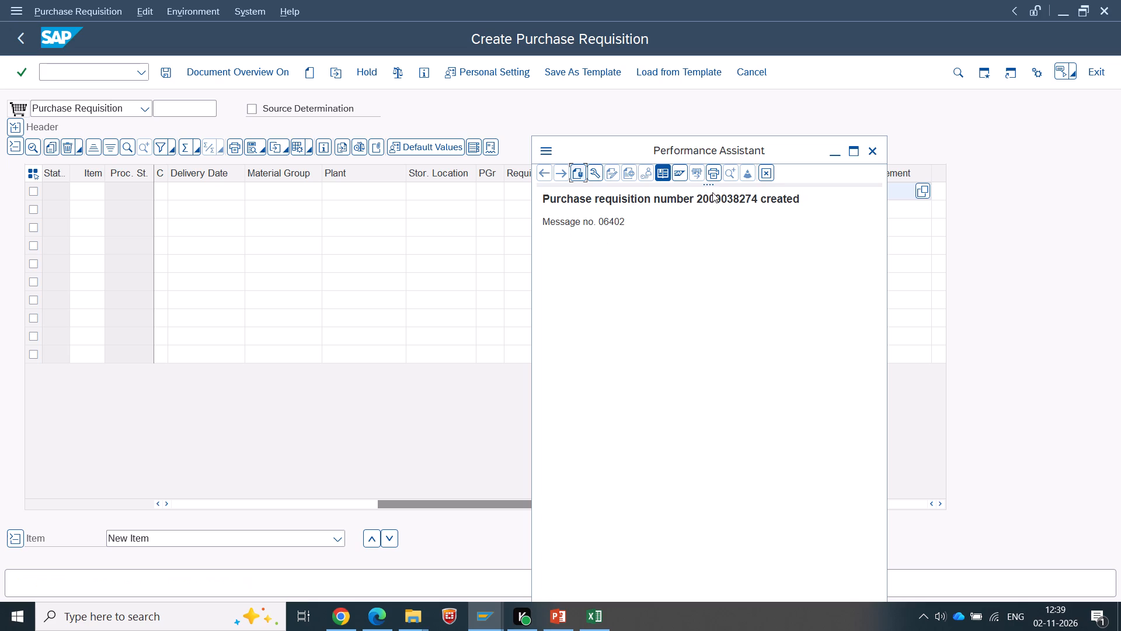
pyautogui.doubleClick(715, 199)
pyautogui.click(489, 625)
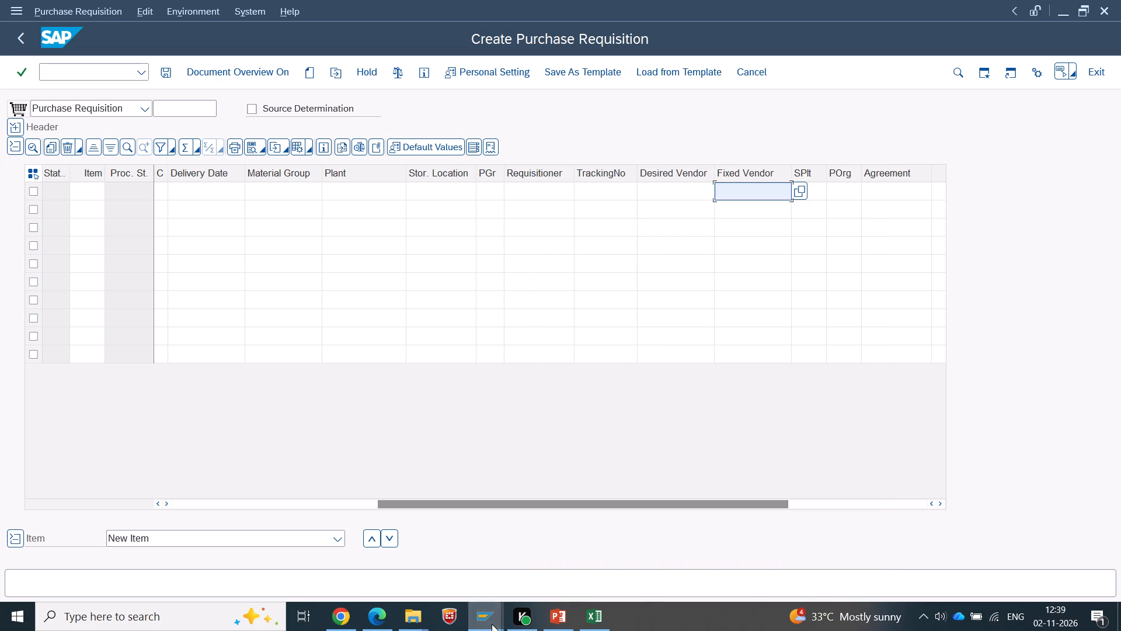
pyautogui.click(572, 578)
pyautogui.doubleClick(714, 204)
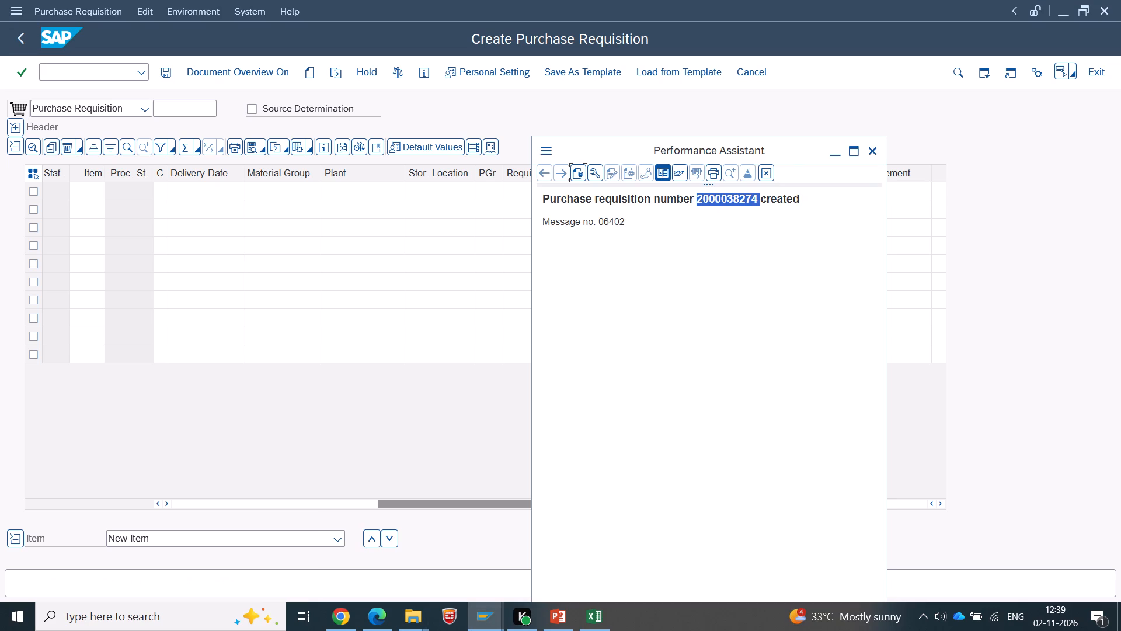